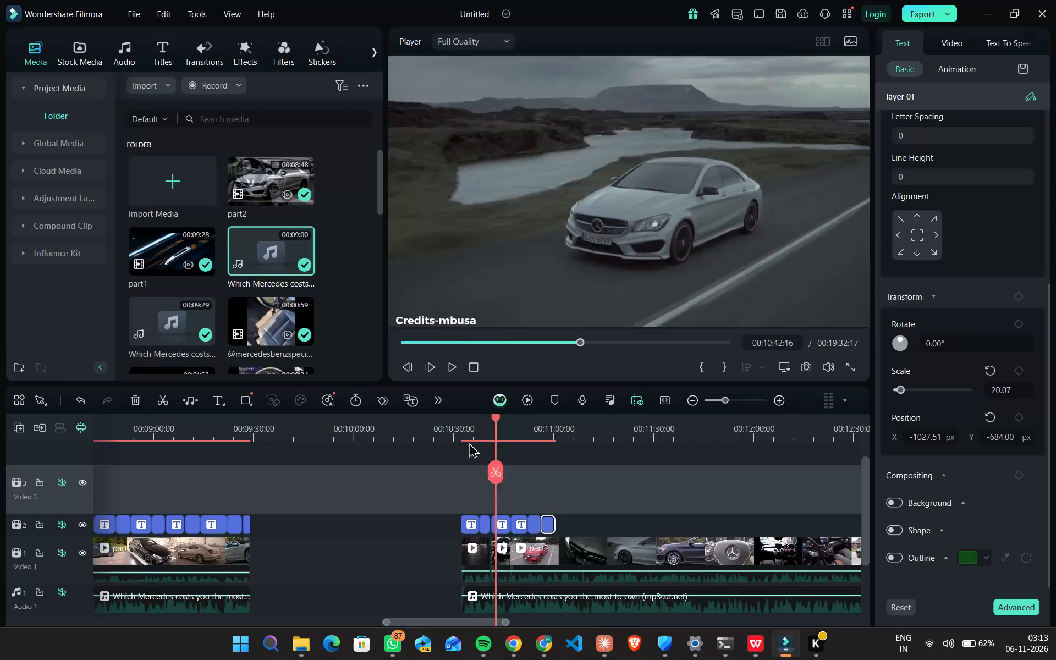
Unmute the Audio 1 track and play the part2 section from its start with the voiceover.
key(space)
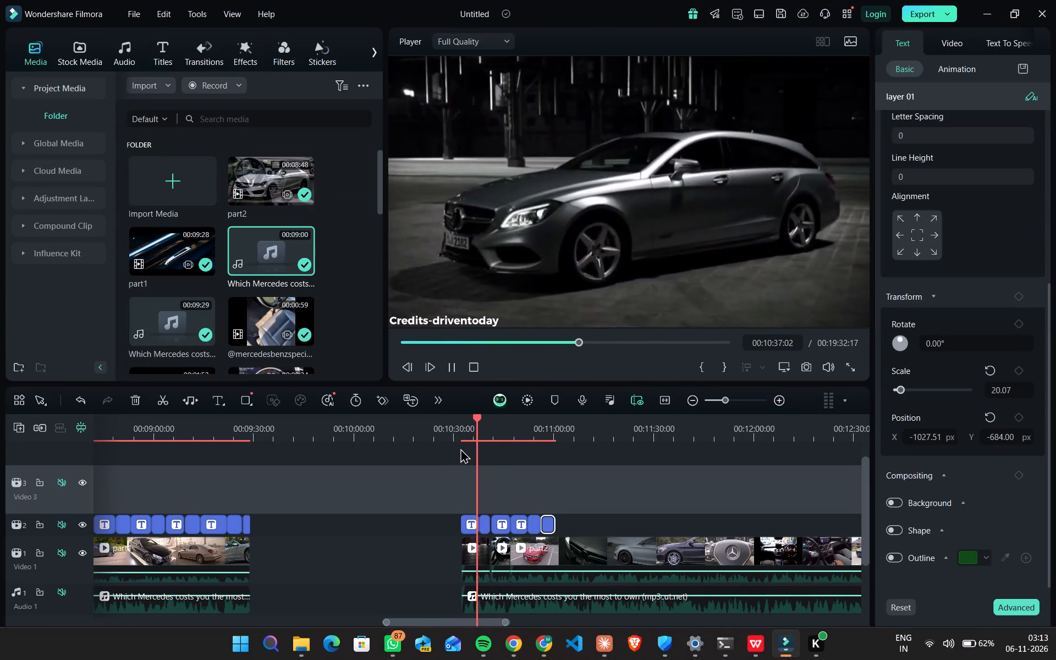
key(space)
click(62, 593)
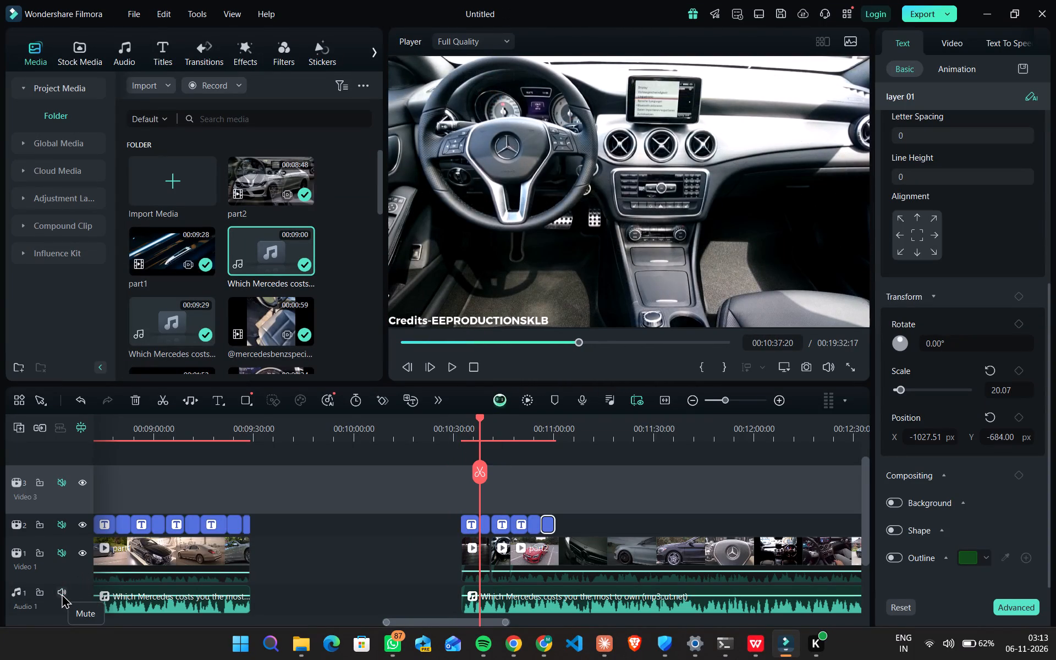
drag(481, 426, 458, 428)
key(space)
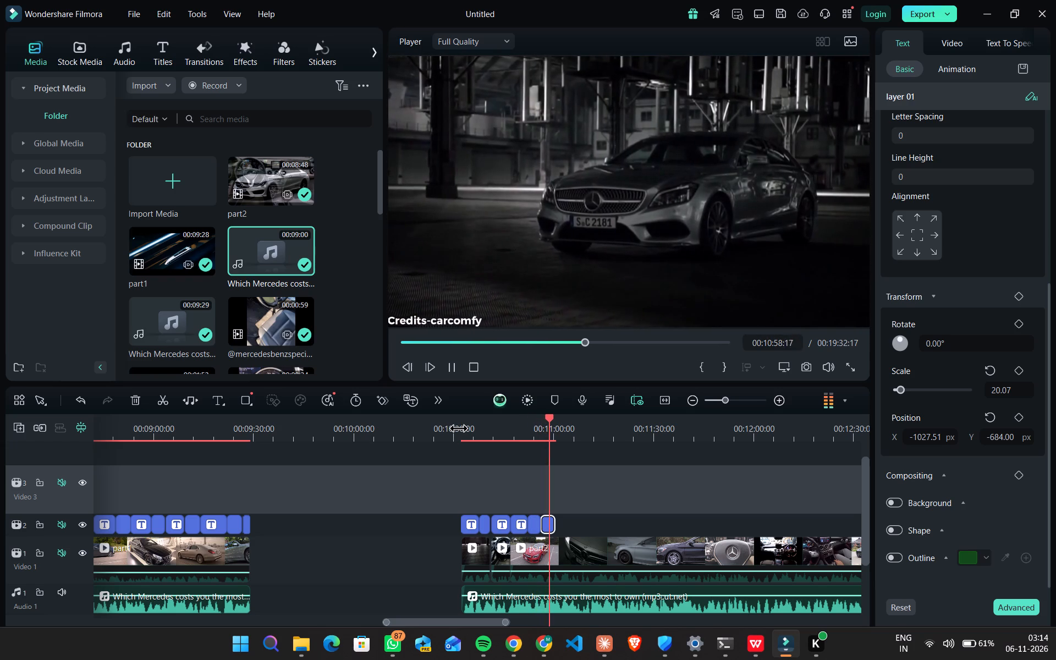
key(space)
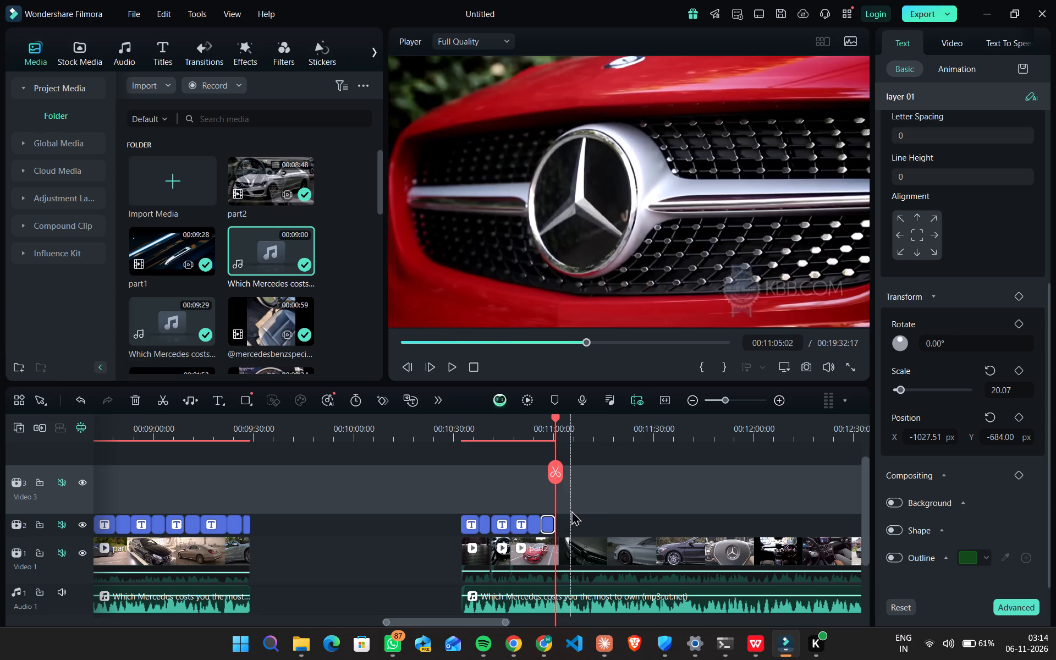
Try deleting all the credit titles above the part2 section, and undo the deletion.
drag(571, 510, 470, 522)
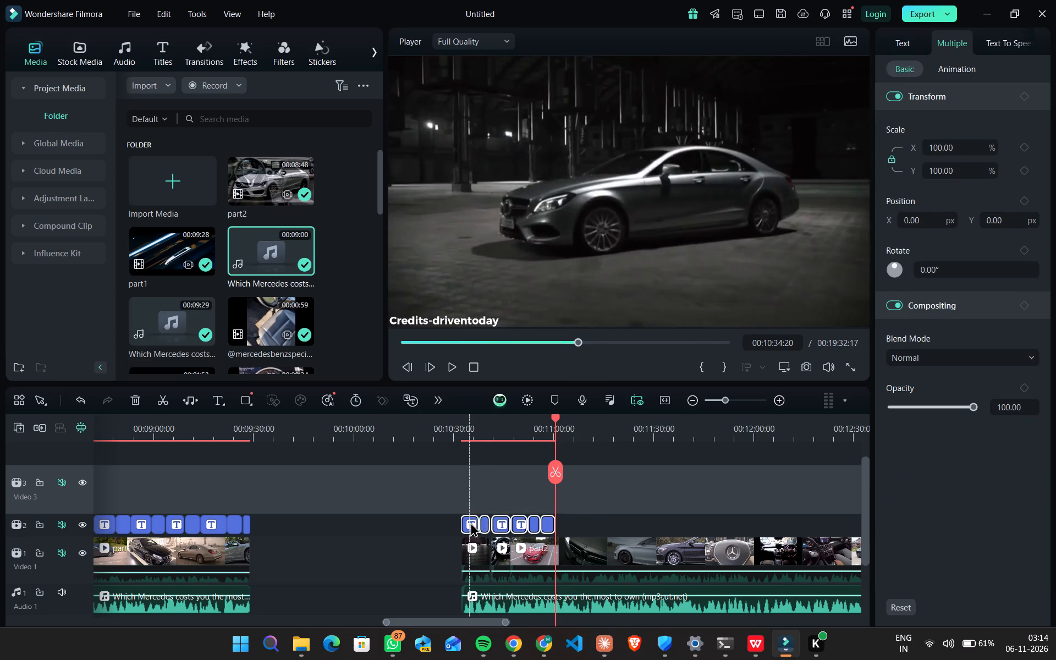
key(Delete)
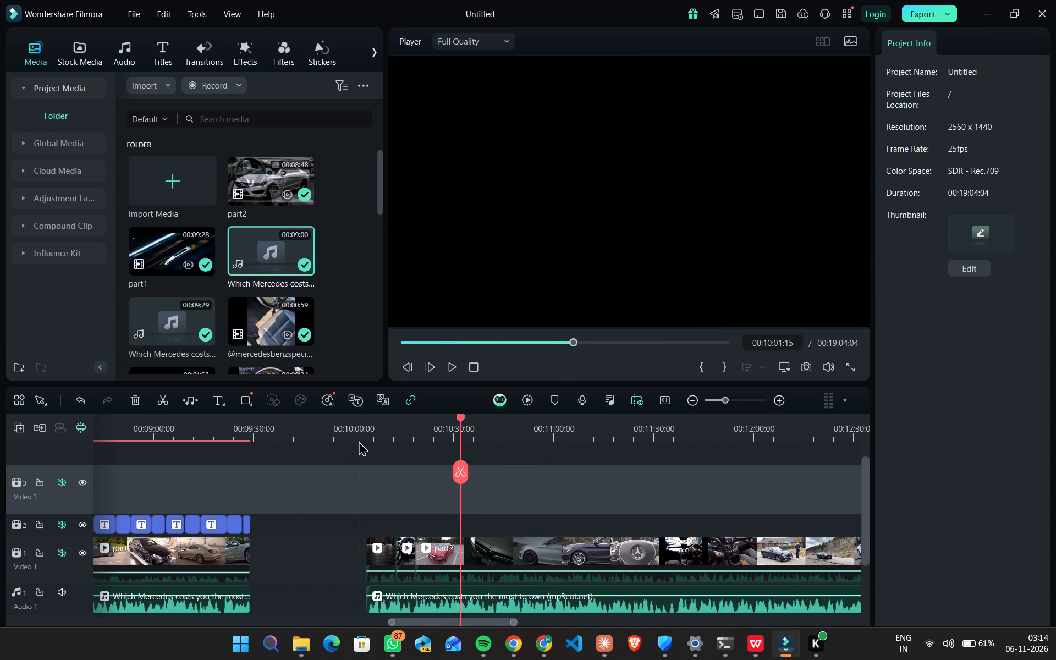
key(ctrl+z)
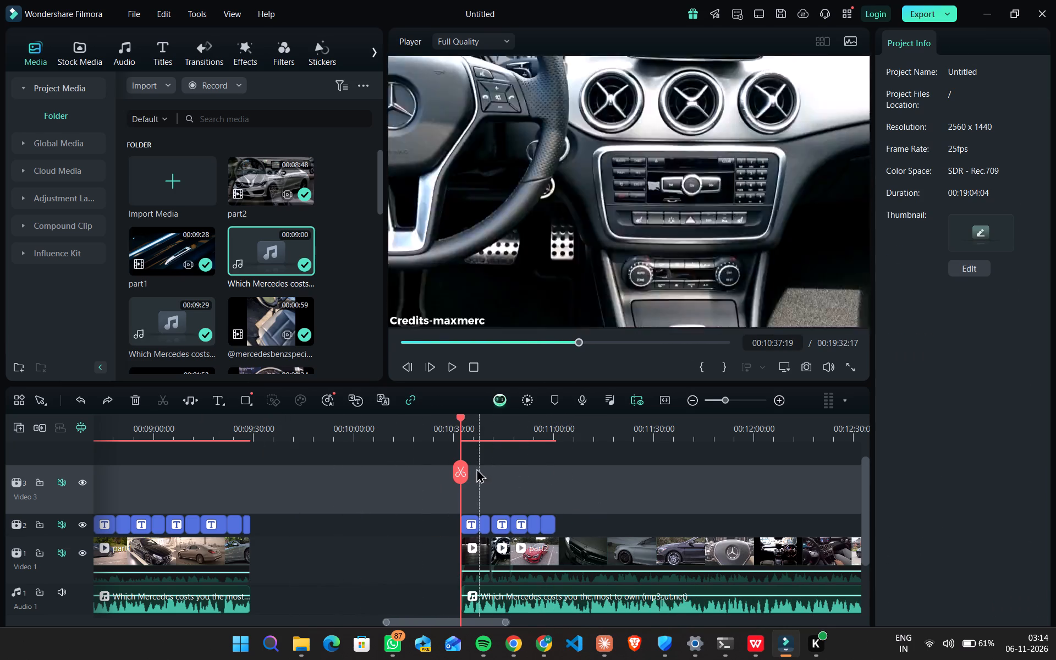
Delete the last two credit titles on the Video 2 track above the part2 section.
click(453, 369)
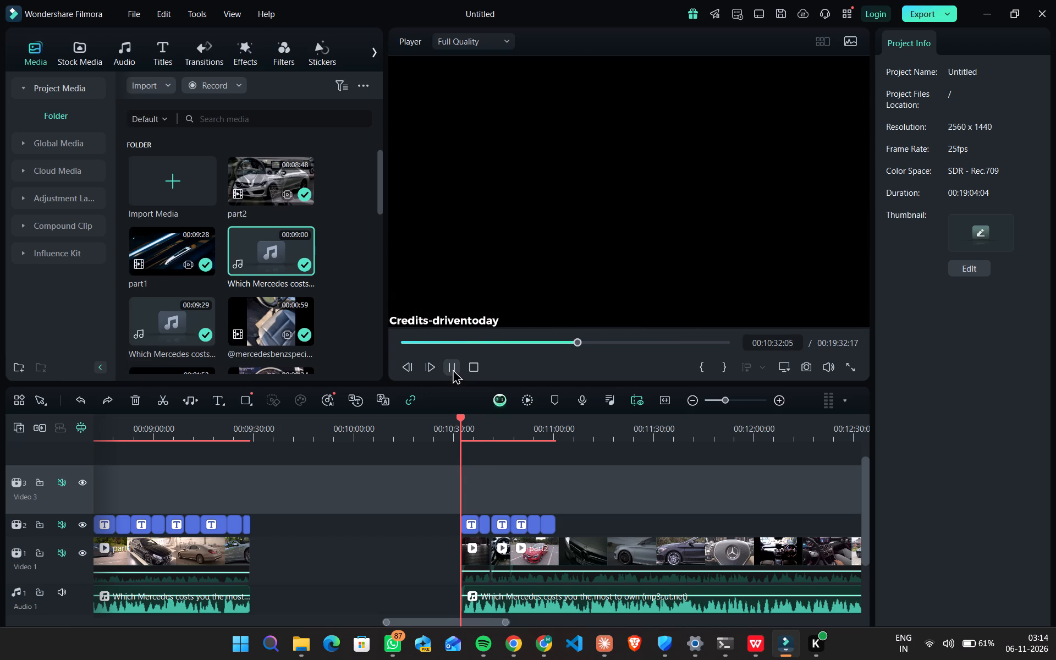
click(453, 369)
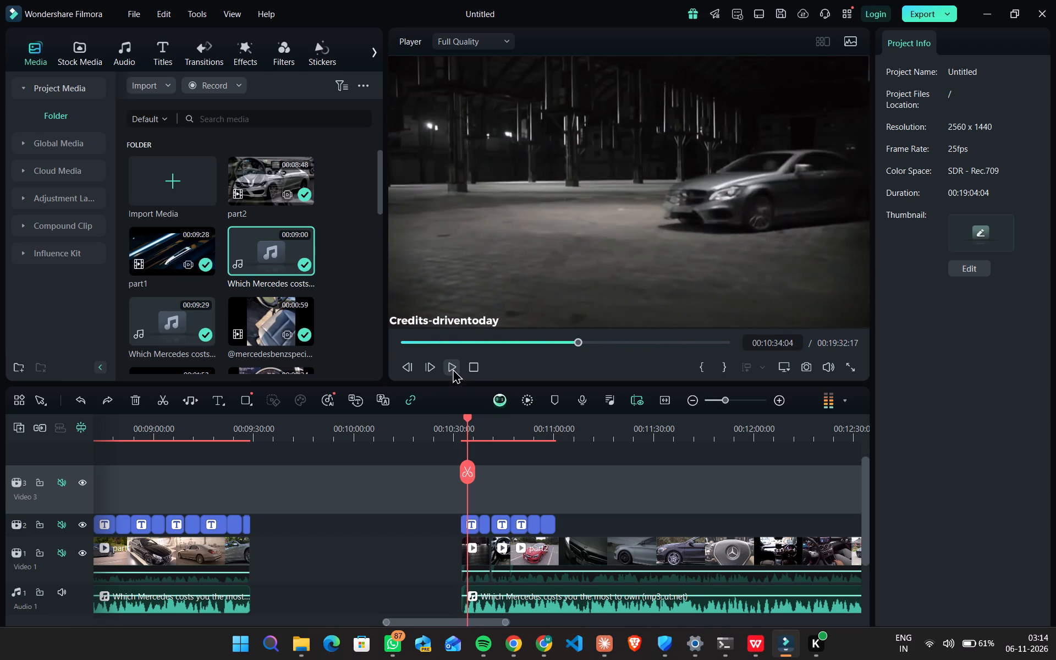
drag(572, 479, 538, 522)
key(Delete)
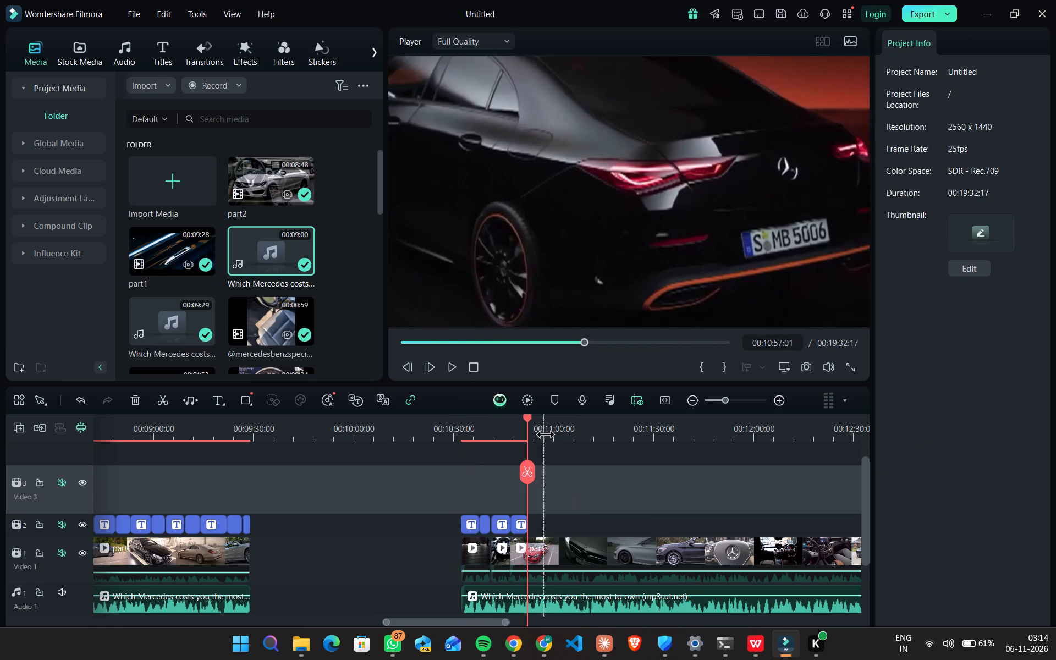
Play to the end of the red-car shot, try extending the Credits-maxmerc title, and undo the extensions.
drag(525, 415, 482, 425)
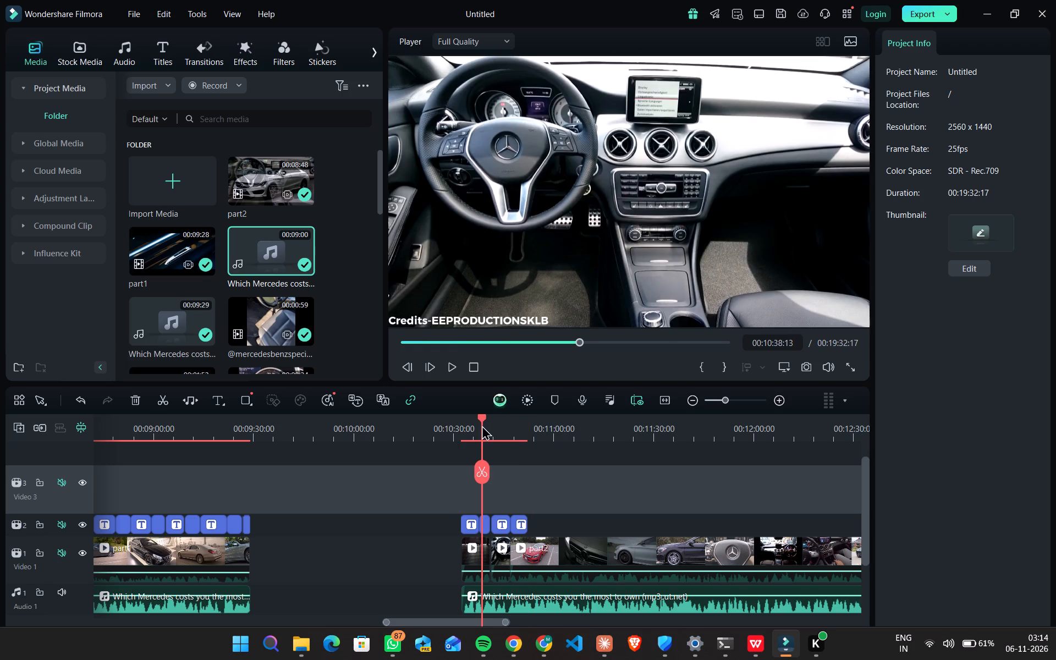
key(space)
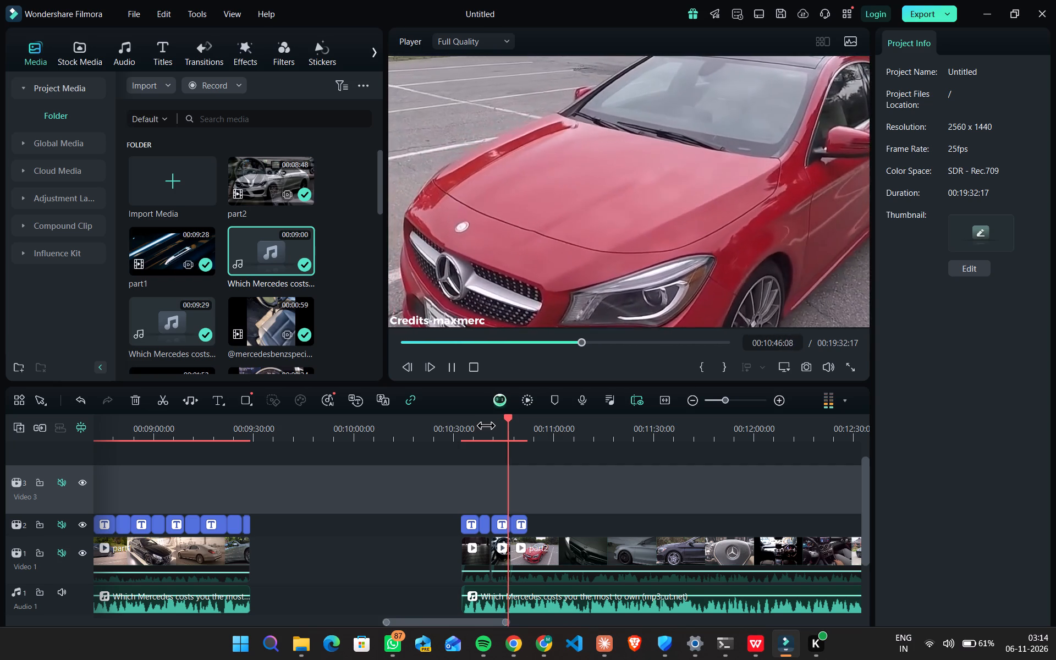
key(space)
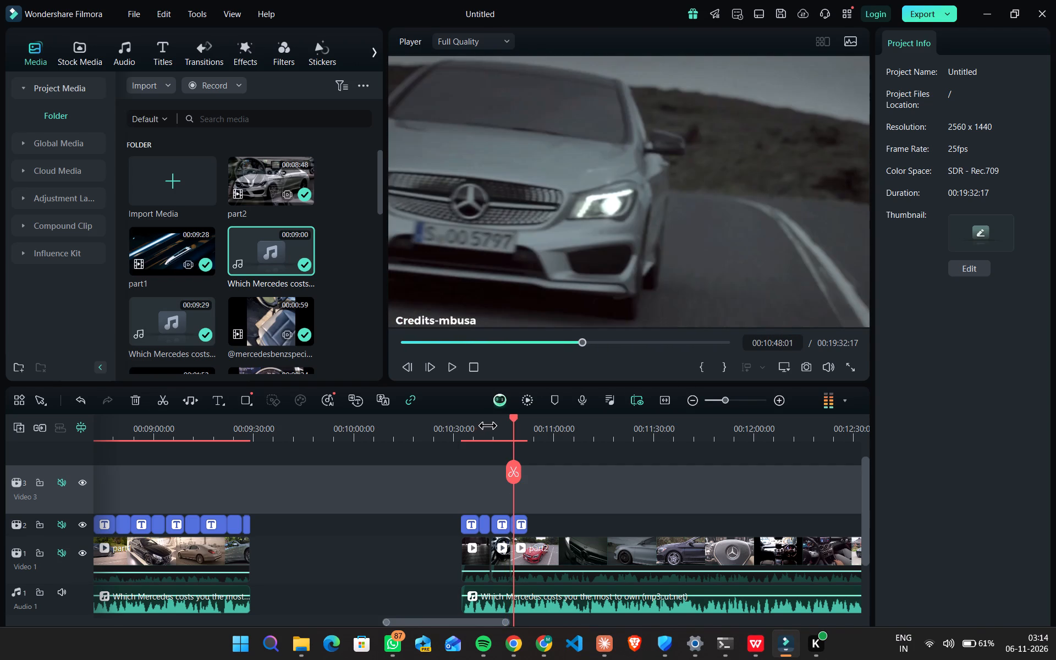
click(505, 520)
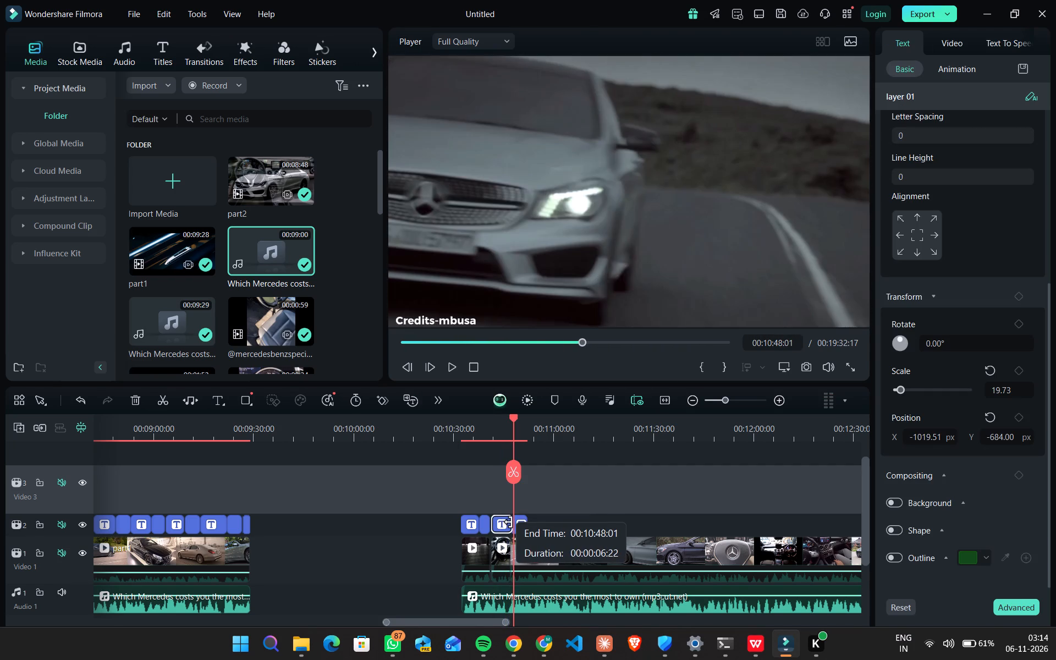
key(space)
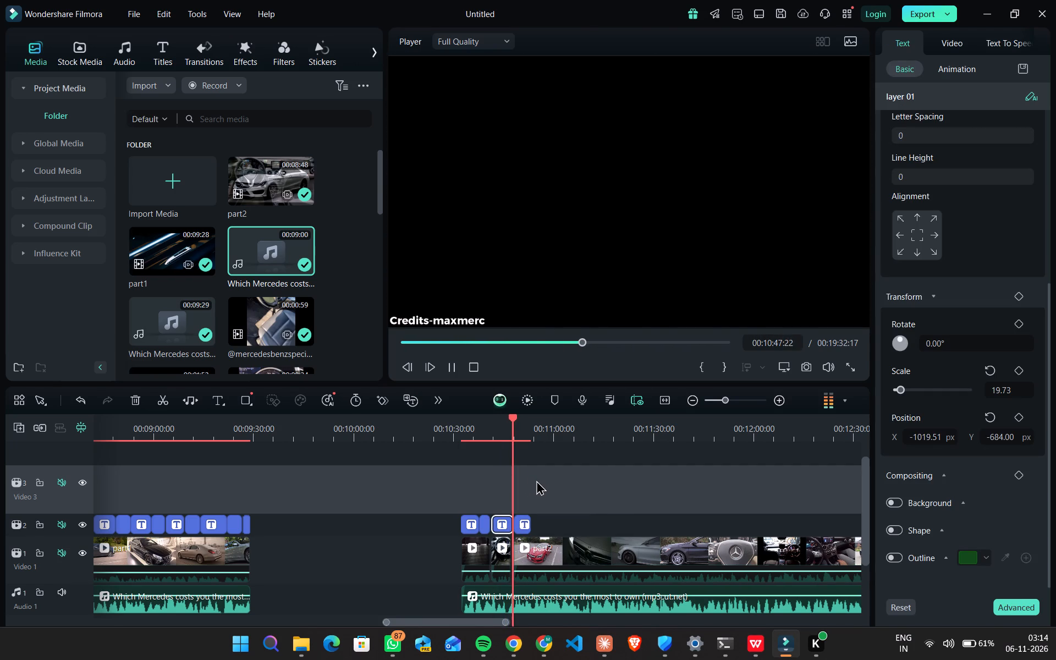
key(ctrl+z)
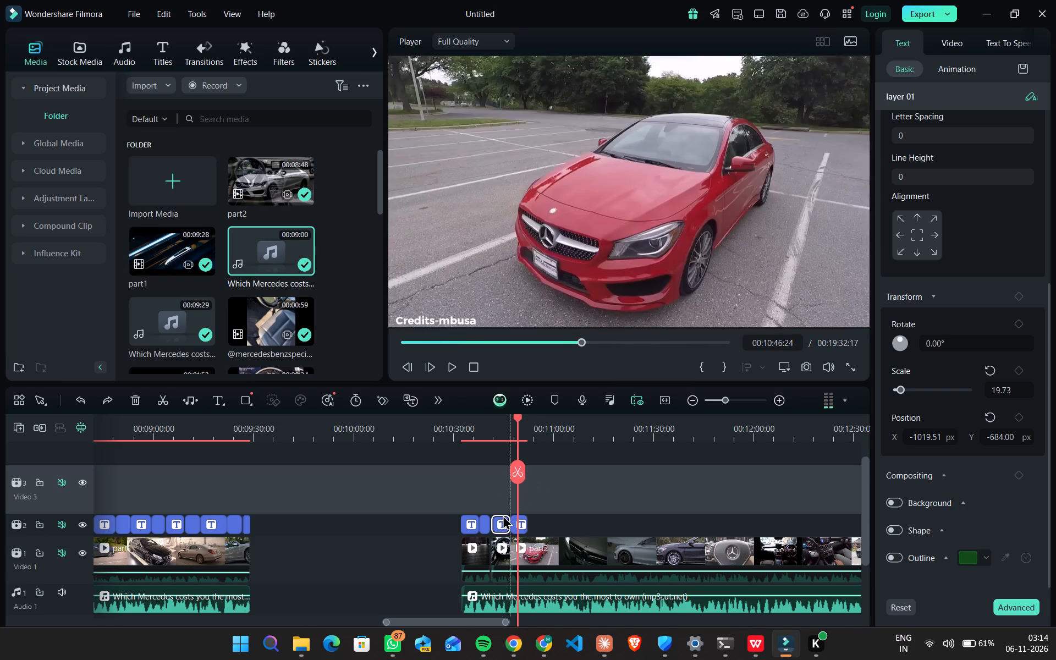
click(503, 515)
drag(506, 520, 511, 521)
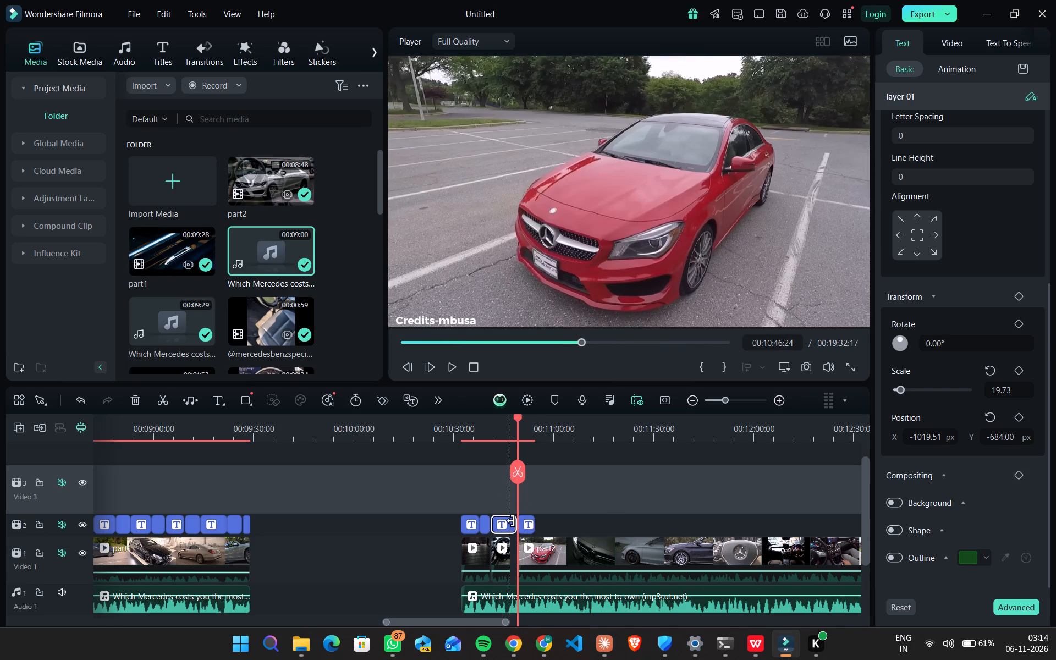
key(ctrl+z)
Extend the Credits-maxmerc title to about 00:10:49 and place the Credits-mbusa title directly after it on the Video 2 track.
drag(518, 524, 527, 525)
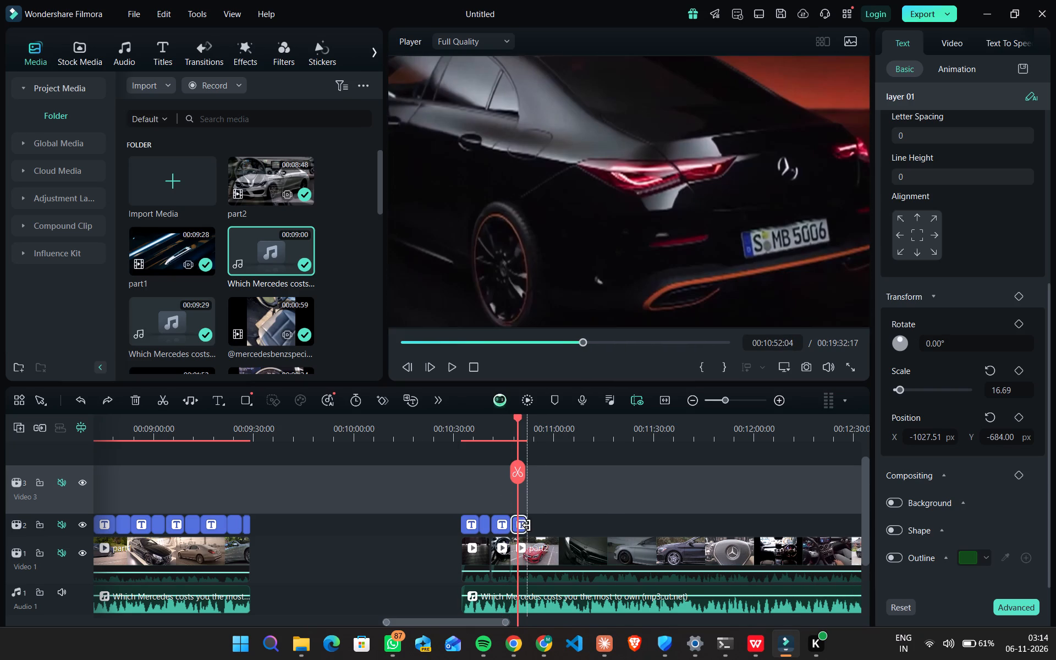
drag(527, 525, 533, 528)
click(510, 526)
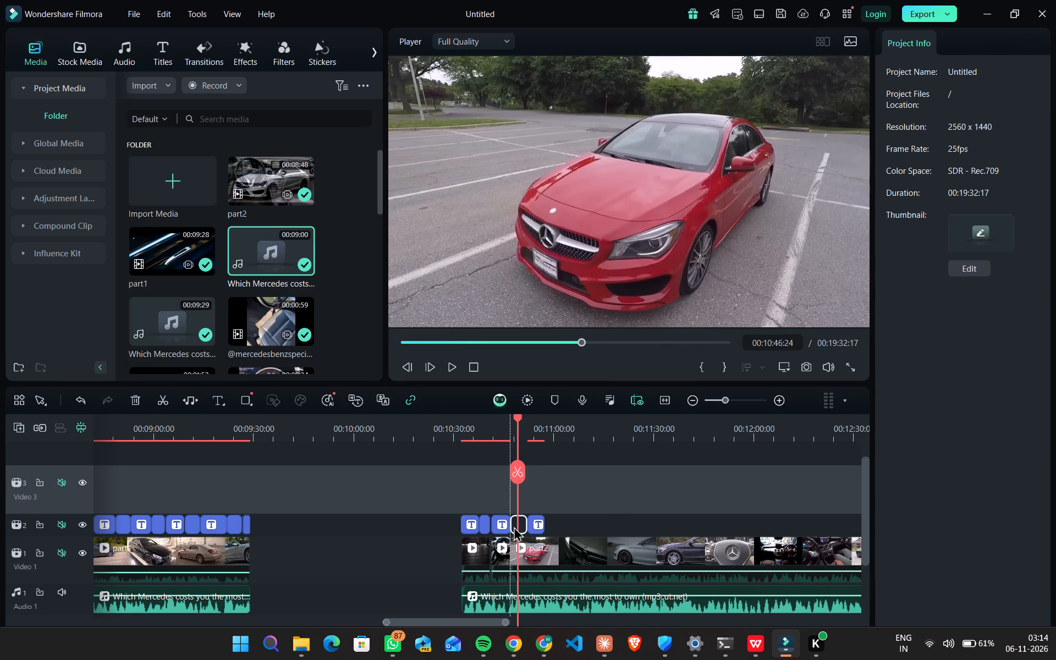
drag(506, 522, 511, 522)
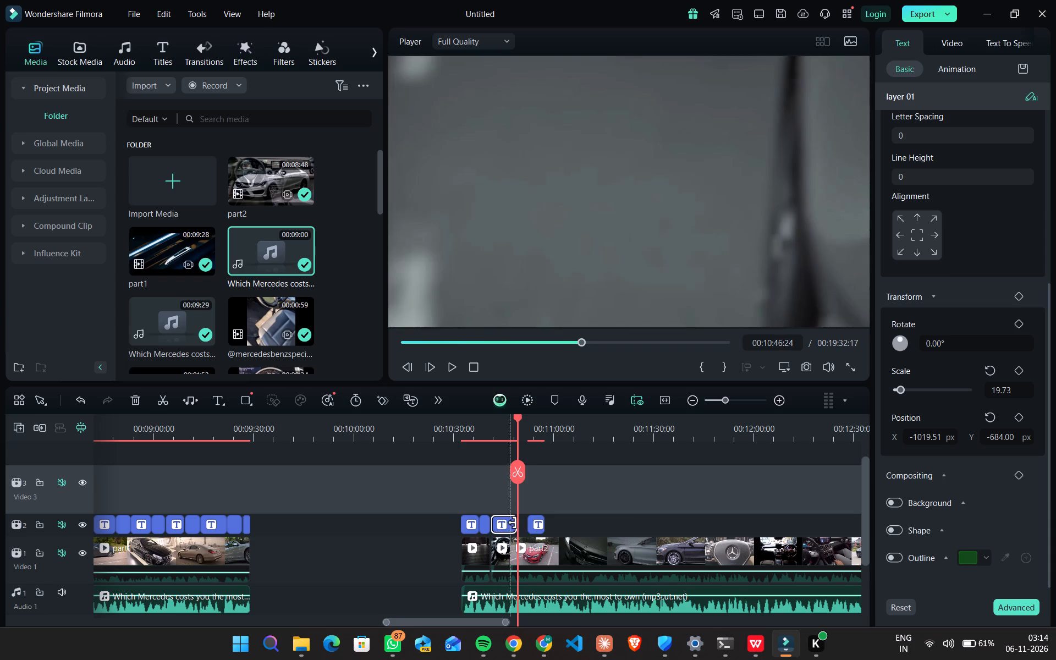
drag(535, 521, 524, 521)
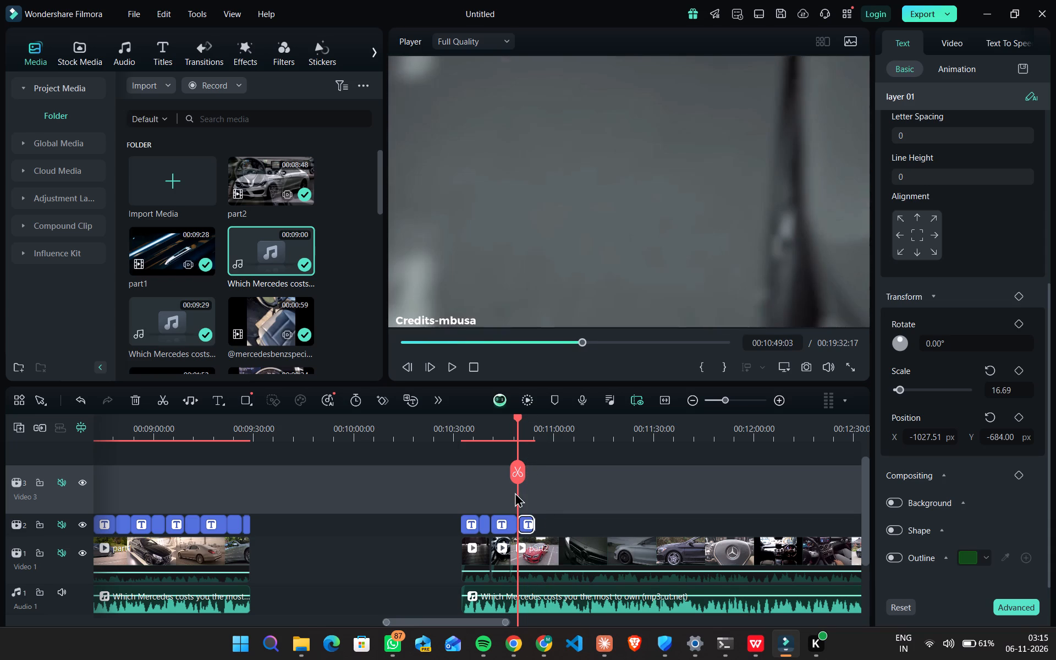
Play to the next shot change near 00:10:52 and look up the following source channel in used_segments.csv in WPS Office.
key(space)
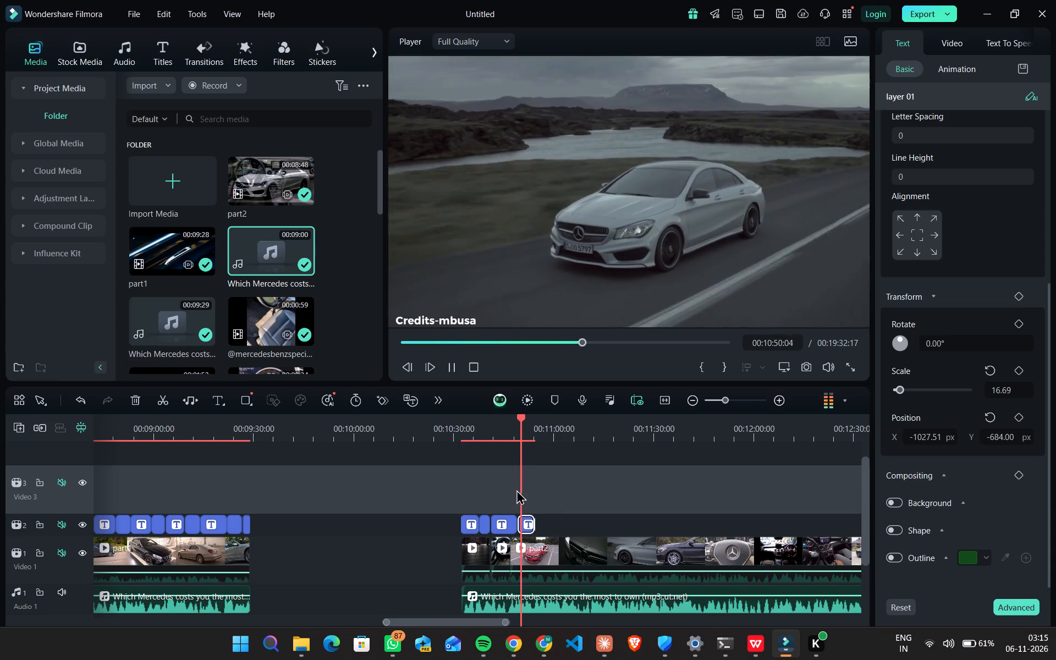
key(space)
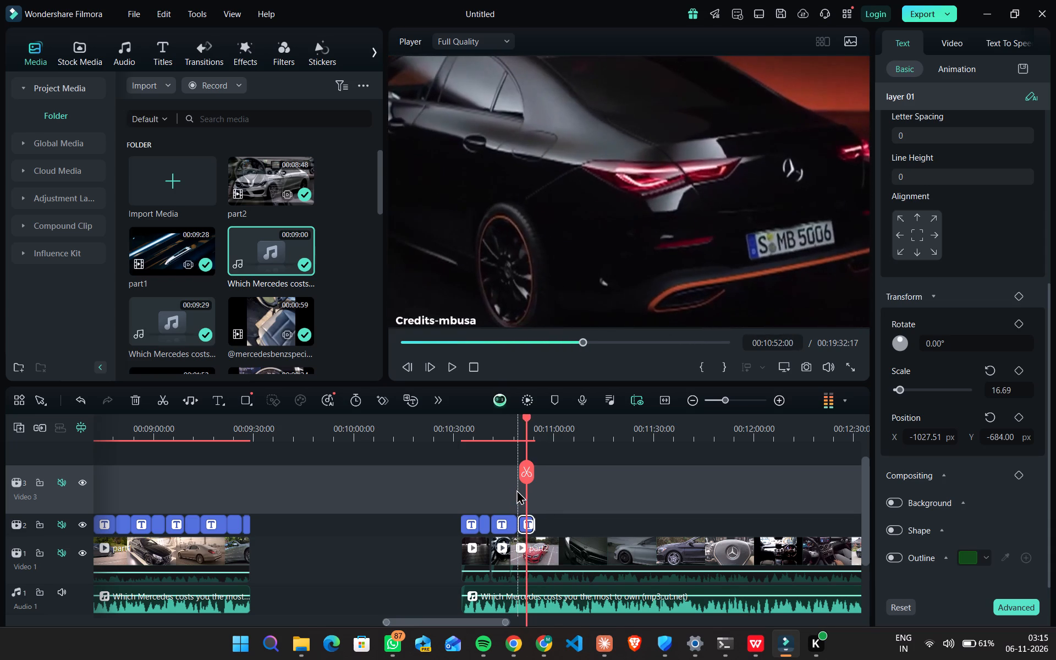
click(607, 640)
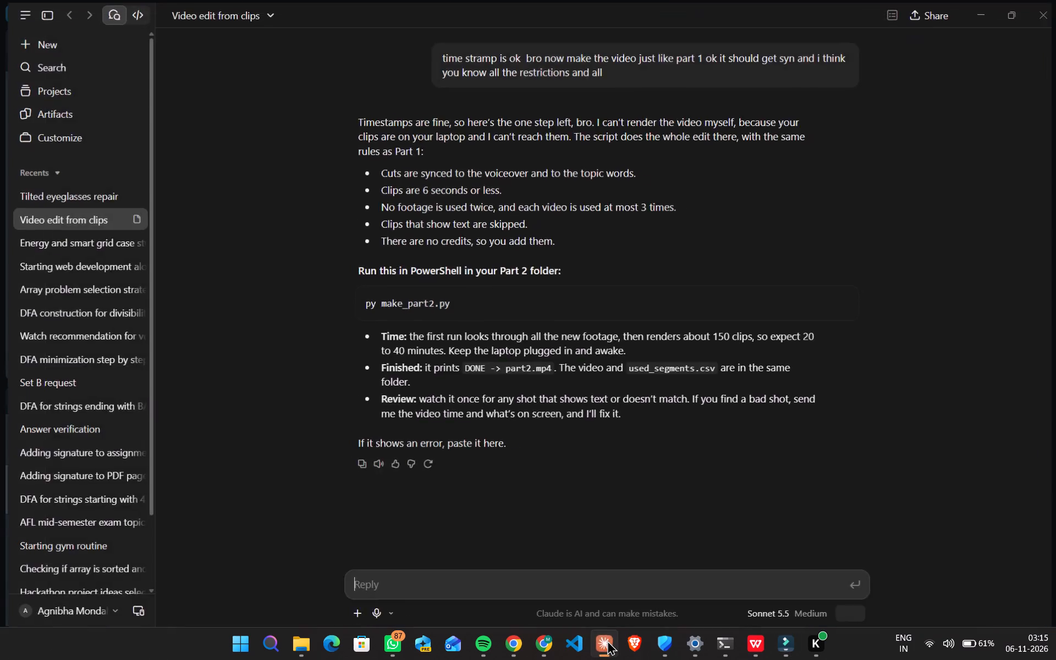
click(607, 640)
click(755, 643)
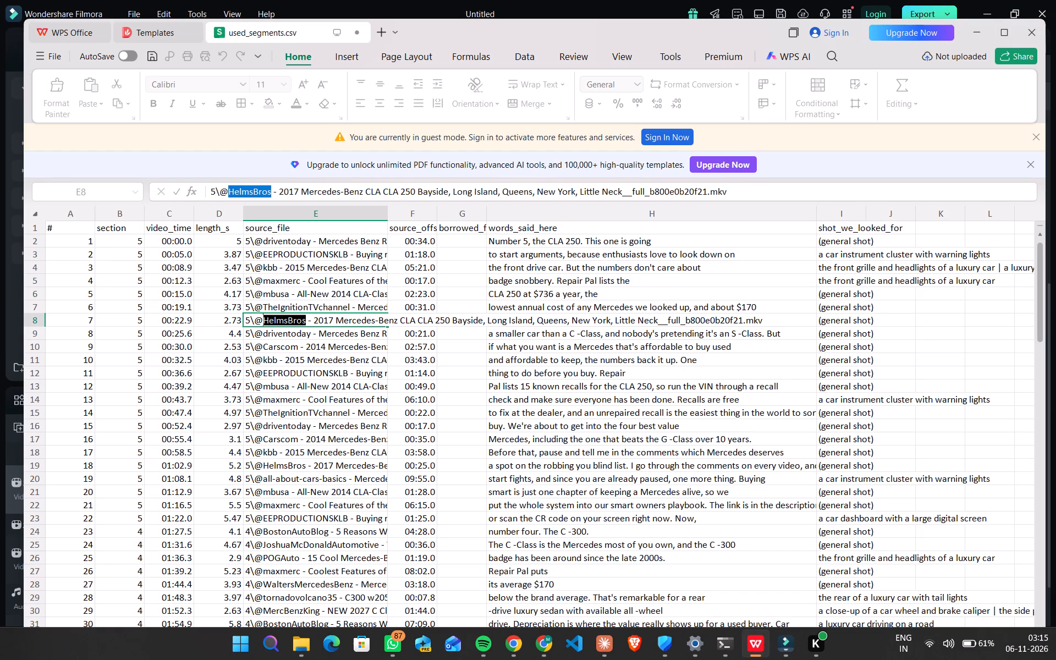
click(337, 310)
double_click(337, 310)
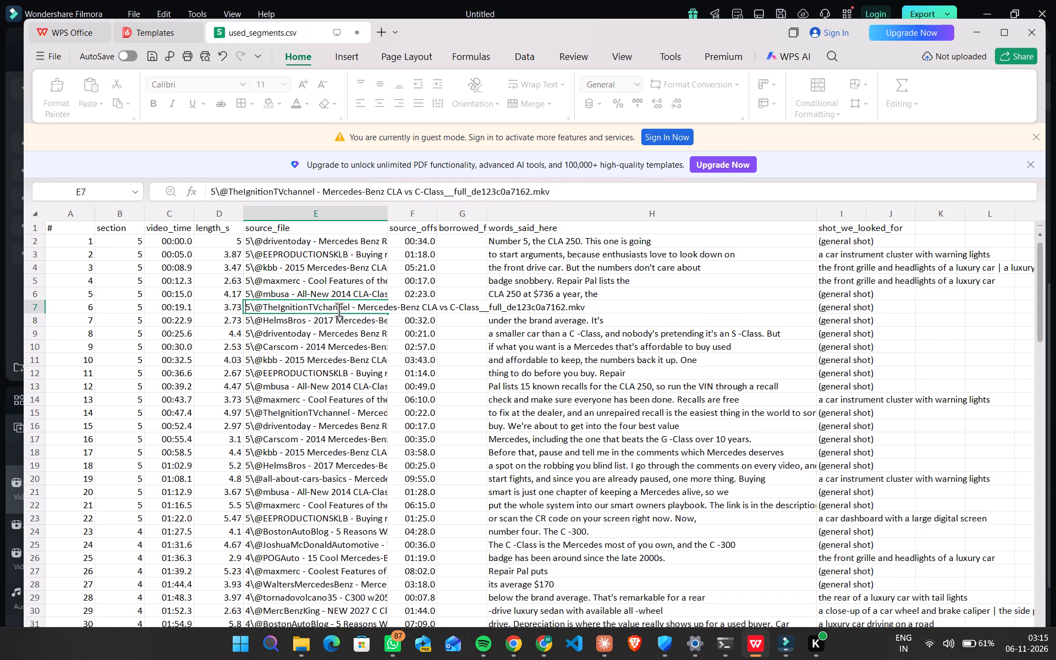
drag(350, 309, 309, 309)
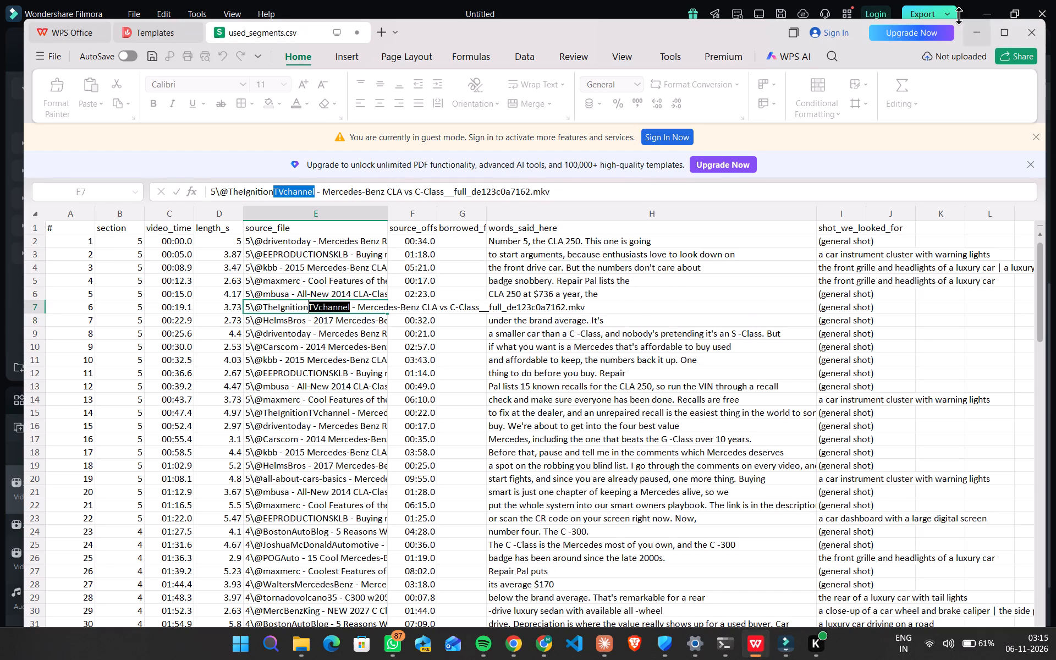
click(976, 30)
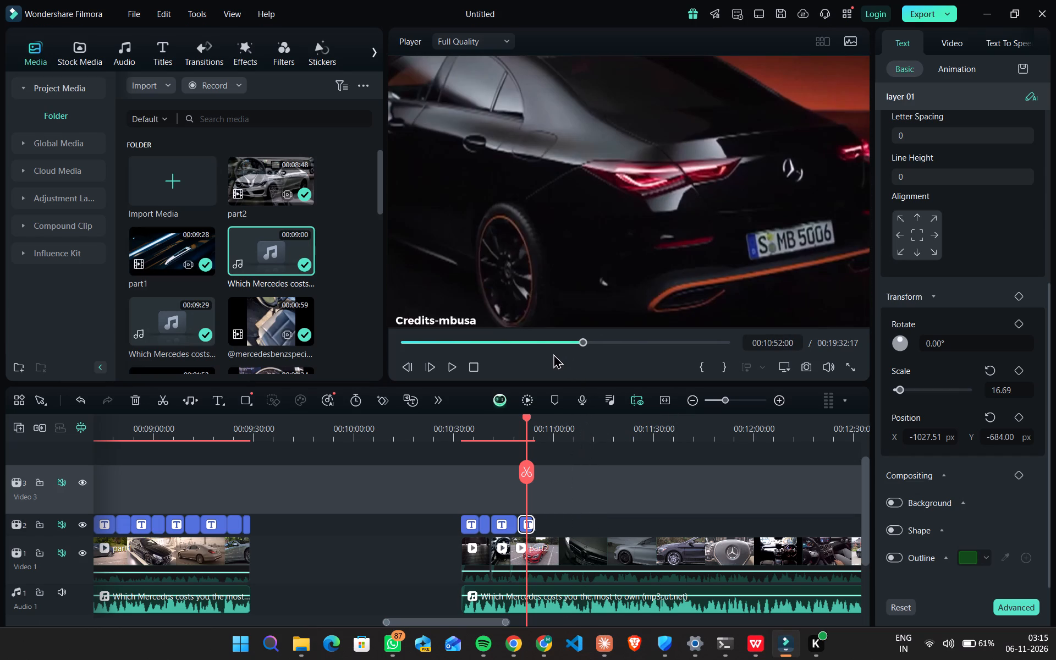
Paste the copied Credits-carcomfy title at about 00:10:52 and place it on the Video 2 track directly after the Credits-mbusa title.
key(ctrl+v)
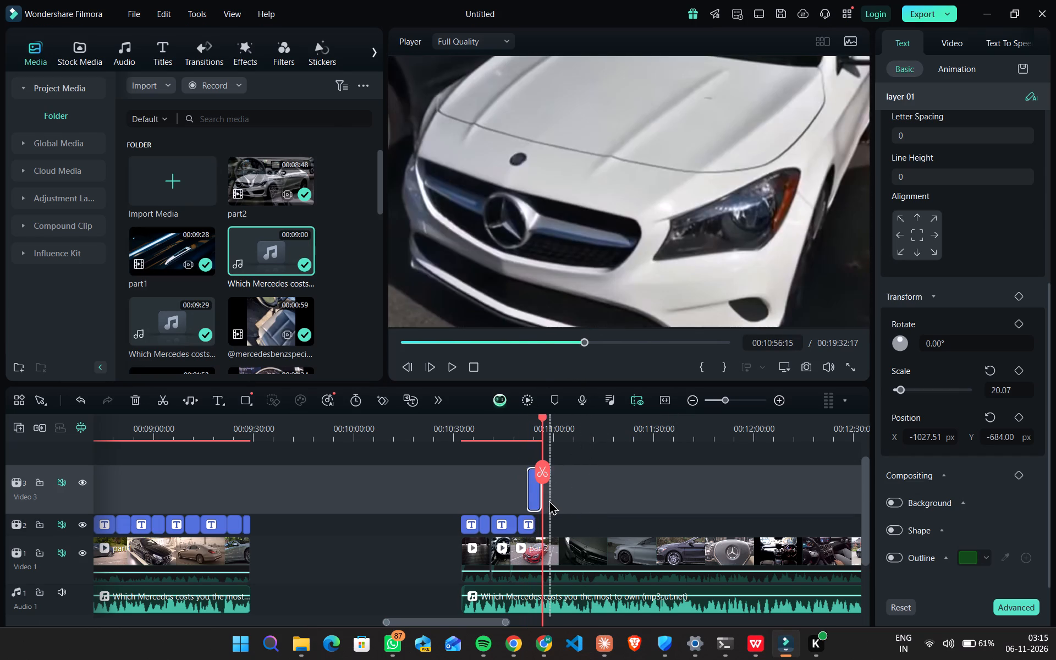
drag(535, 492, 544, 518)
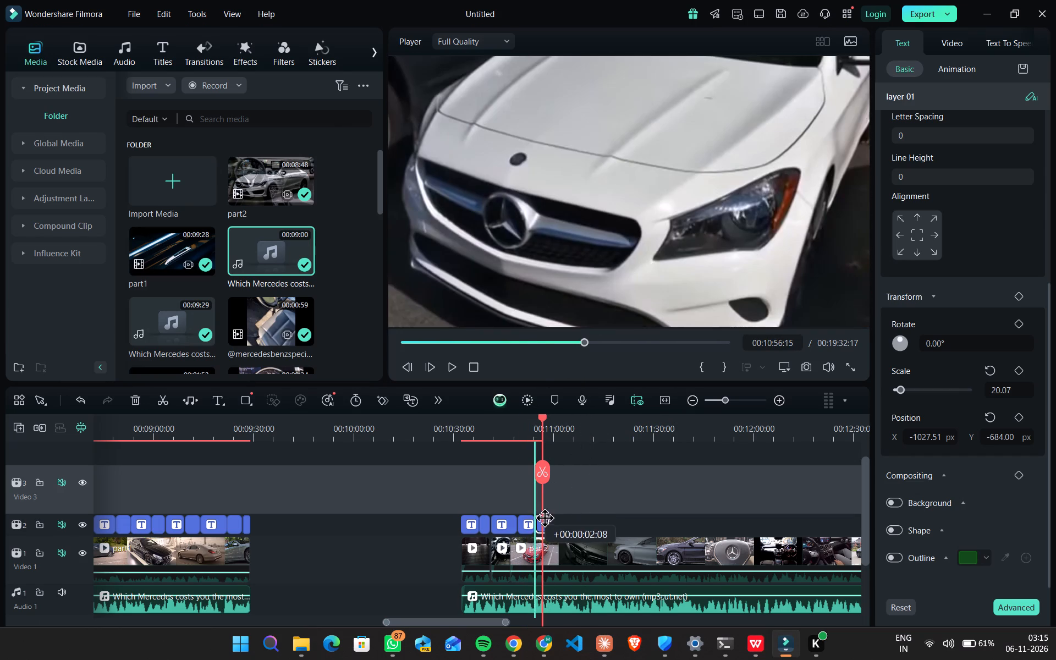
drag(544, 518, 545, 518)
Play from 00:10:49 to find the shot change, lengthen the Credits-carcomfy title, and trim Credits-mbusa to end at about 00:10:52 directly before it.
click(518, 438)
click(518, 438)
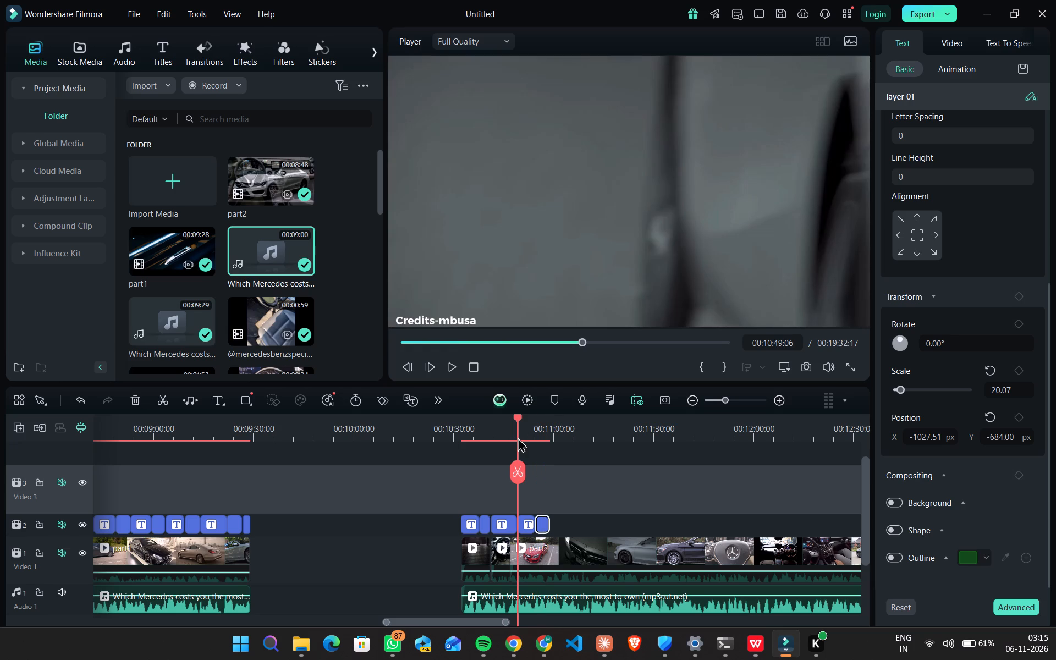
key(space)
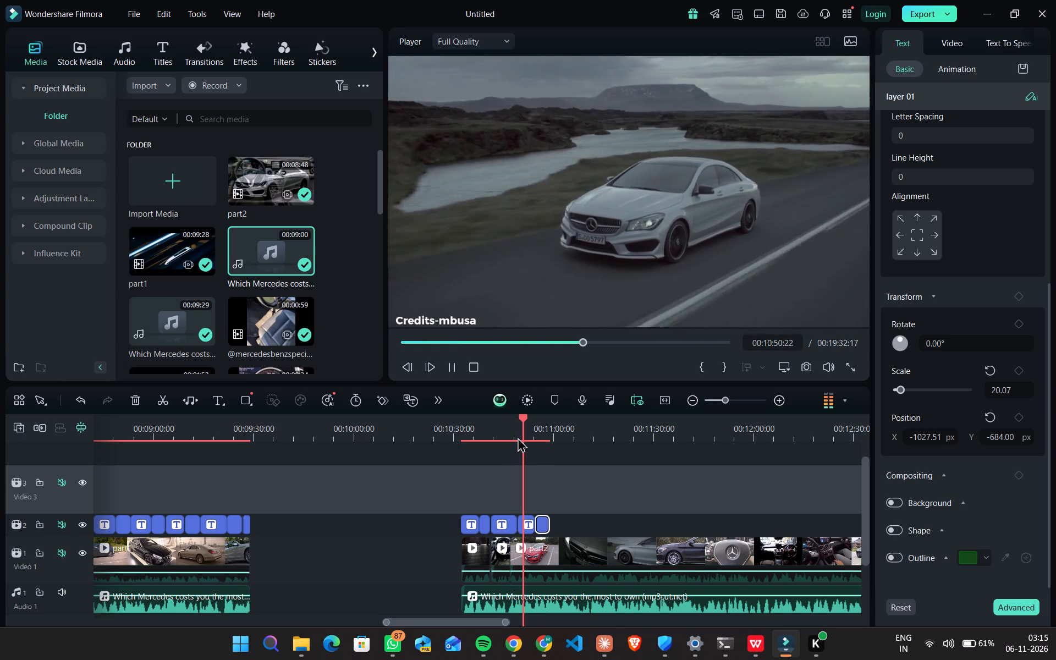
key(space)
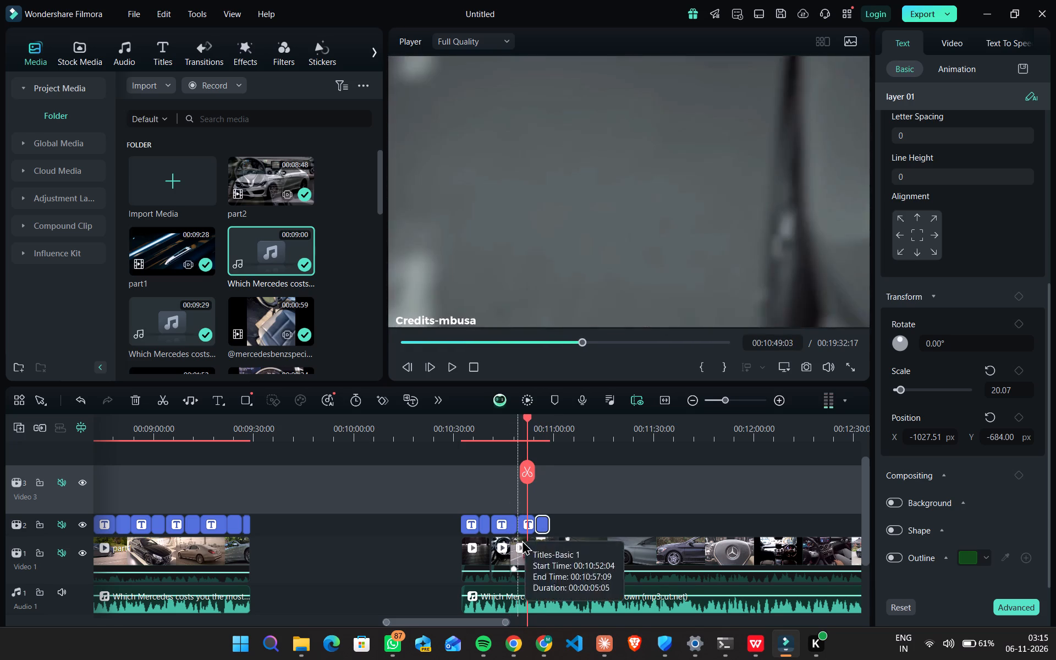
drag(536, 531, 529, 530)
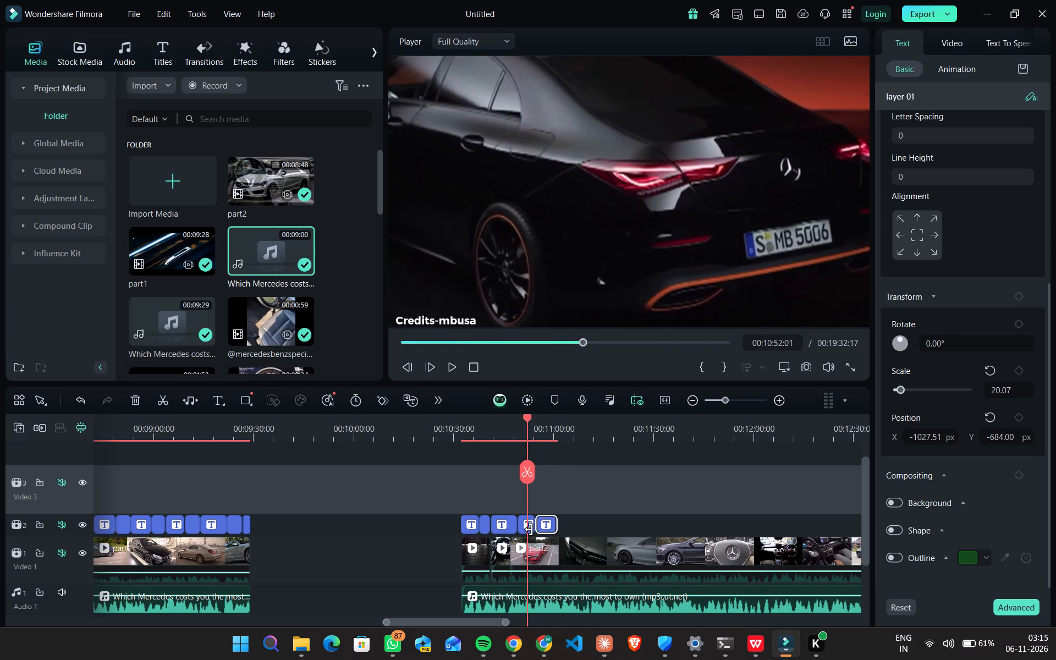
drag(535, 526, 526, 526)
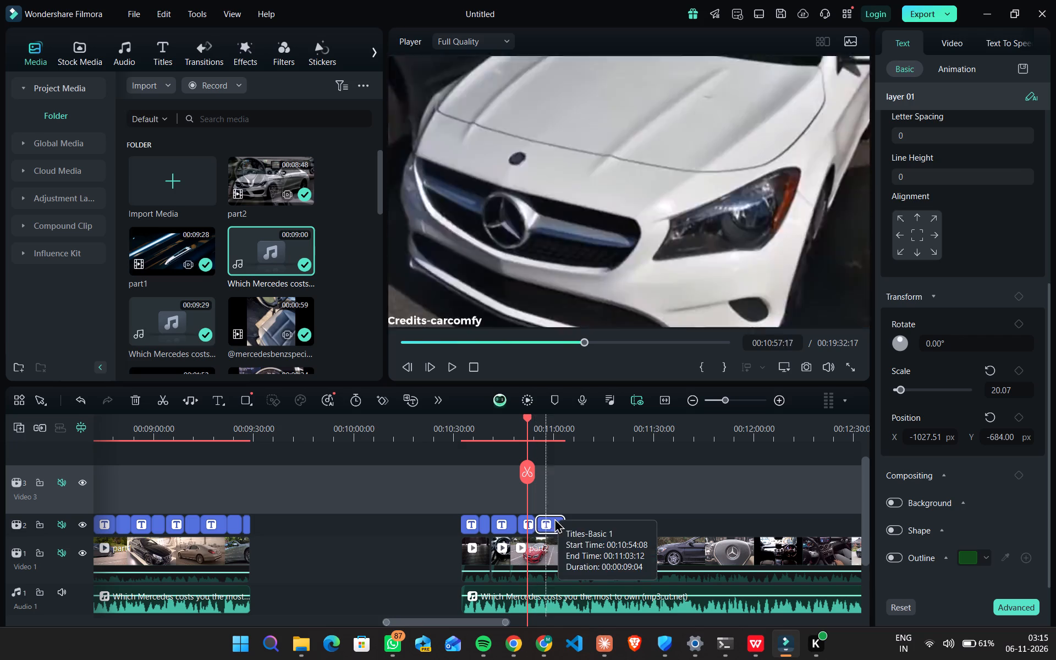
drag(559, 516, 564, 508)
click(534, 519)
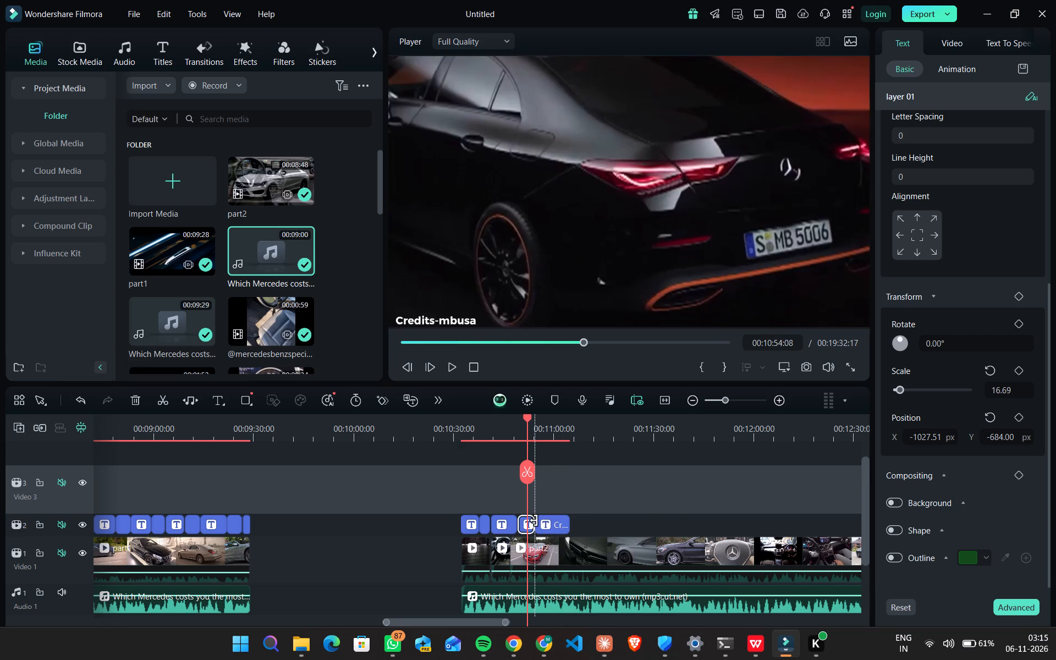
drag(534, 520, 527, 522)
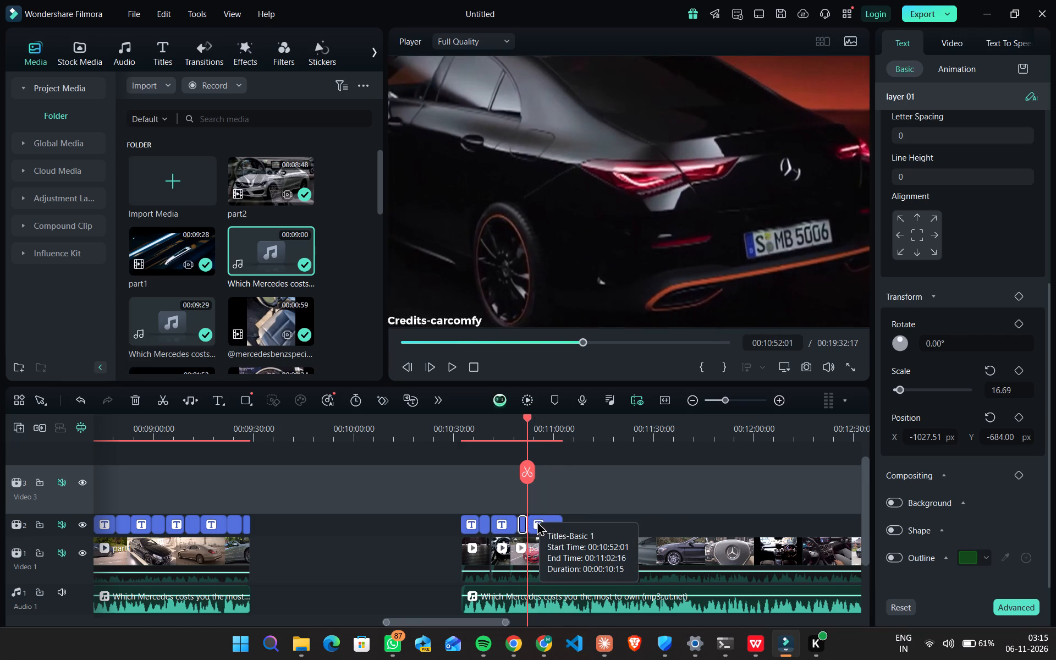
Remove the channel name from the Credits-carcomfy title that starts at about 00:10:52, leaving only "Credits-".
click(468, 313)
click(470, 316)
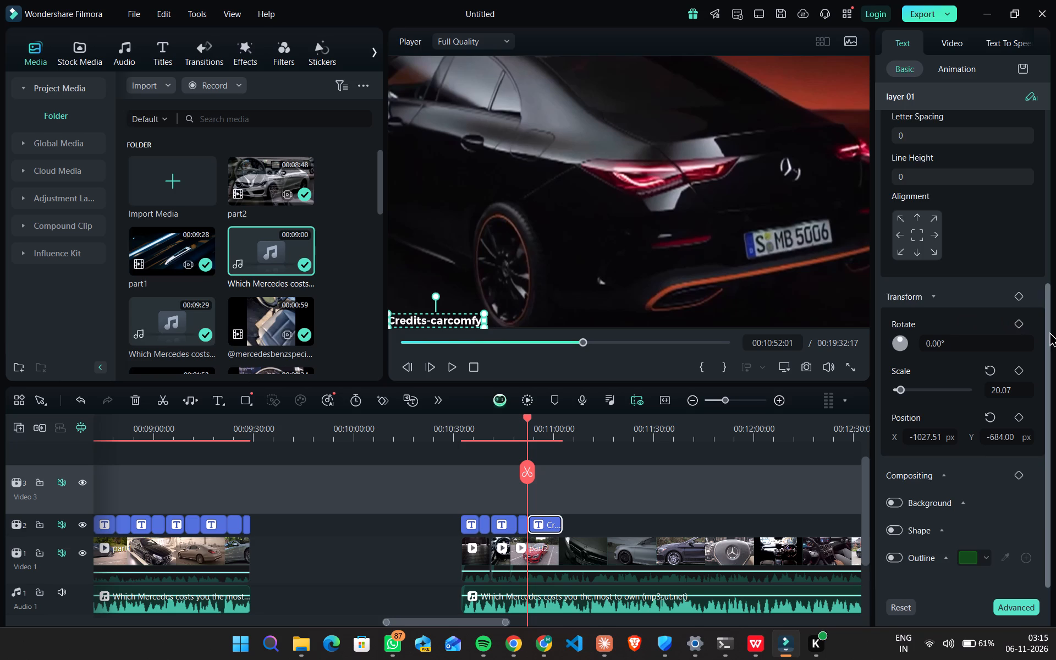
drag(1049, 332, 1055, 100)
drag(978, 134, 920, 127)
key(ctrl+v)
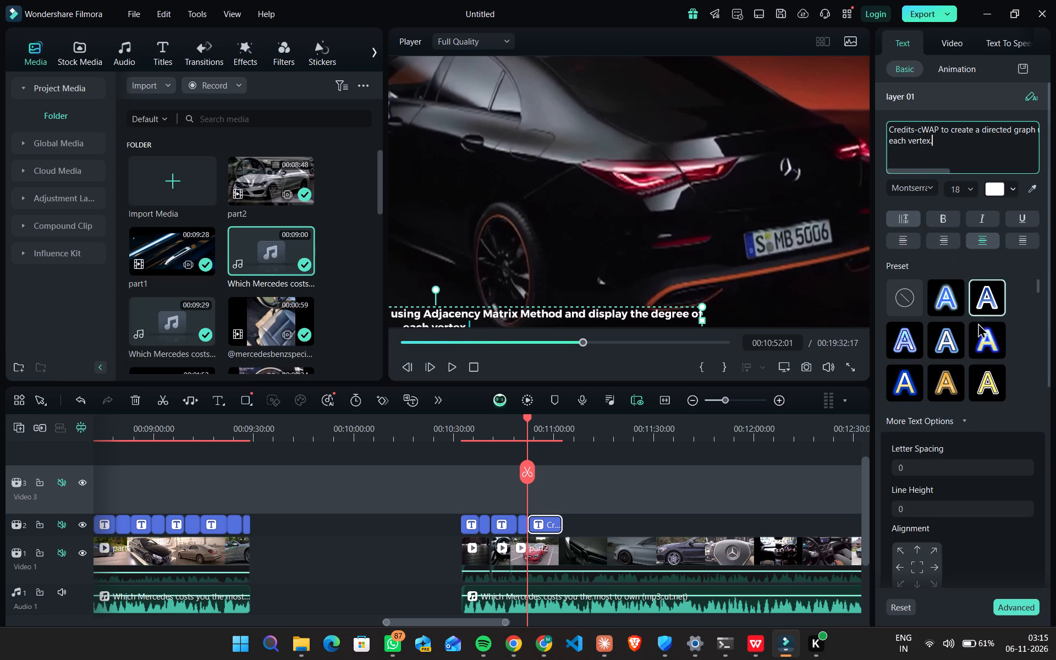
scroll(945, 452, down, 3)
scroll(945, 452, up, 10)
drag(934, 140, 917, 127)
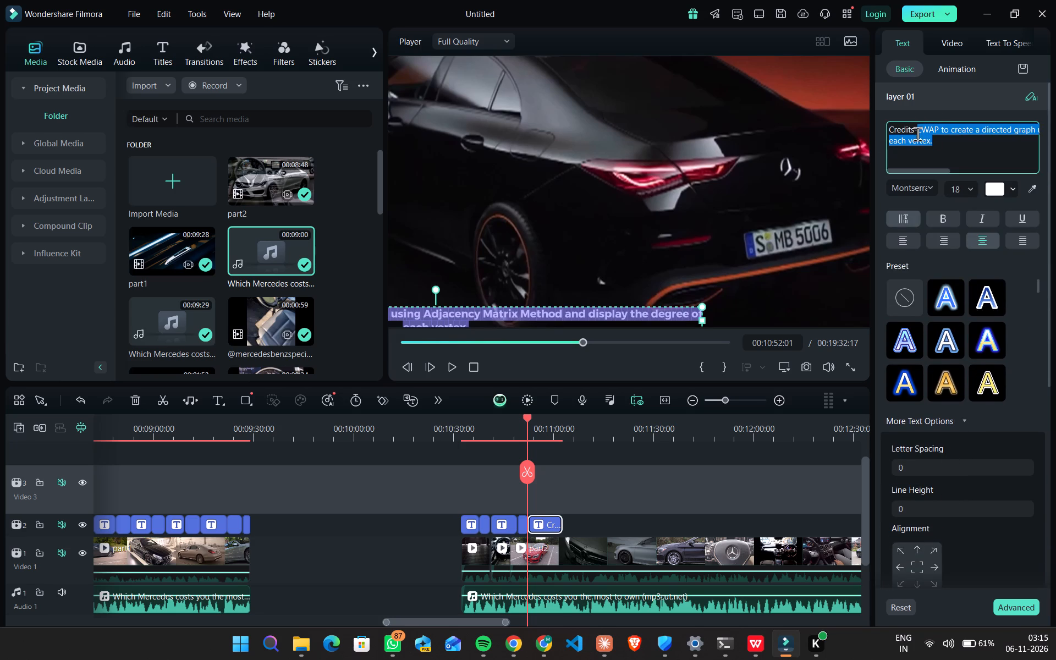
key(BackSpace)
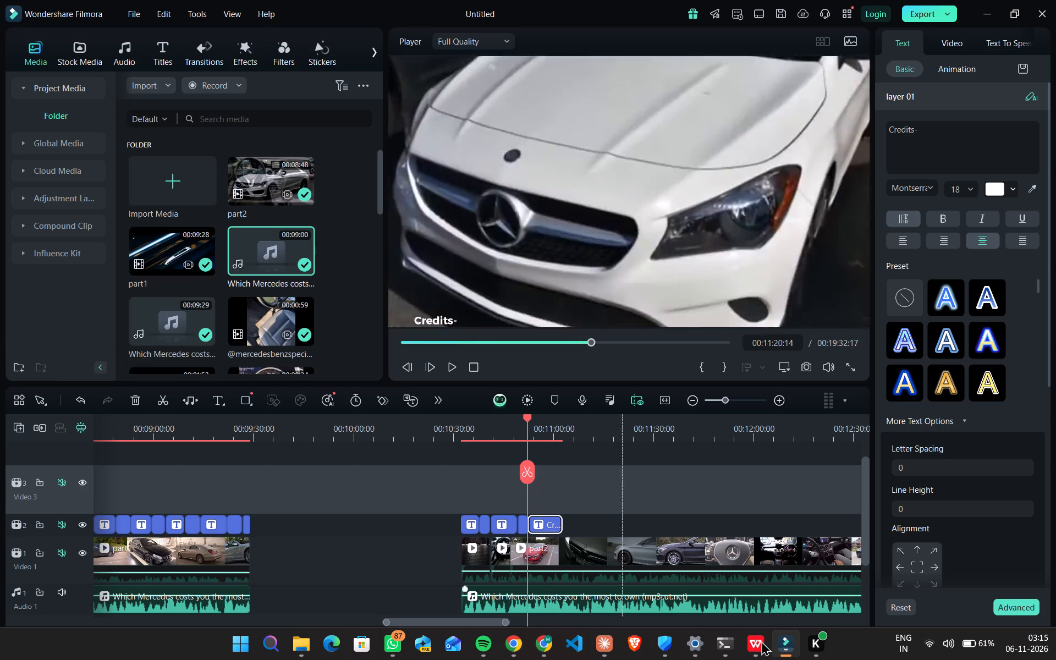
Copy TheIgnitionTVchannel from the row 7 source file in WPS Office and add it after "Credits-" in the Filmora title.
click(763, 644)
click(334, 304)
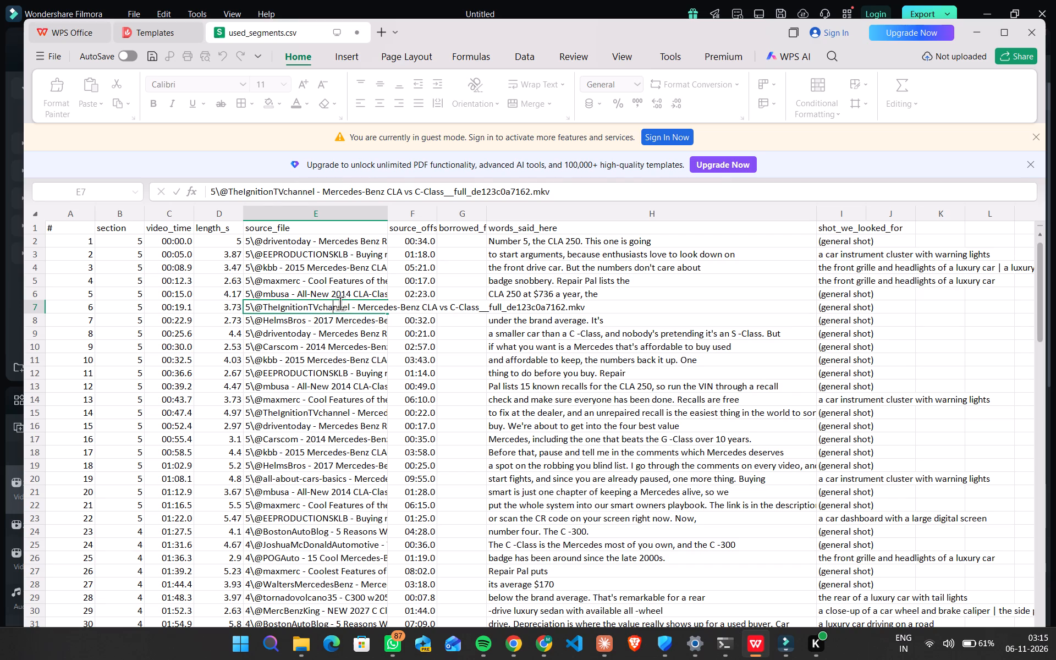
drag(350, 304, 266, 306)
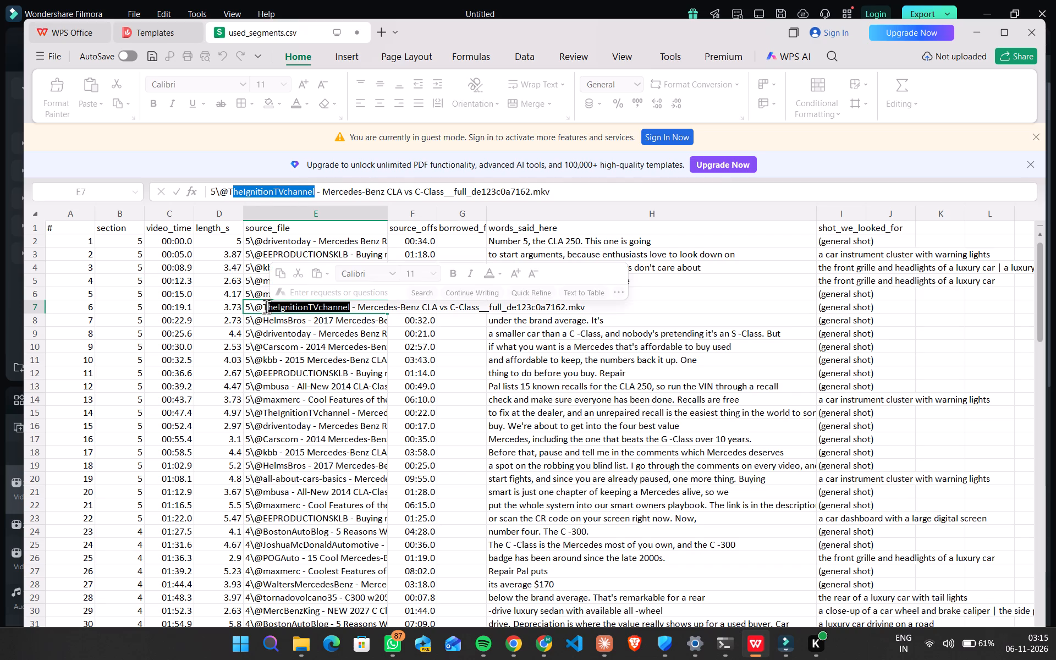
click(266, 306)
drag(262, 306, 332, 312)
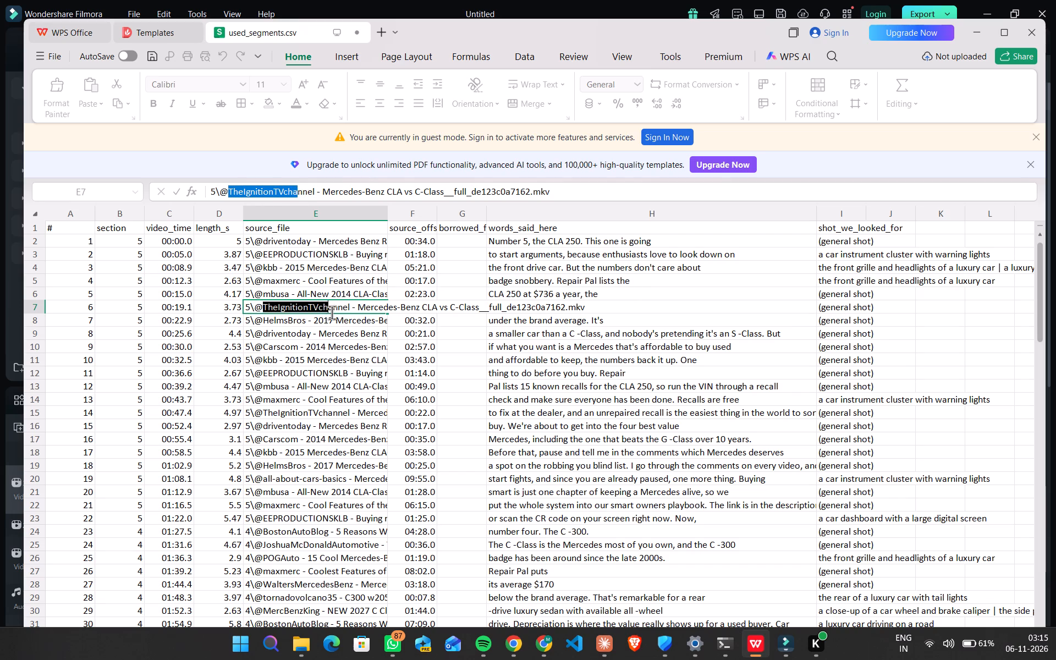
drag(332, 312, 351, 312)
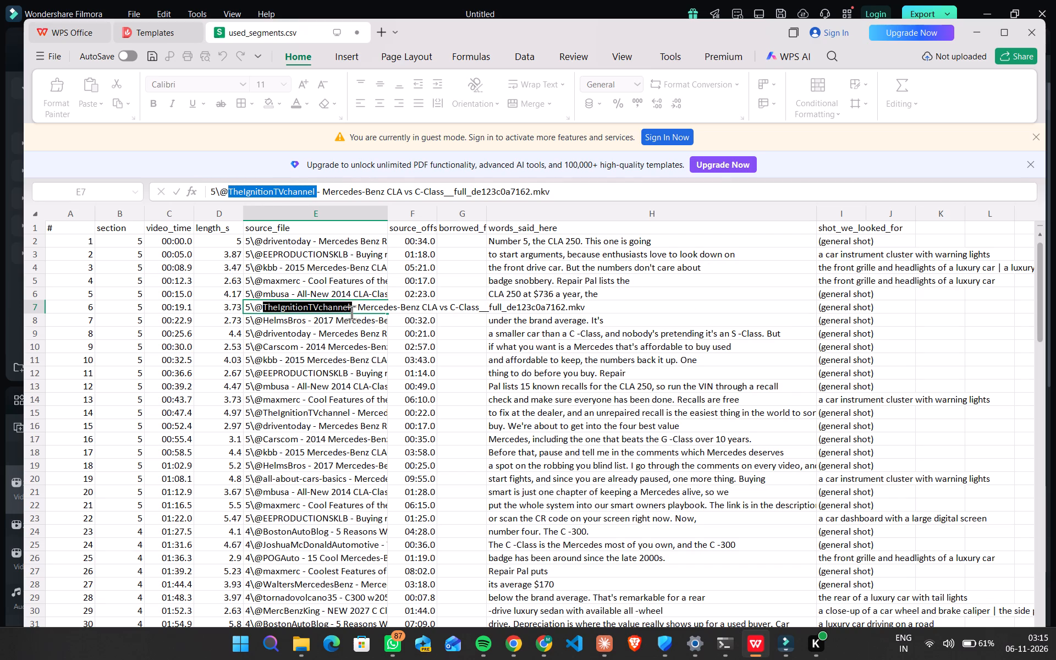
key(ctrl+c)
click(982, 34)
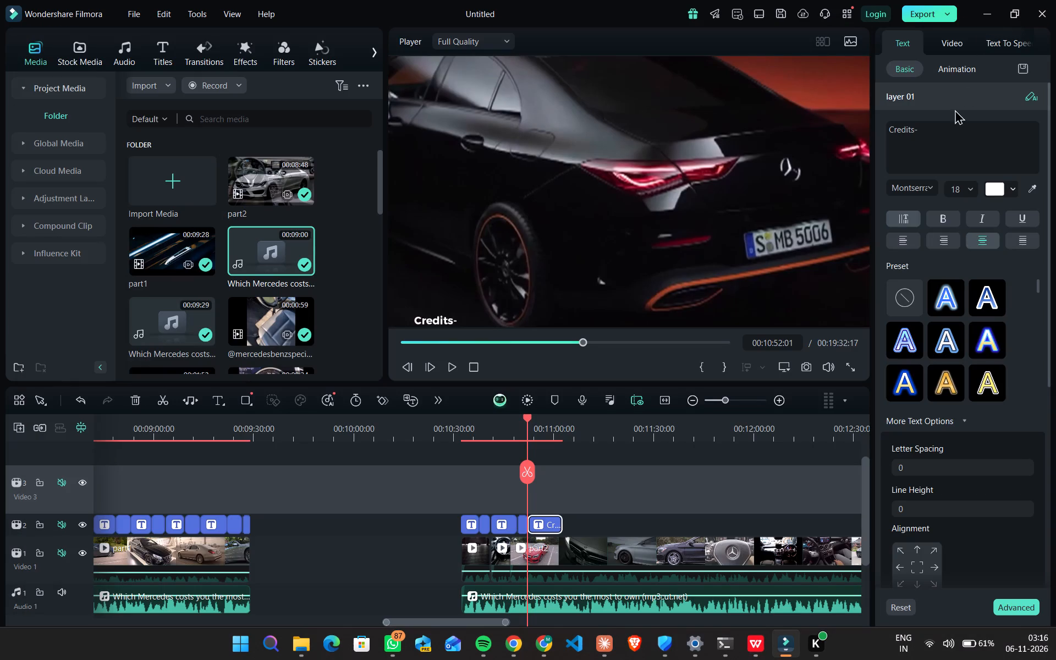
click(947, 125)
key(ctrl+v)
Shift the Credits-TheIgnitionTVchannel title horizontally to X position -829.51 px so the full text fits in the frame.
scroll(1005, 535, down, 3)
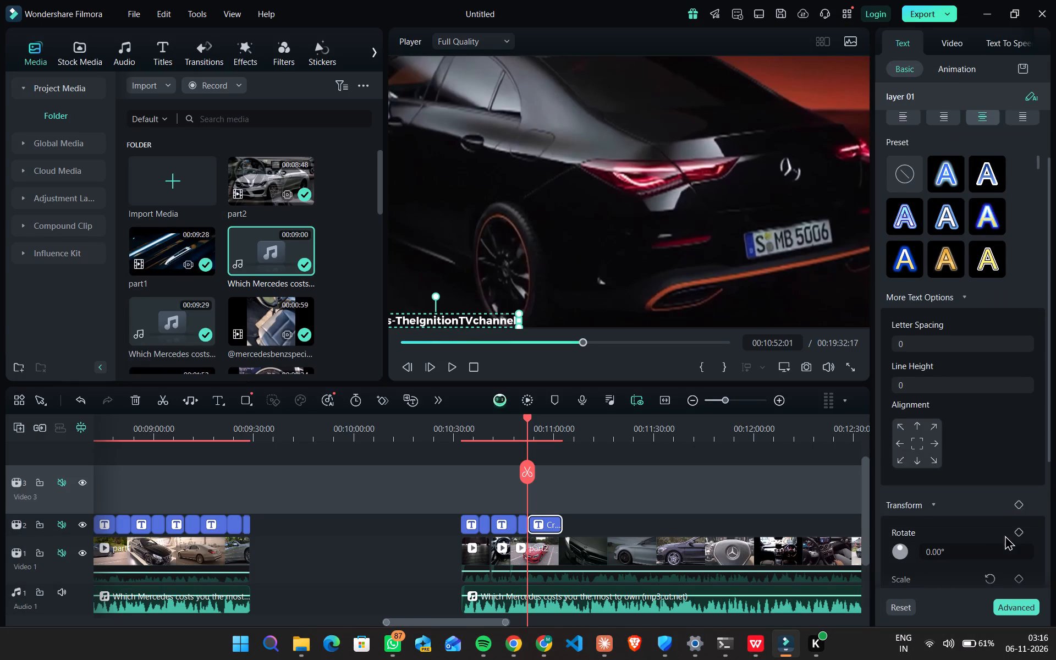
scroll(948, 507, down, 3)
click(930, 514)
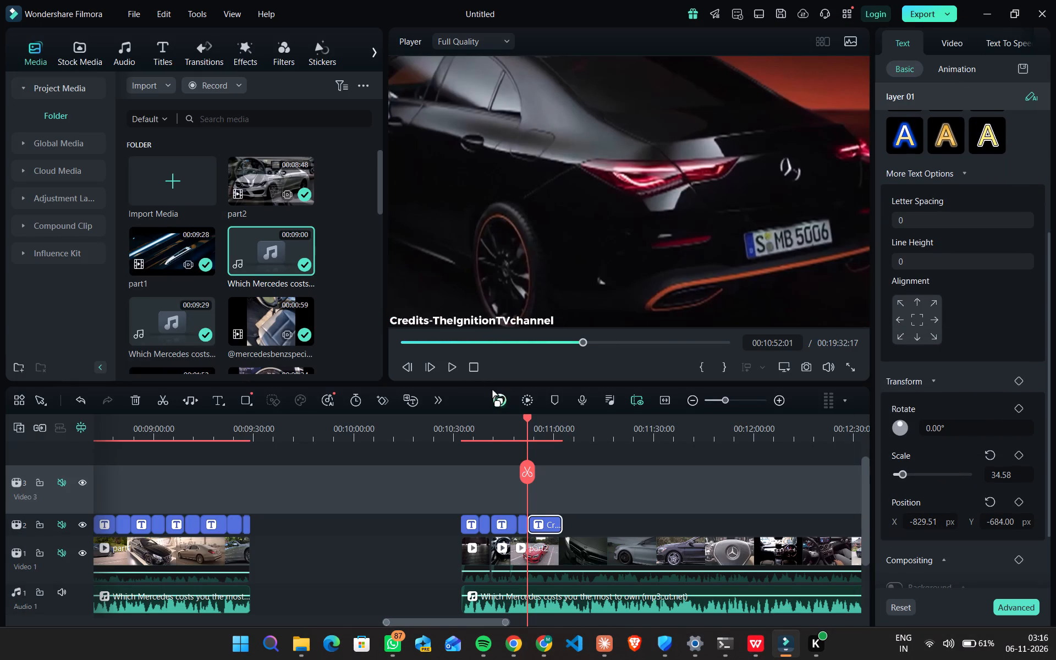
Find the end of the white-car shot, consulting used_segments.csv, and trim the Credits-TheIgnitionTVchannel title to end at about 00:10:58.
key(space)
click(532, 426)
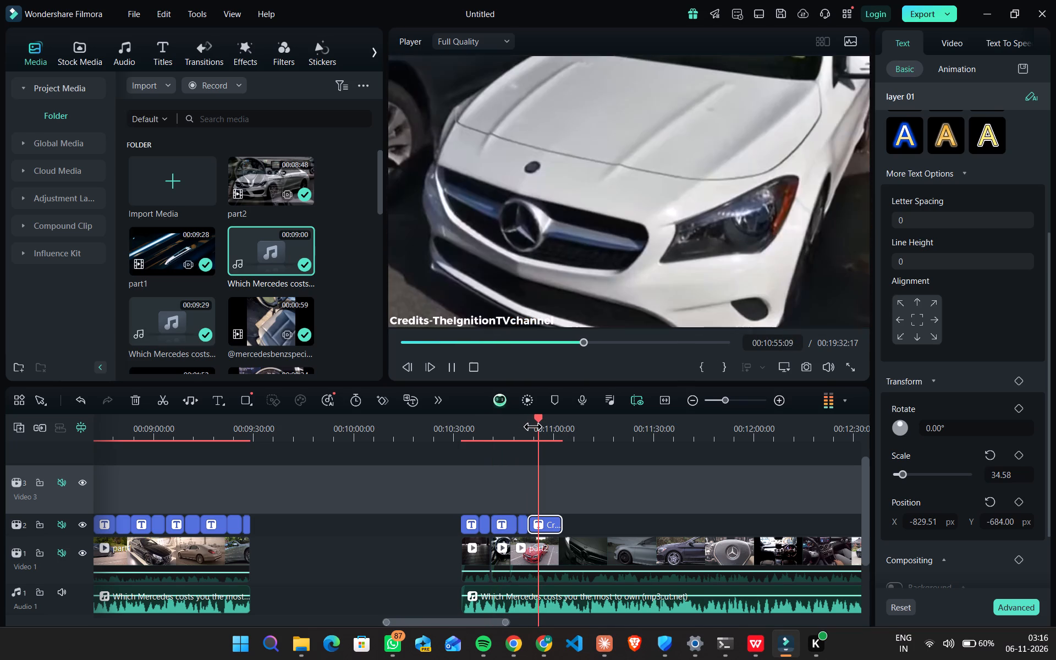
key(space)
click(760, 643)
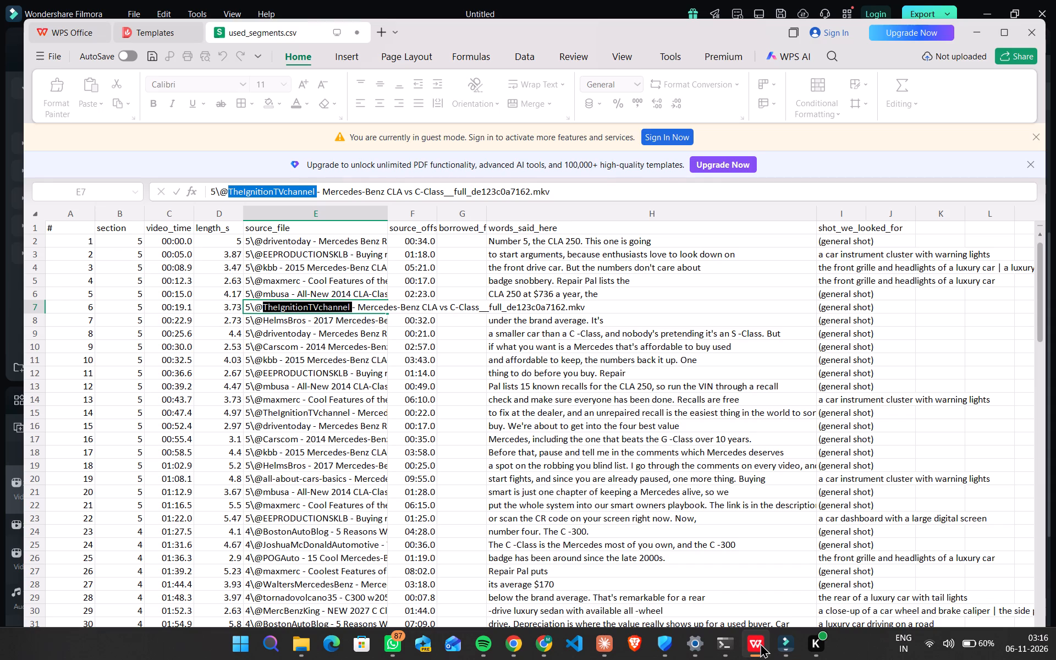
click(423, 348)
click(415, 326)
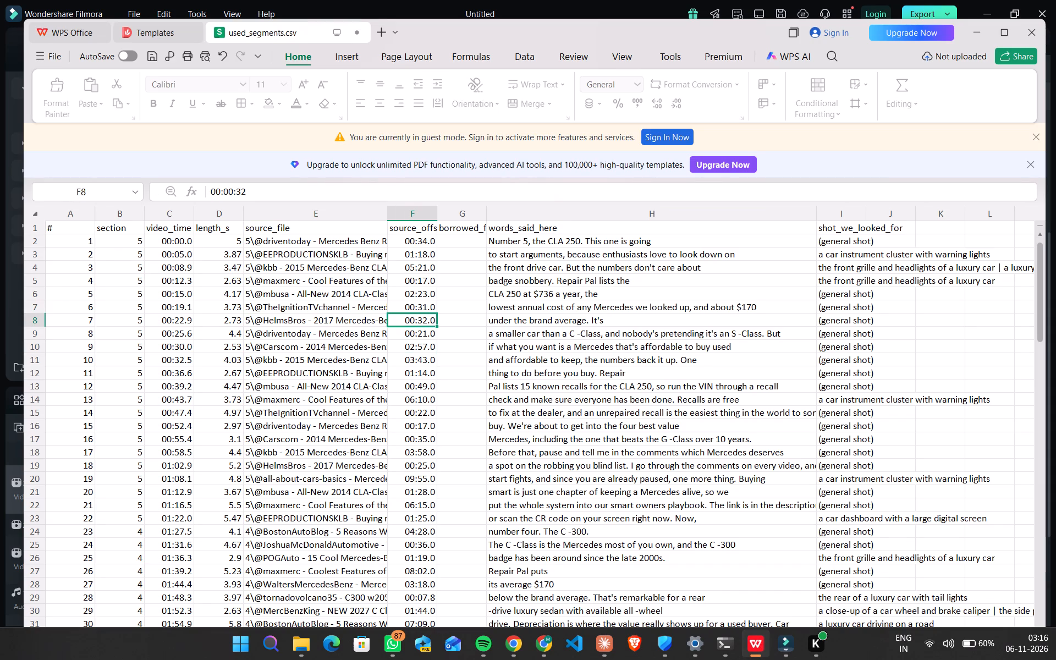
click(979, 37)
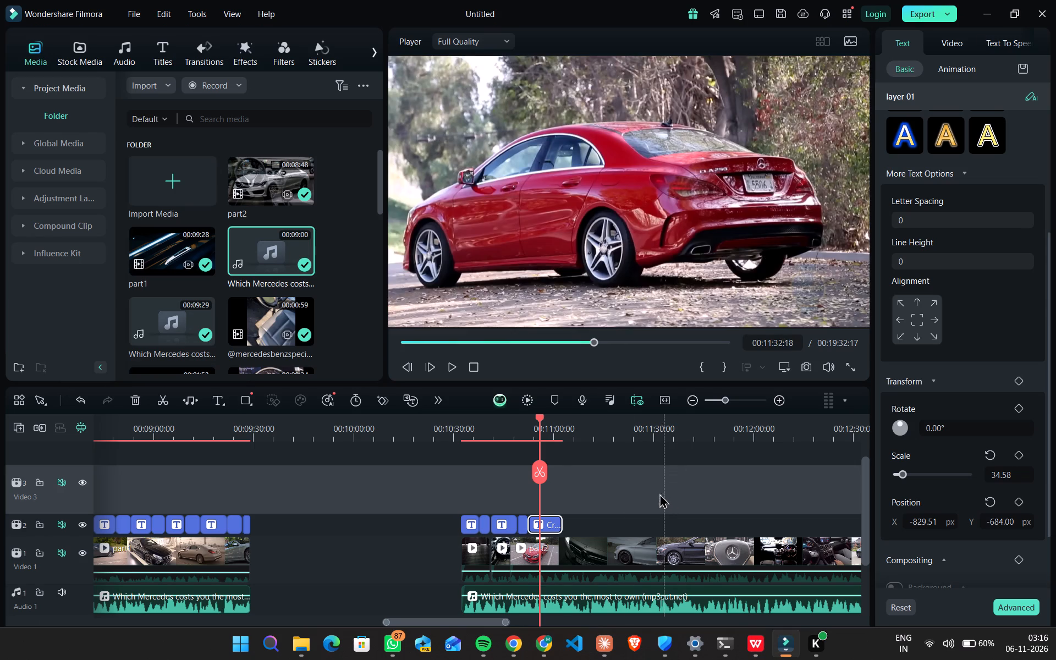
key(space)
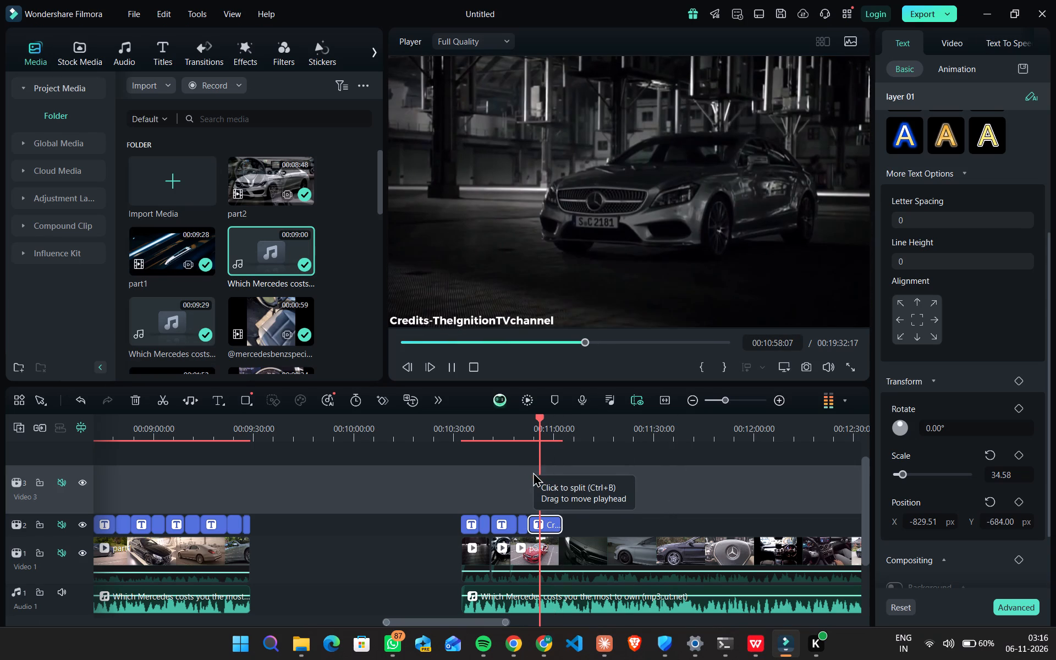
drag(553, 426, 541, 426)
key(space)
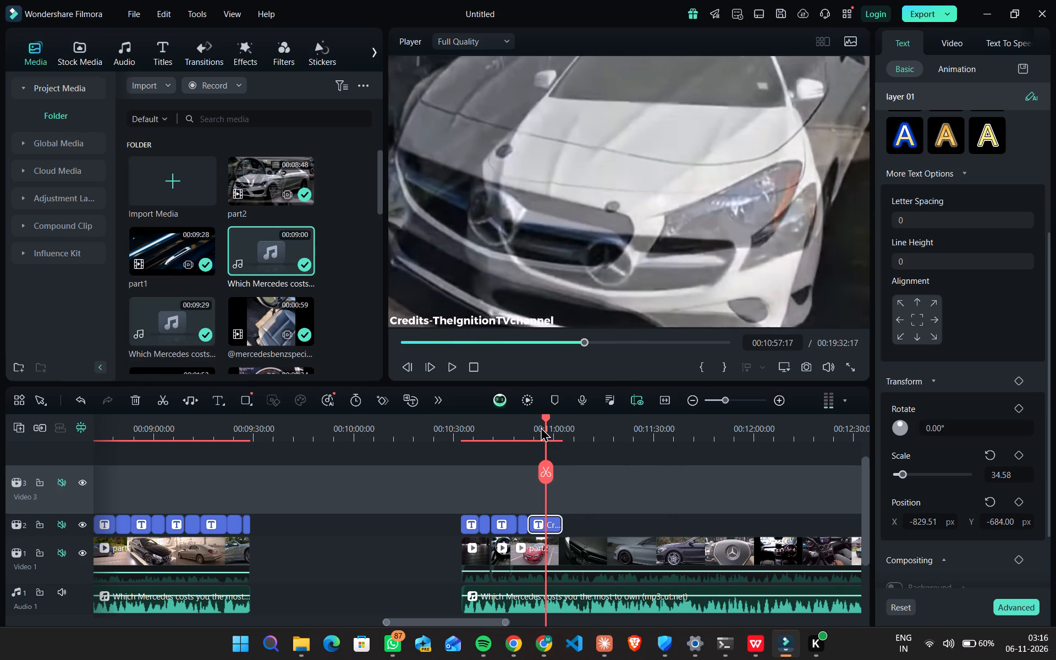
key(space)
key(space)
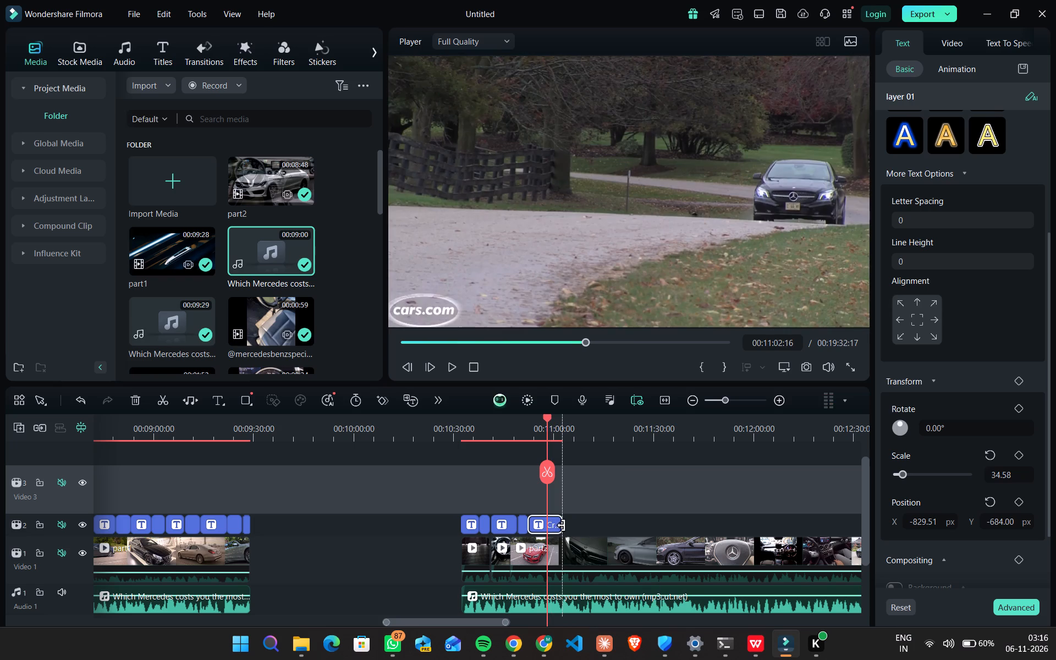
drag(560, 525, 548, 525)
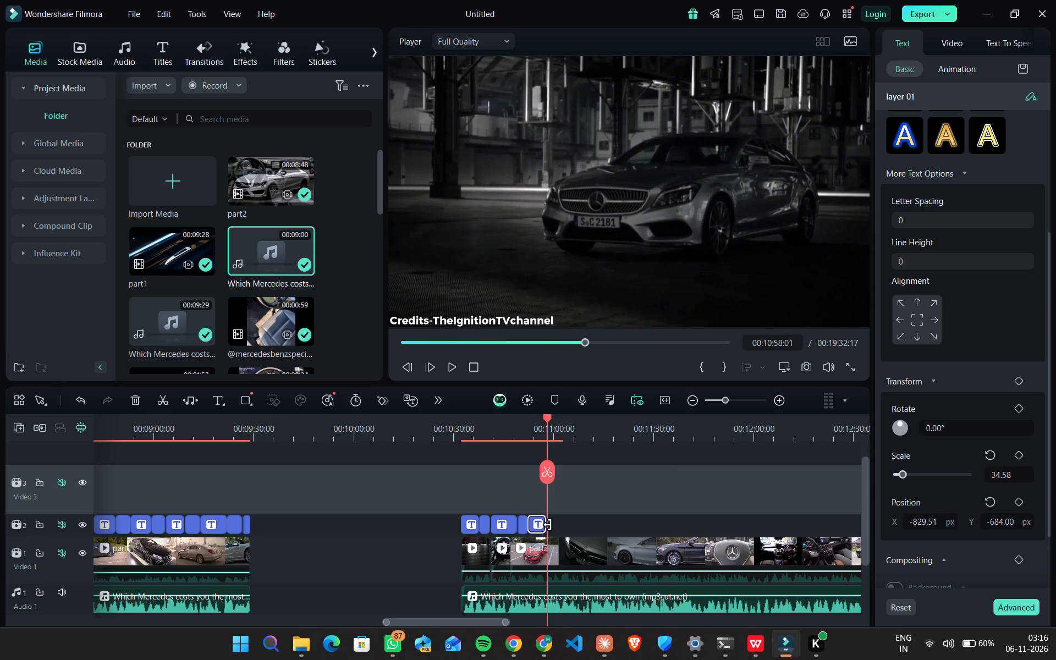
Copy the channel name HelmsBros from the row 8 source file in used_segments.csv in WPS Office.
click(754, 637)
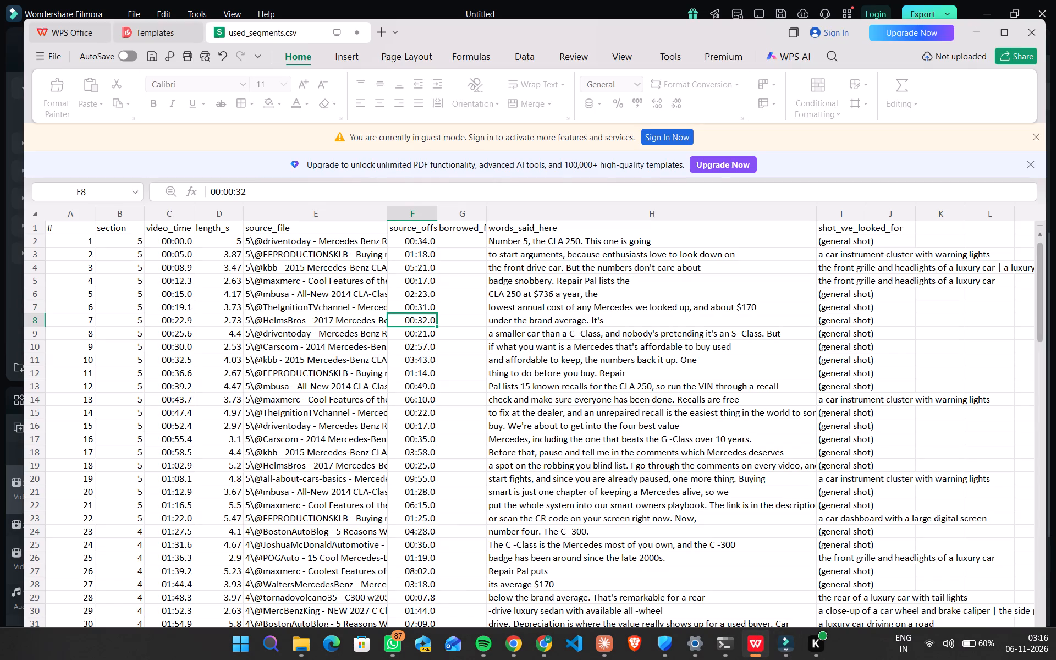
double_click(293, 327)
double_click(293, 324)
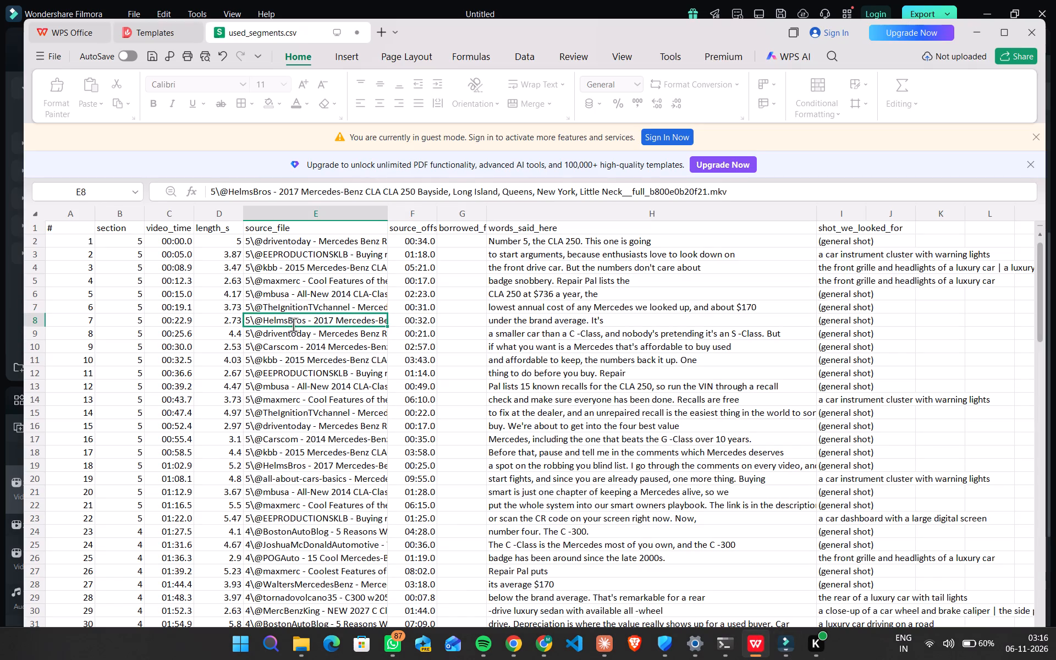
drag(306, 324, 265, 320)
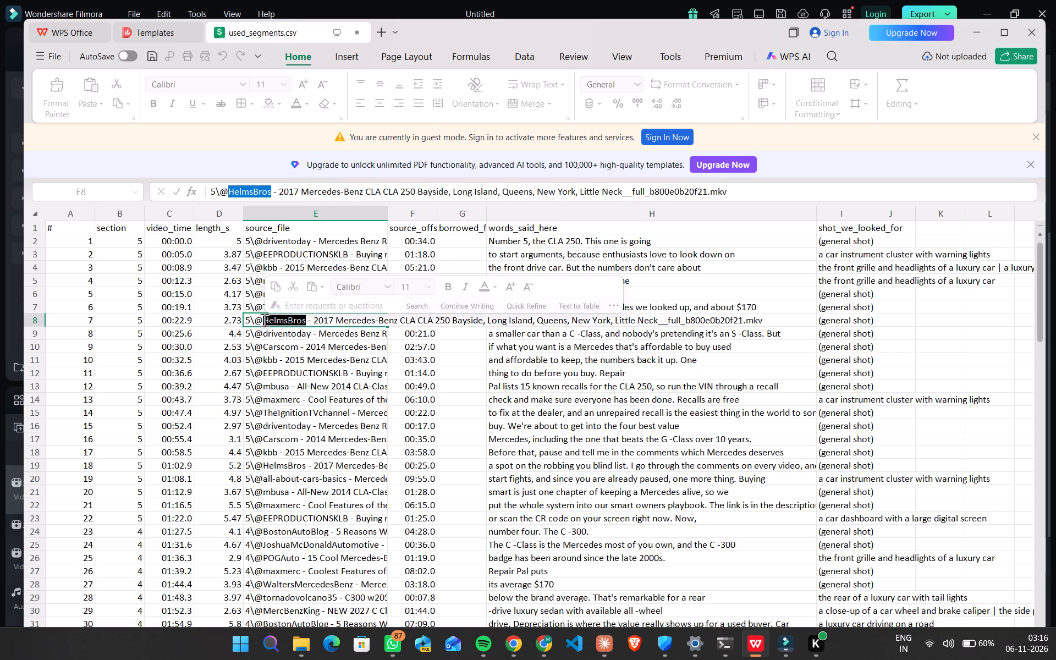
key(ctrl+c)
click(975, 35)
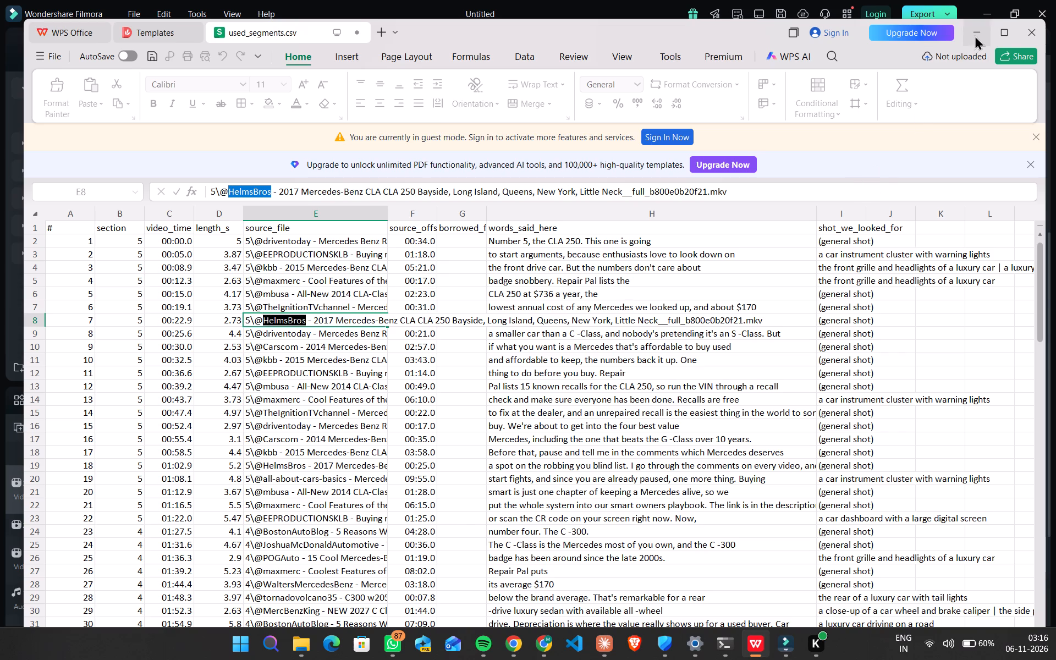
Paste the copied Credits-carcomfy title in Filmora and place it on the Video 2 track directly after the Credits-TheIgnitionTVchannel title.
key(ctrl+v)
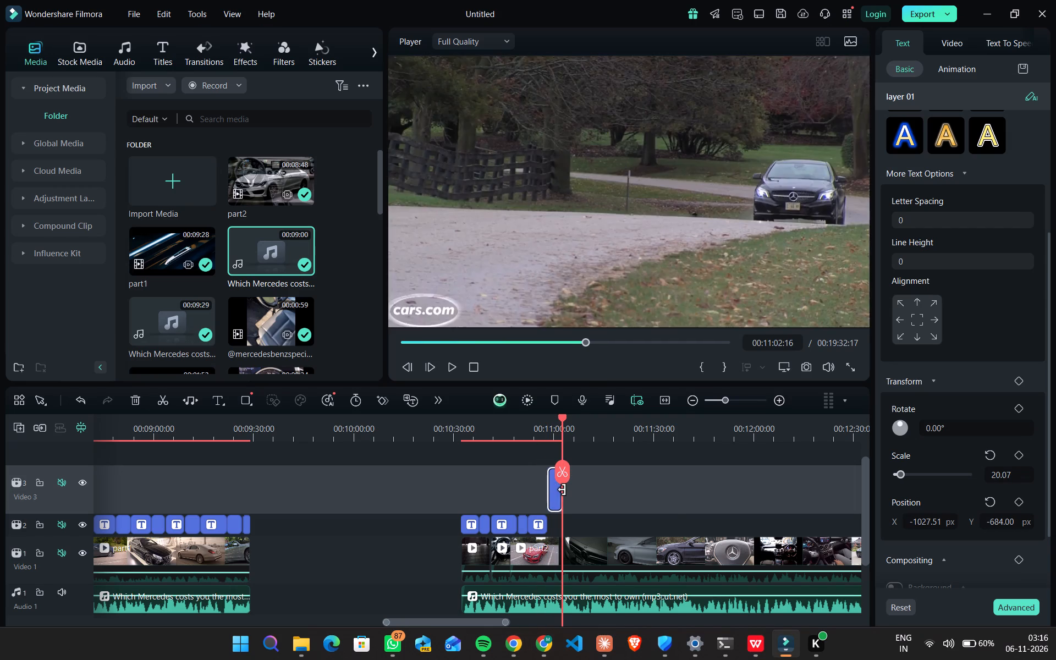
click(553, 492)
drag(555, 492, 557, 523)
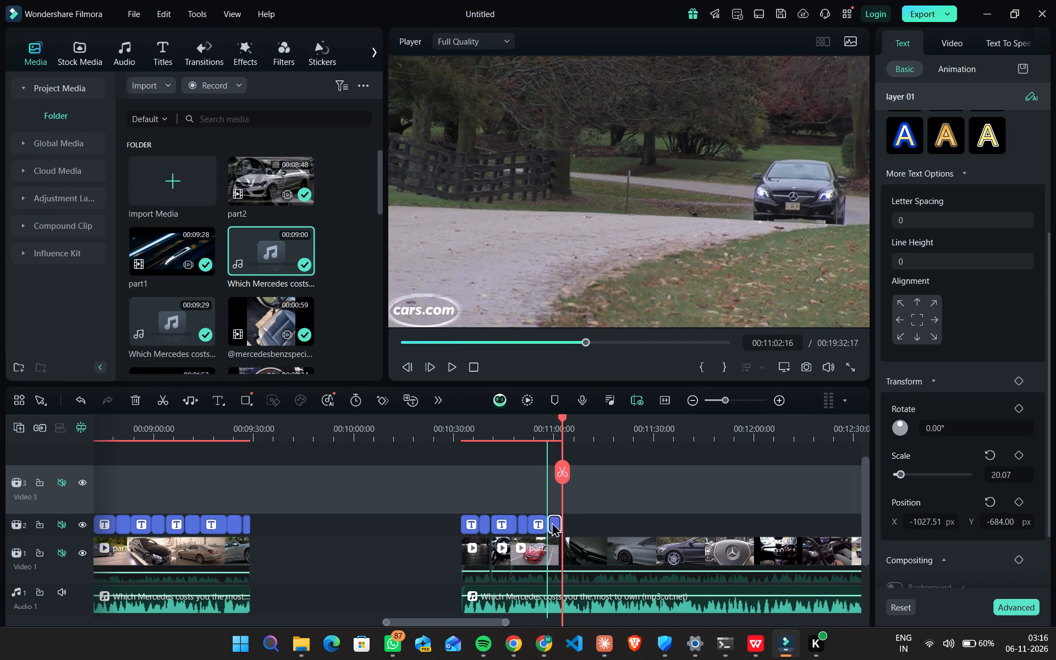
Change the text of the pasted Credits-carcomfy title after Credits-TheIgnitionTVchannel to Credits-HelmsBros.
click(525, 436)
drag(525, 436, 548, 438)
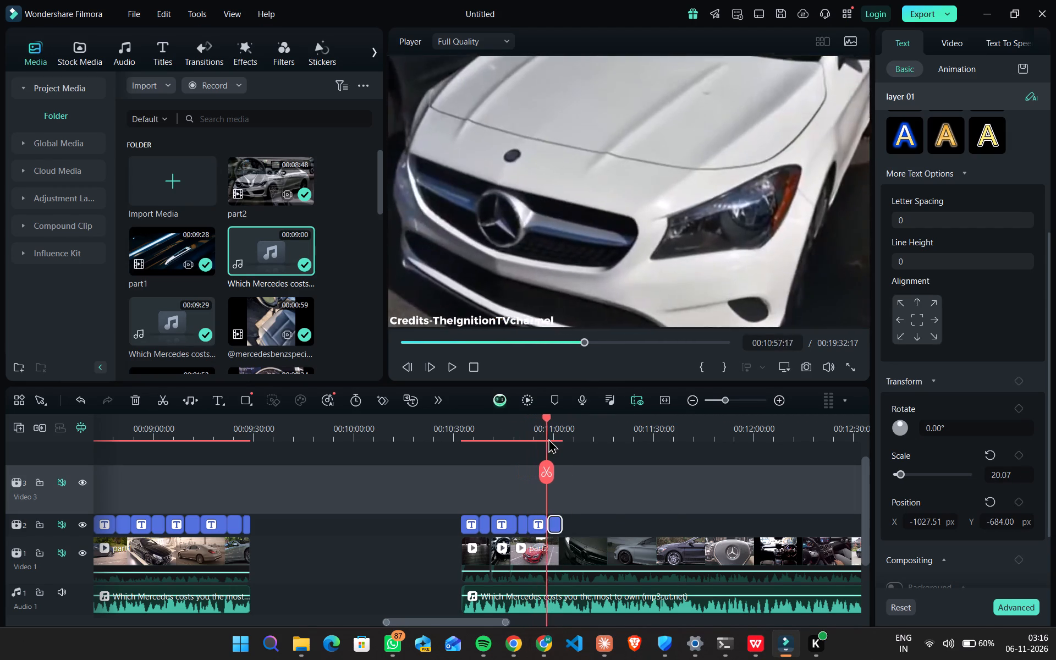
drag(548, 438, 554, 438)
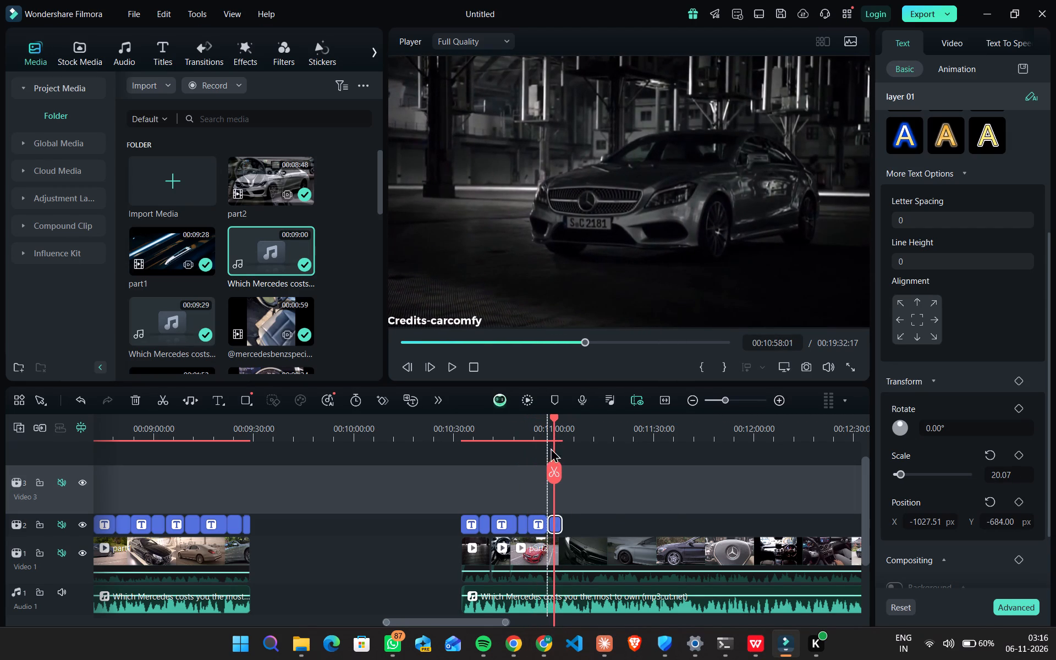
click(469, 322)
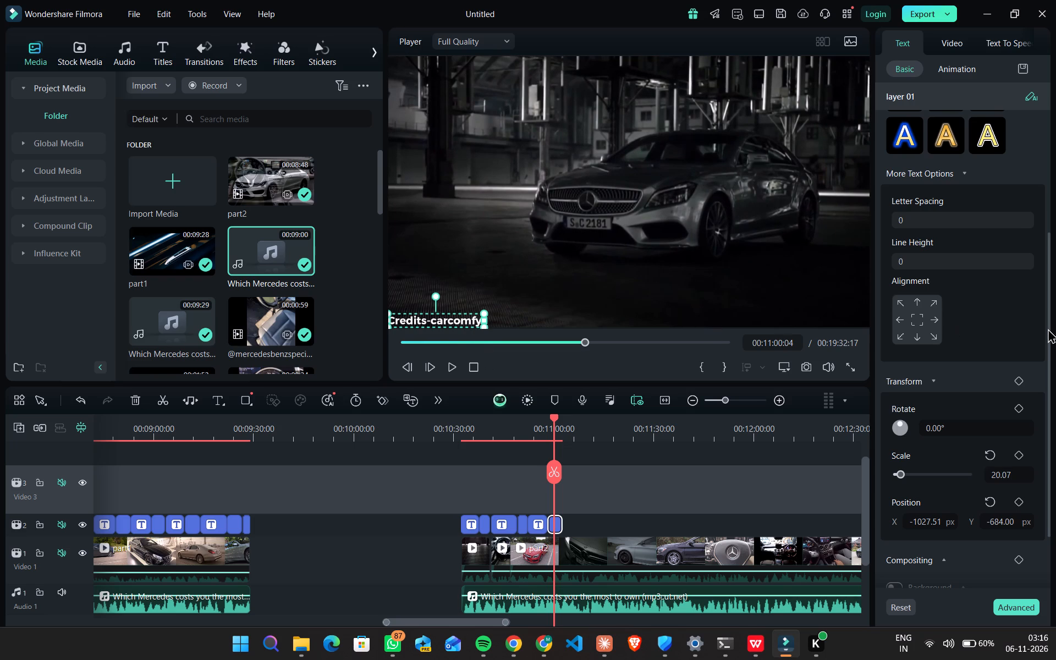
drag(1047, 328, 1055, 123)
drag(1002, 140, 923, 121)
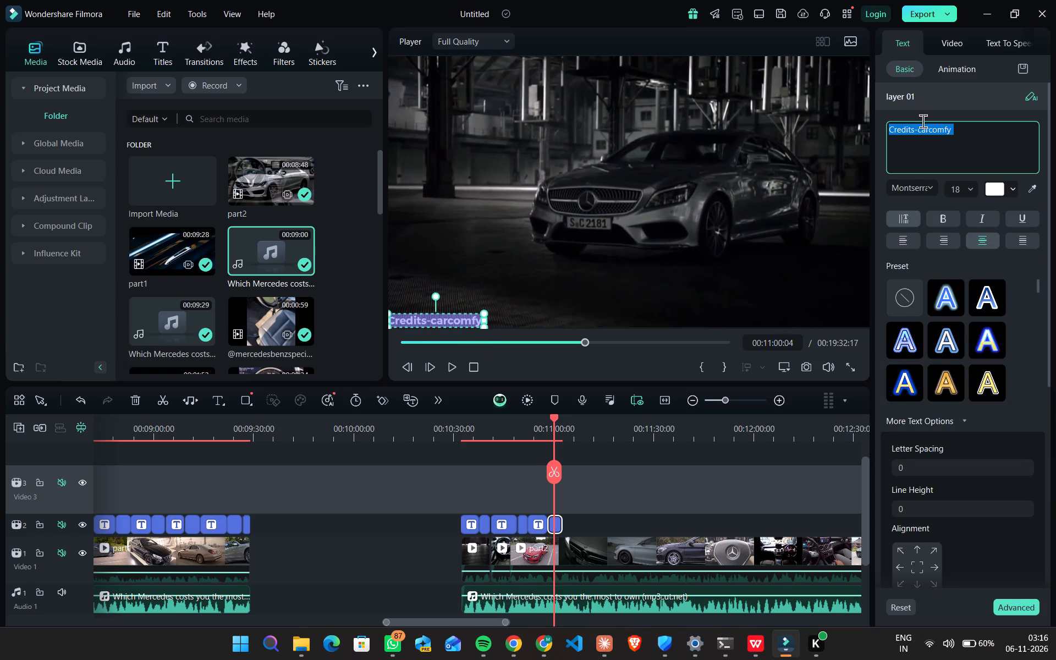
drag(923, 121, 917, 129)
key(ctrl+v)
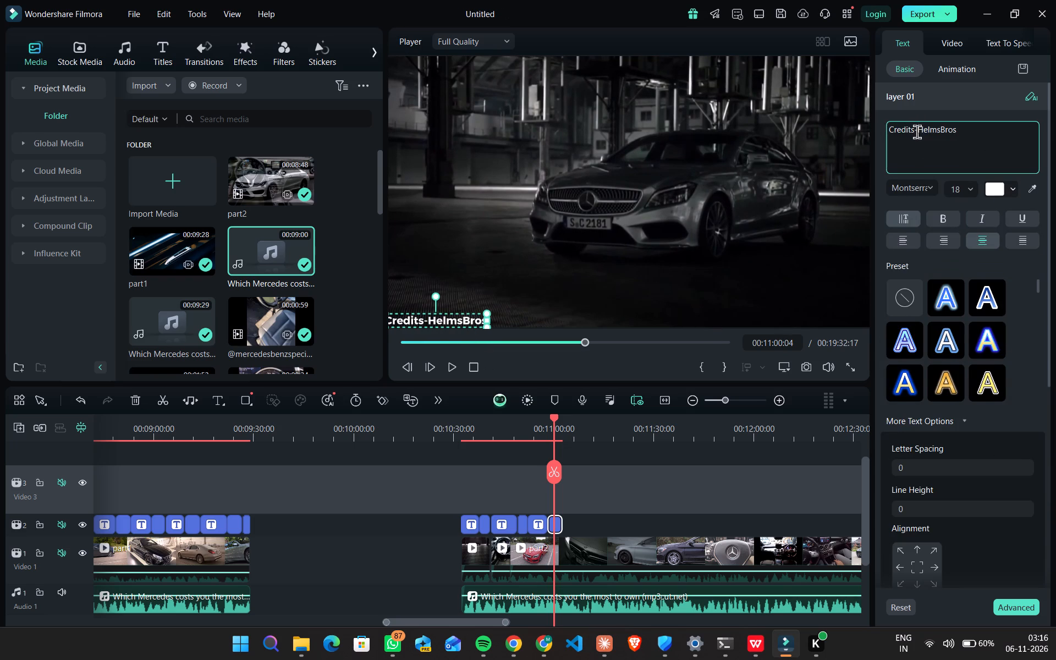
Shift the Credits-HelmsBros title horizontally to X position -976.51 px so the full text fits in the frame.
scroll(1008, 481, down, 4)
scroll(950, 521, down, 4)
click(931, 442)
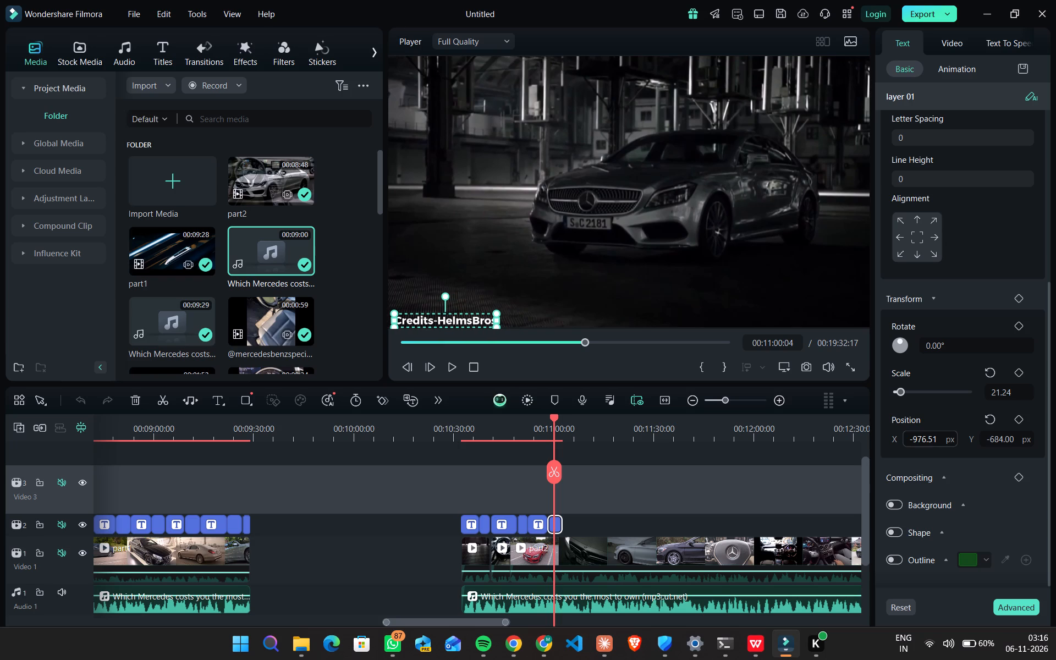
Find the end of the dark silver-car shot and trim the Credits-HelmsBros title to end there, at about 00:11:02.
key(space)
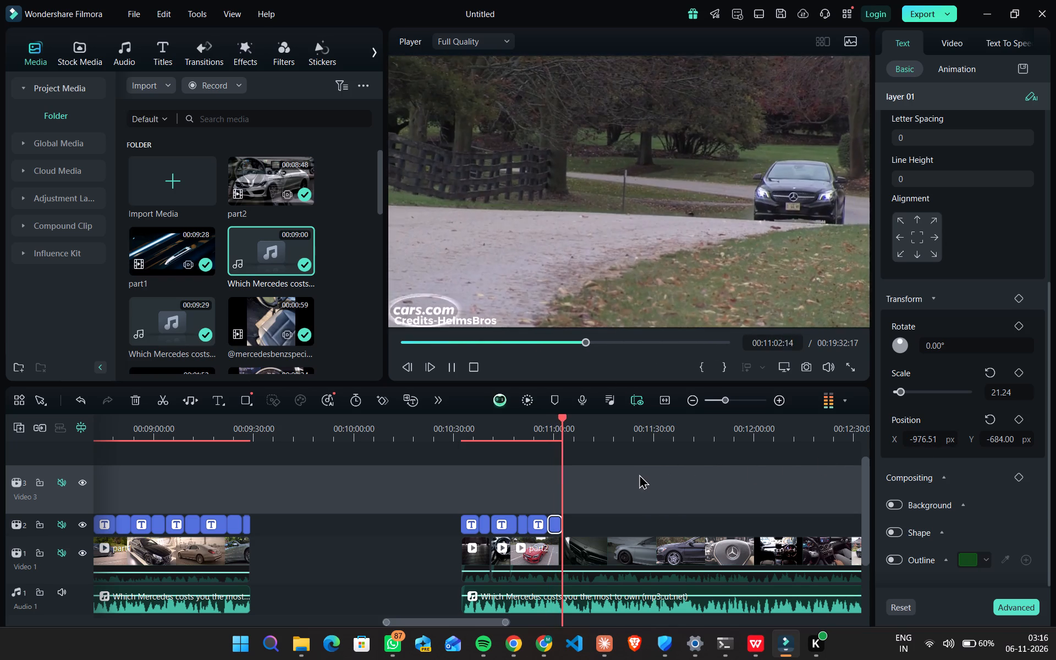
key(space)
click(558, 525)
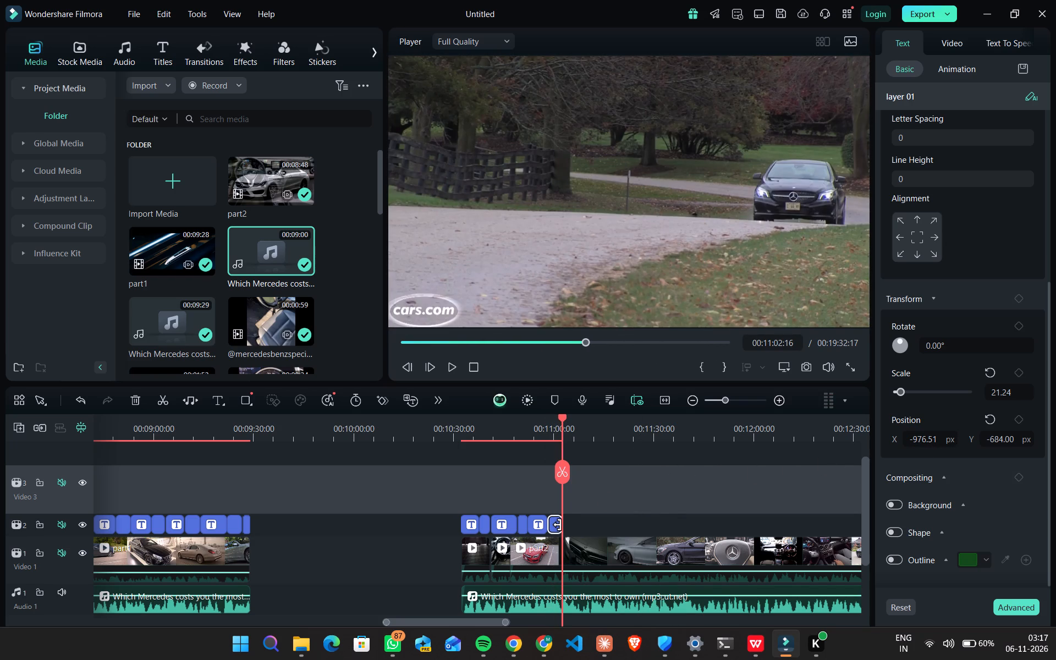
click(558, 525)
key(Left)
key(Left)
key(Left)
key(Left)
key(Left)
key(Left)
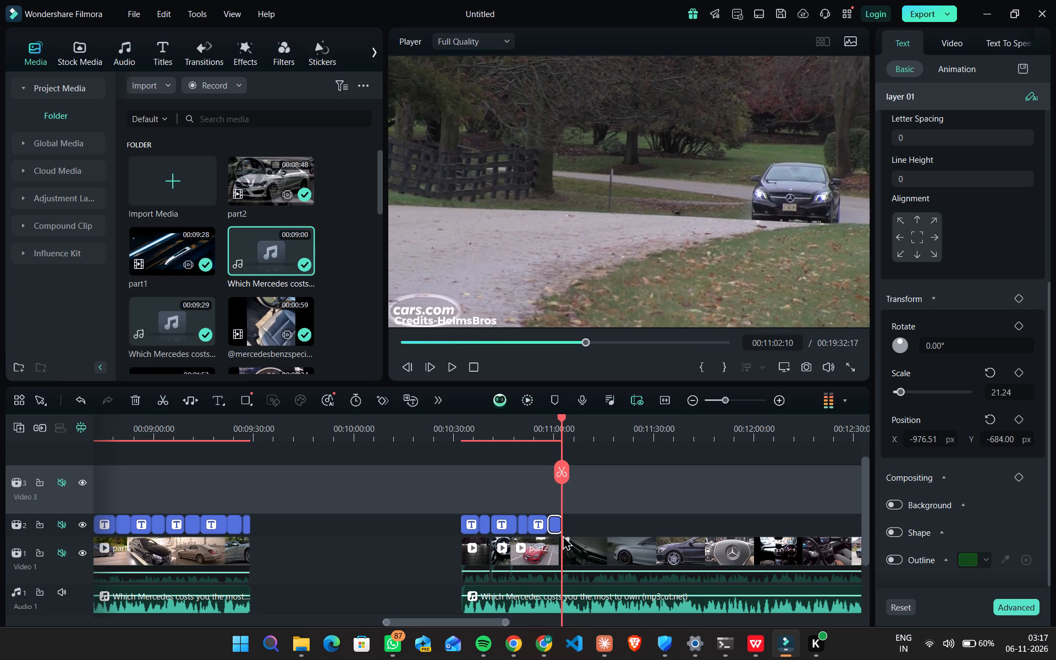
key(Left)
key(Left)
key(Left)
key(Left)
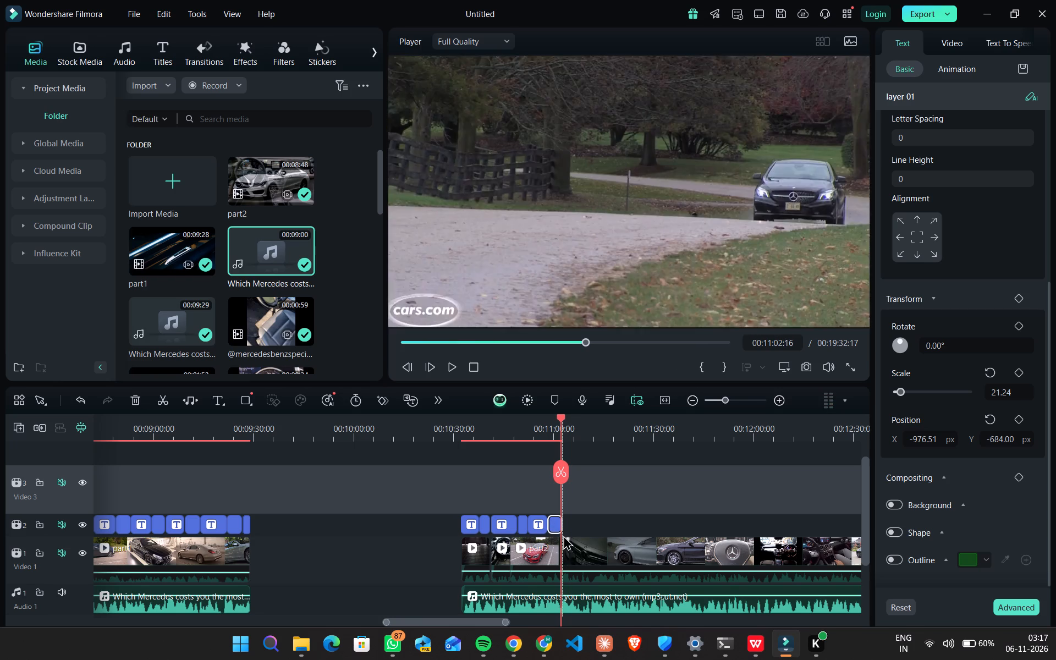
drag(455, 618, 510, 620)
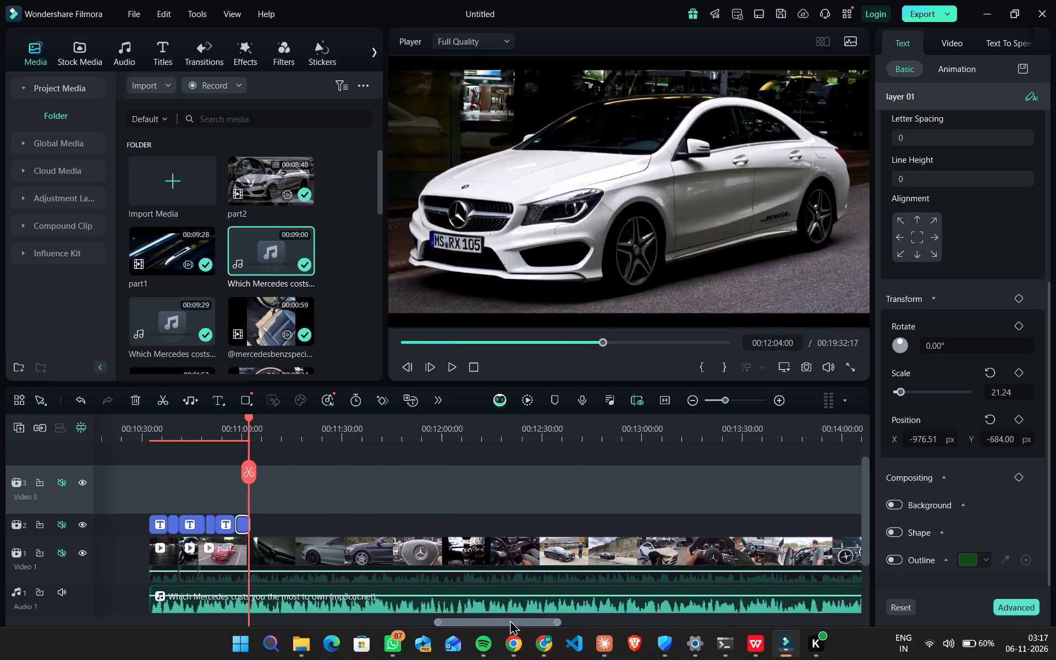
drag(510, 620, 502, 620)
drag(550, 624, 383, 612)
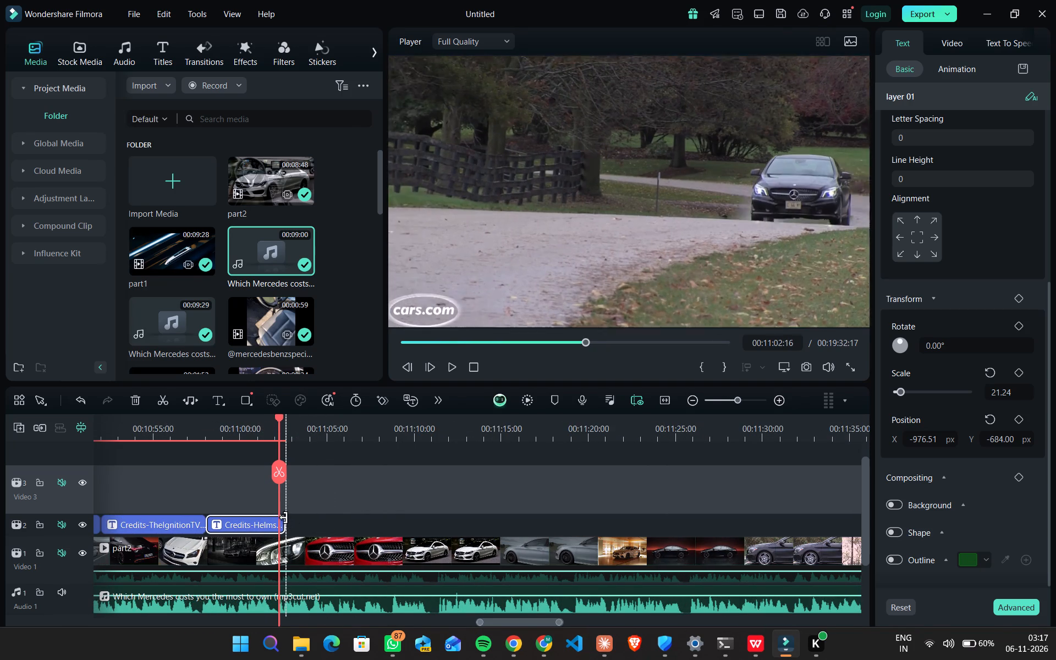
drag(283, 518, 277, 519)
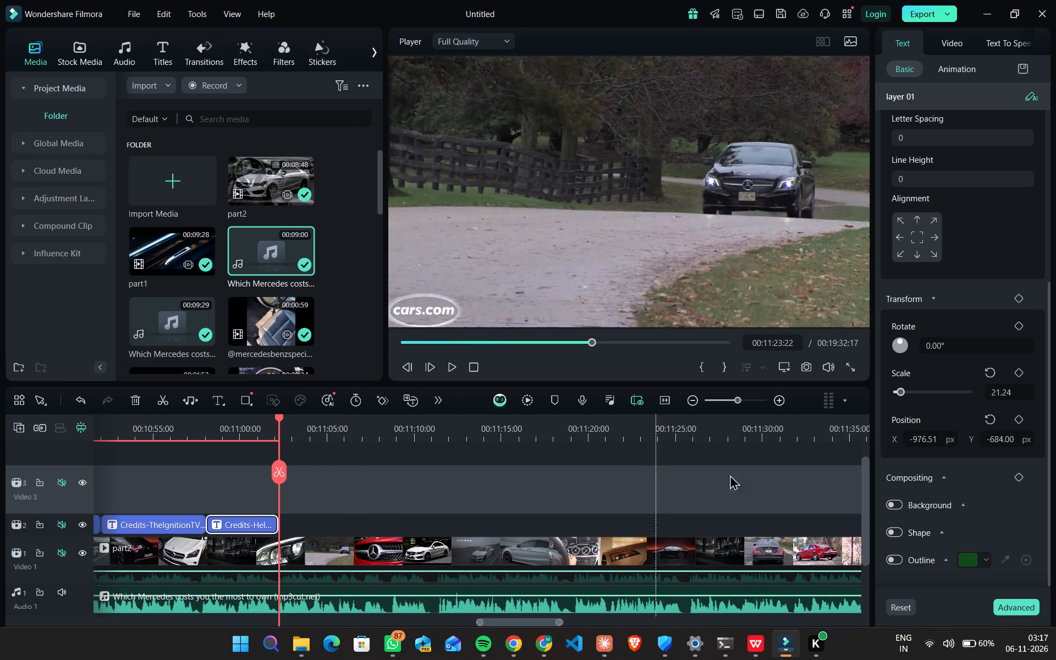
Locate the start of the cars.com road shot frame by frame and split the part2 clip at 00:11:02:07.
key(Left)
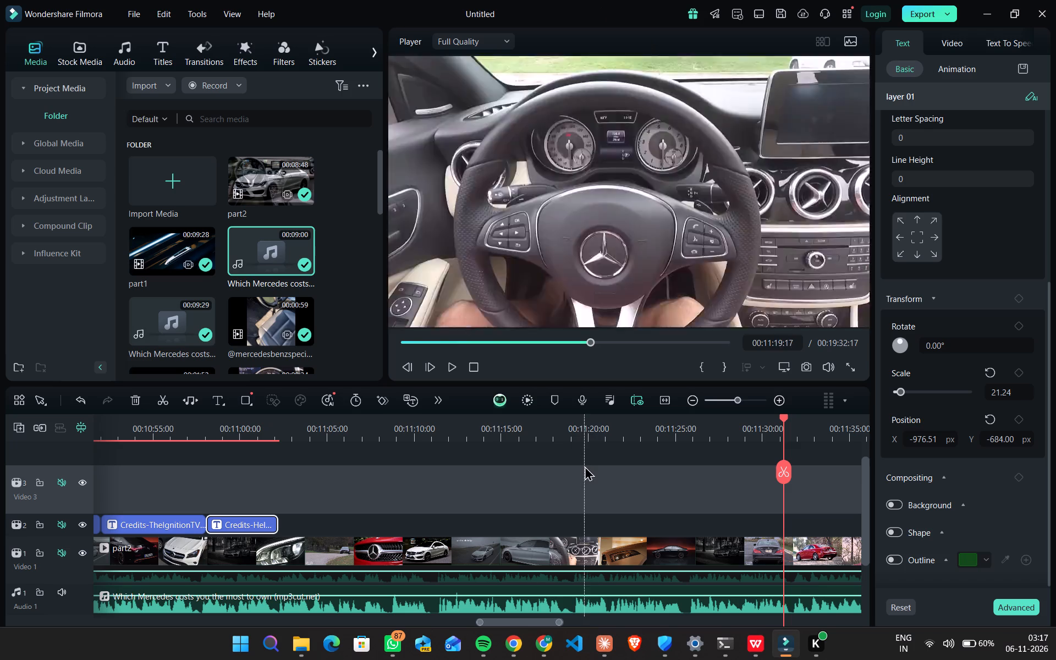
click(280, 447)
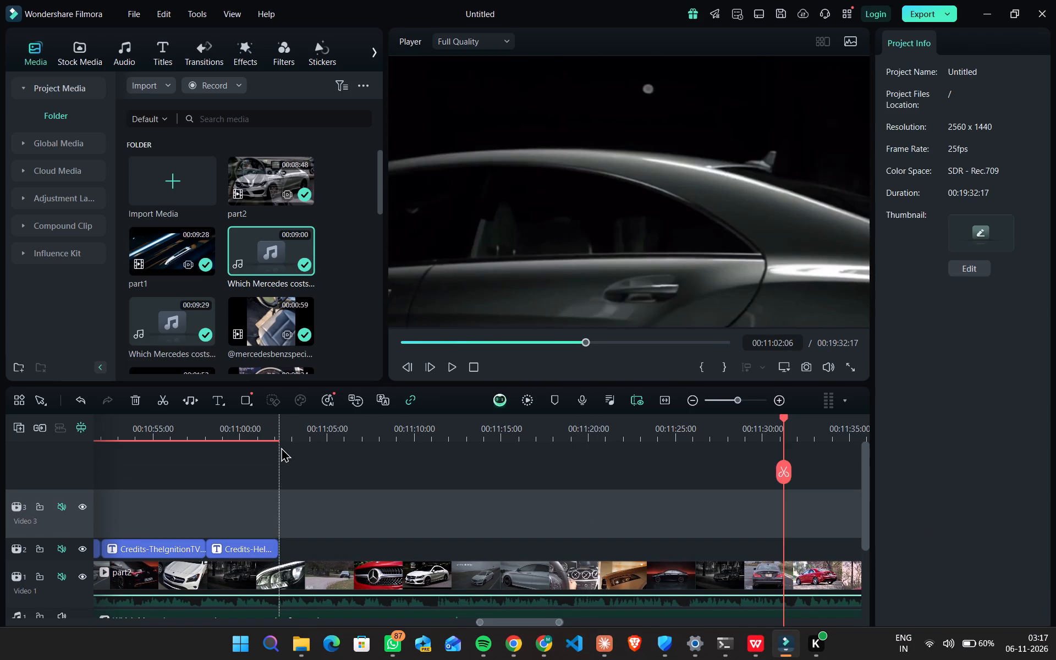
click(283, 430)
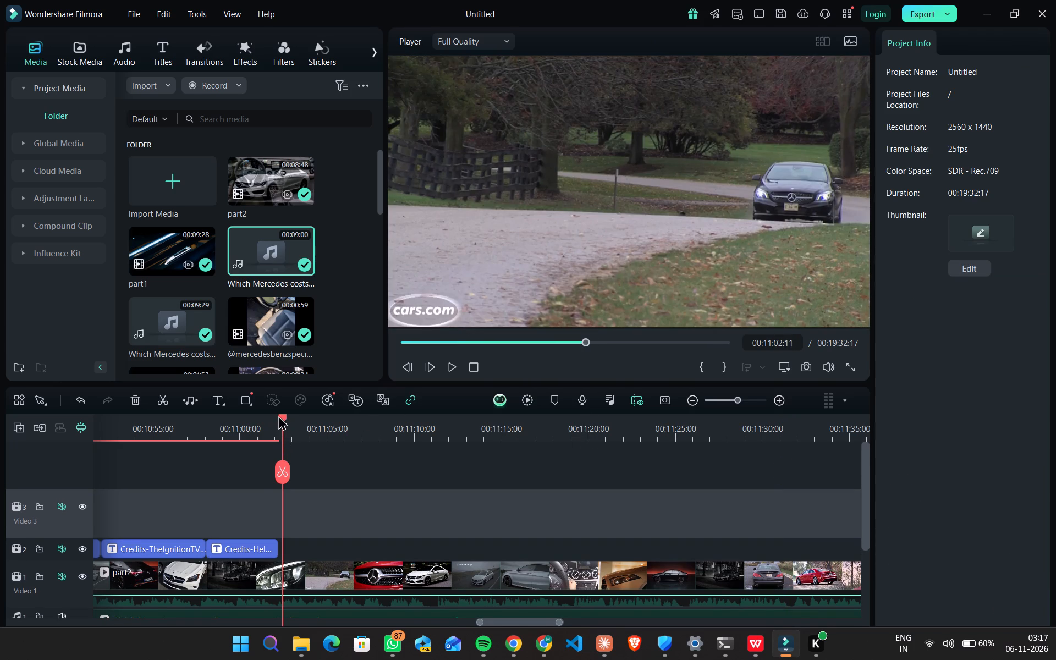
drag(281, 419, 273, 422)
key(space)
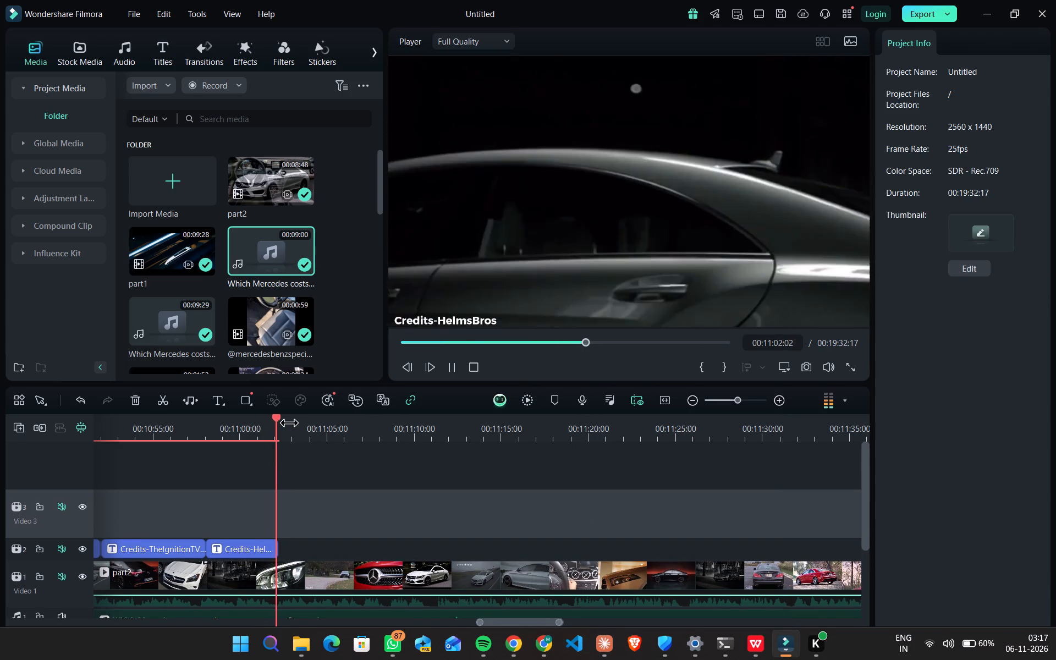
key(space)
key(Left)
key(Left)
key(Left)
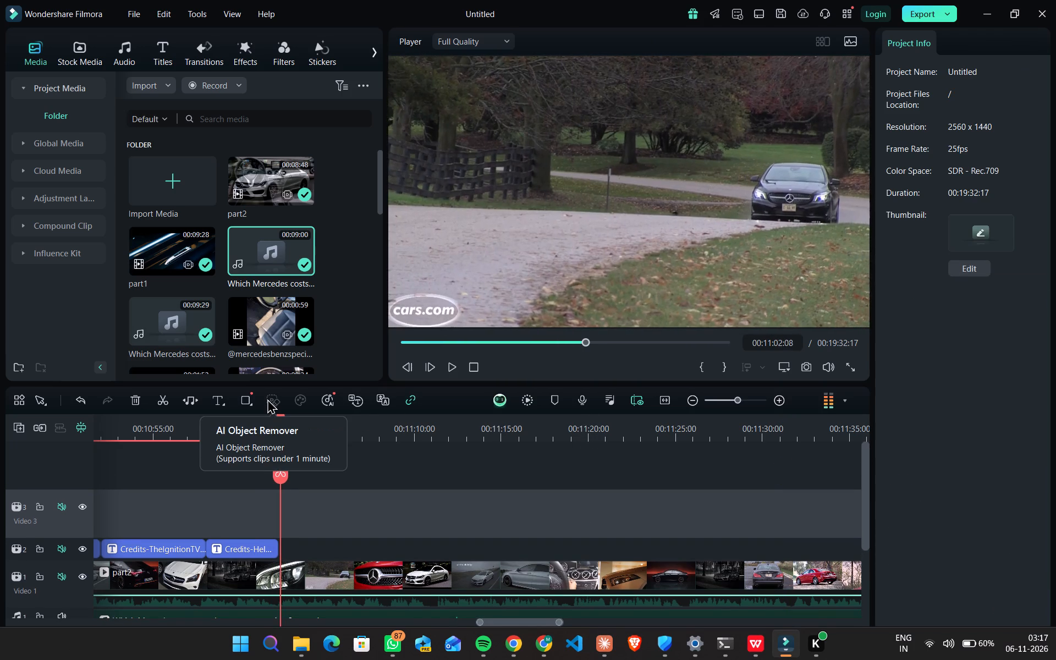
key(Left)
key(Left)
key(Left)
key(Right)
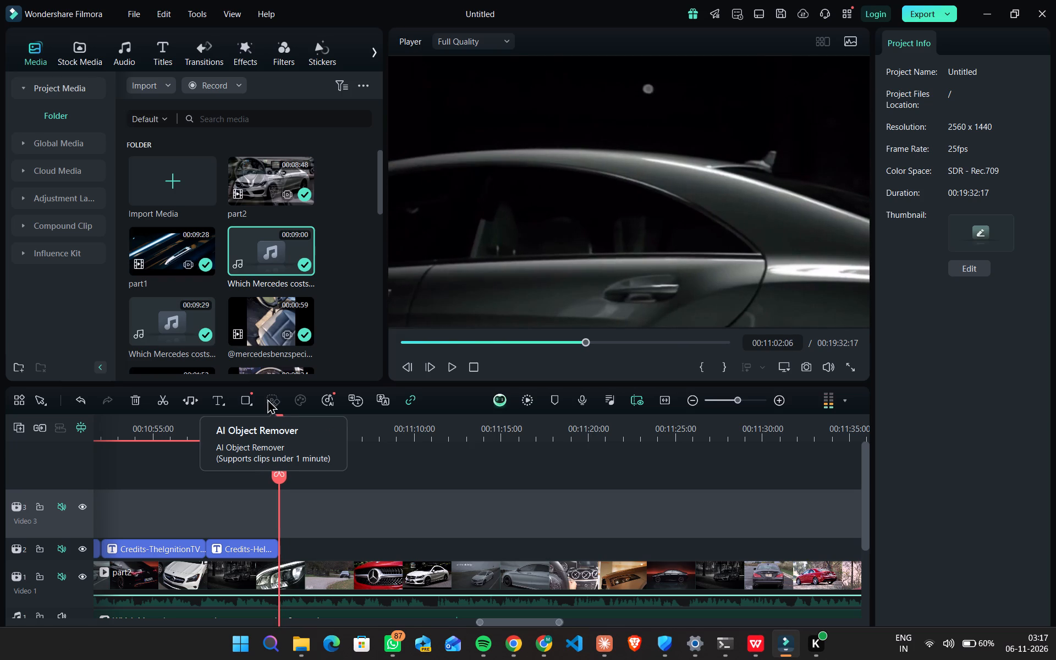
key(Right)
key(Right)
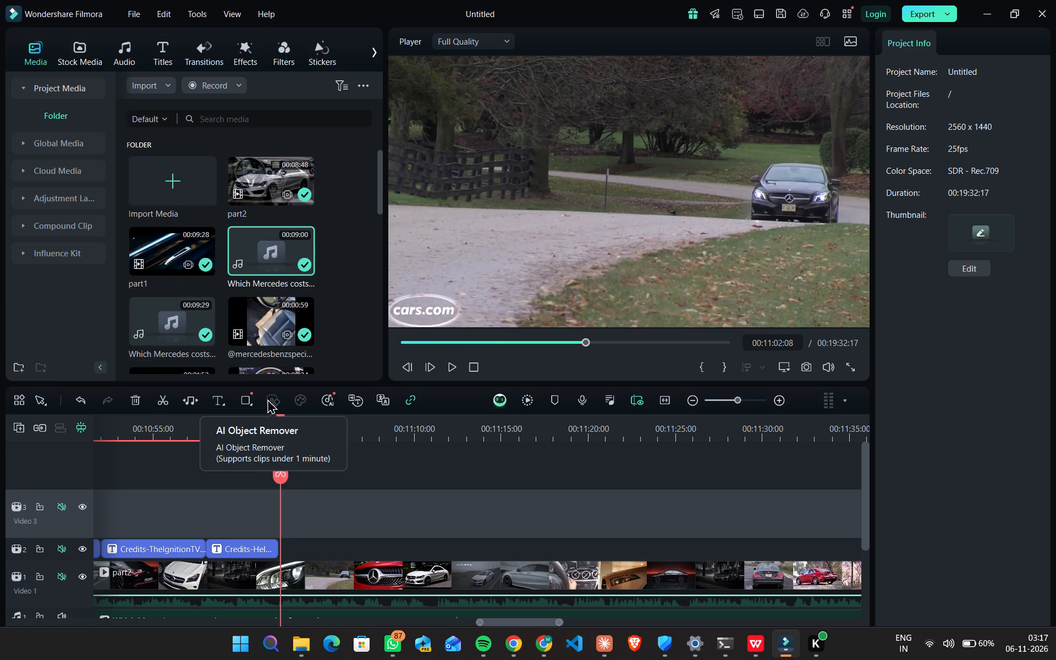
key(Left)
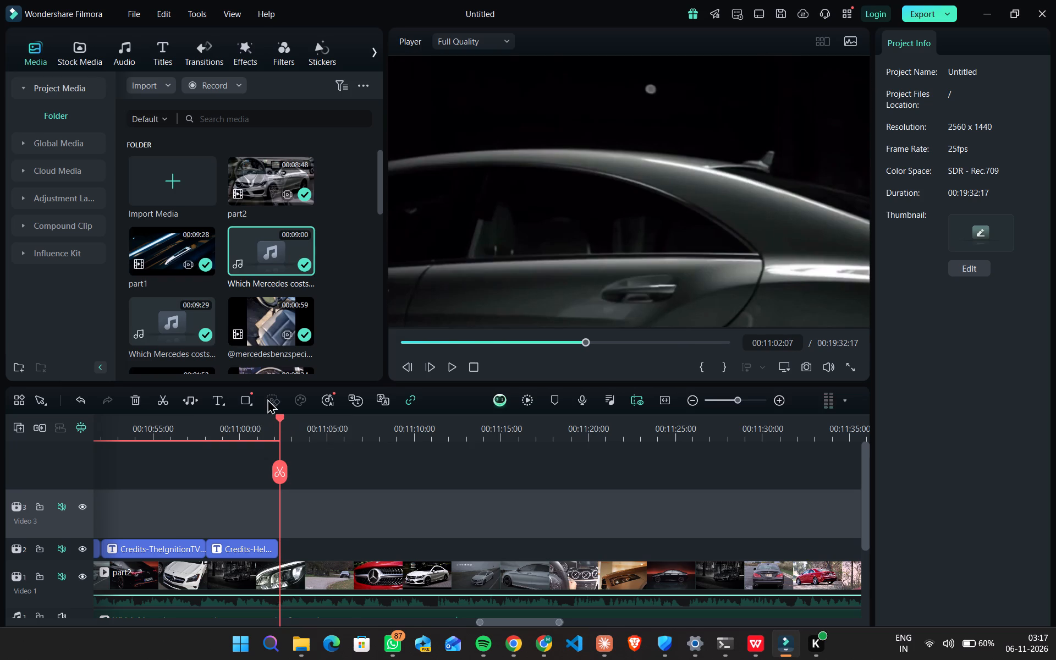
key(ctrl+b)
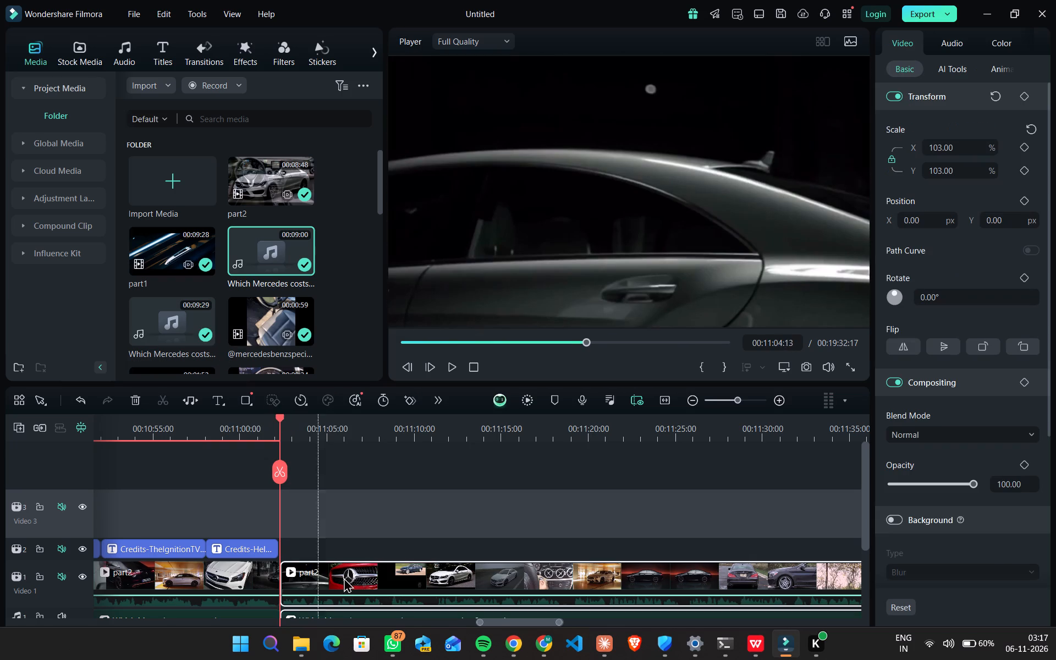
Find where the cars.com road shot changes to the red grille and split the part2 clip at 00:11:04:21.
drag(279, 424, 287, 424)
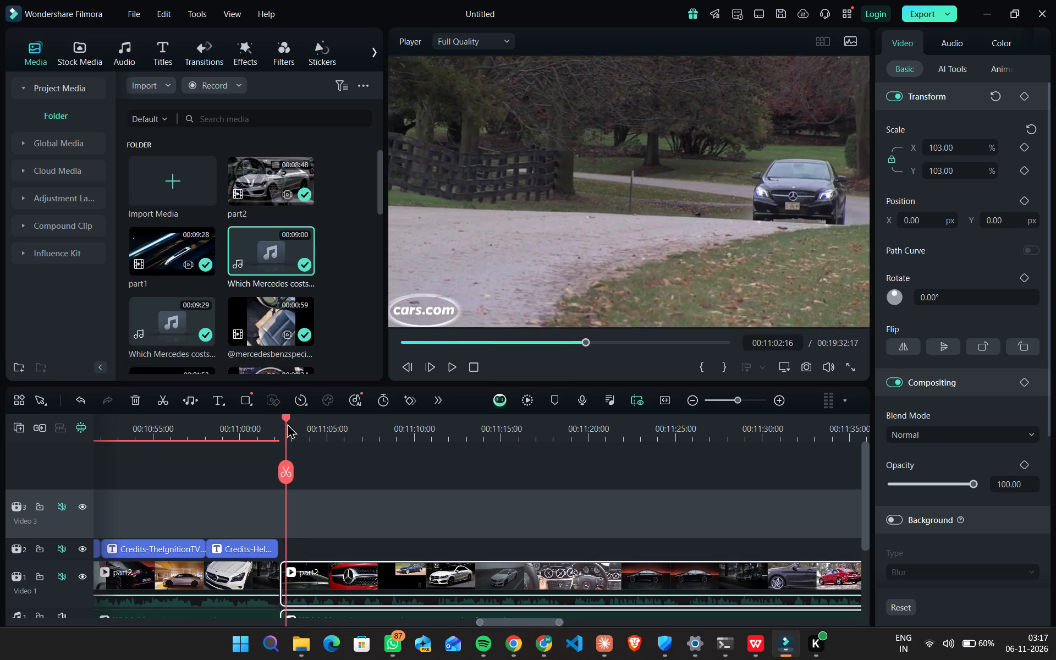
drag(287, 424, 315, 433)
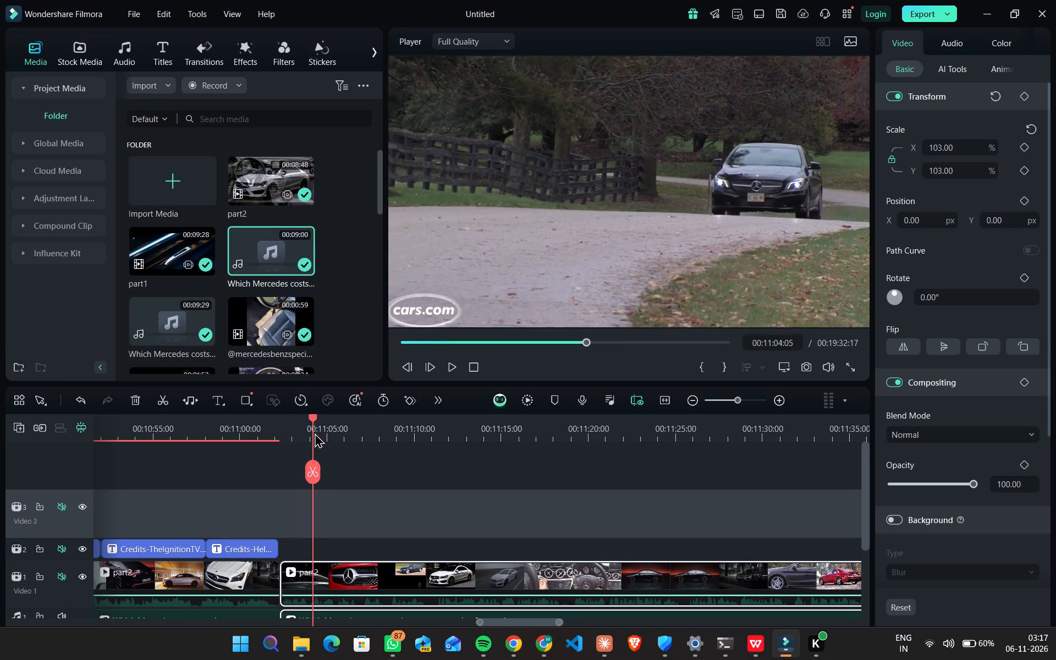
drag(315, 433, 327, 438)
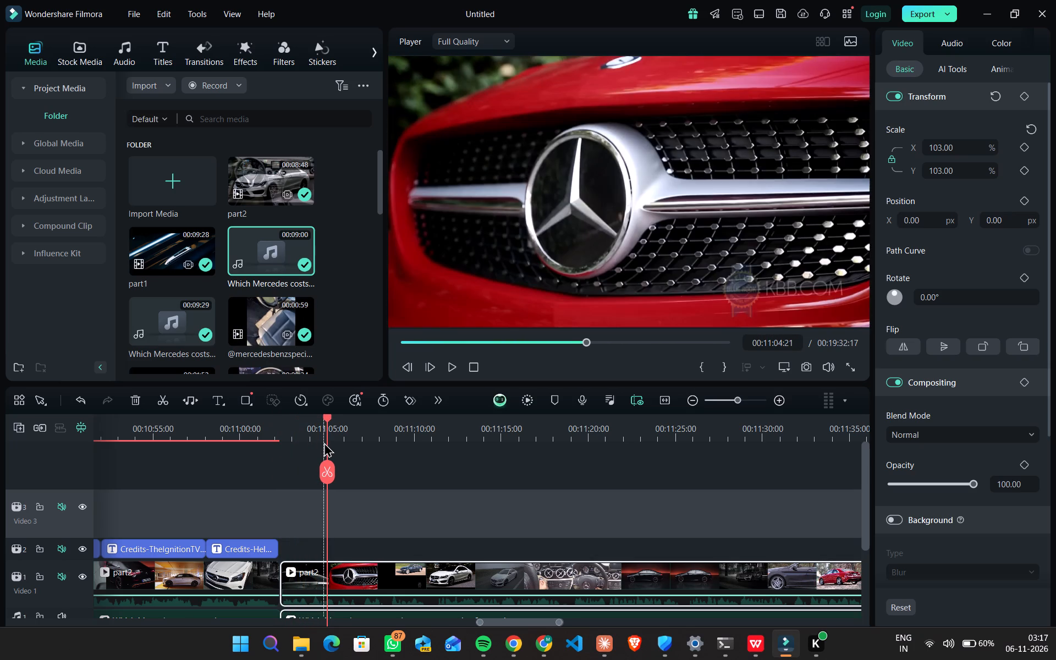
key(Left)
key(Left)
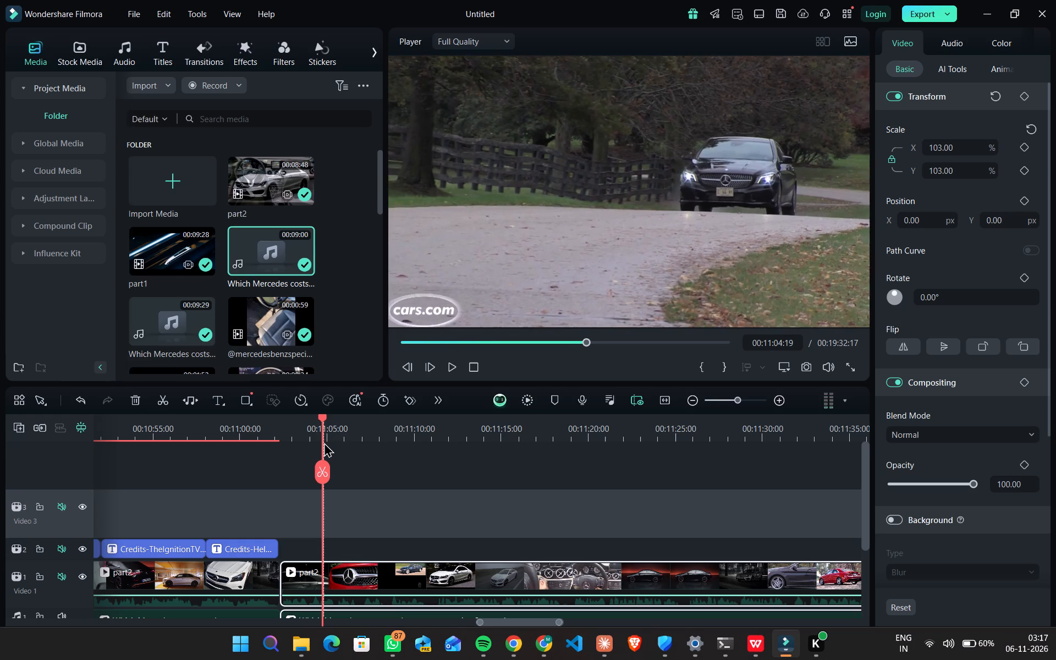
key(Right)
key(Right)
key(Right)
key(Left)
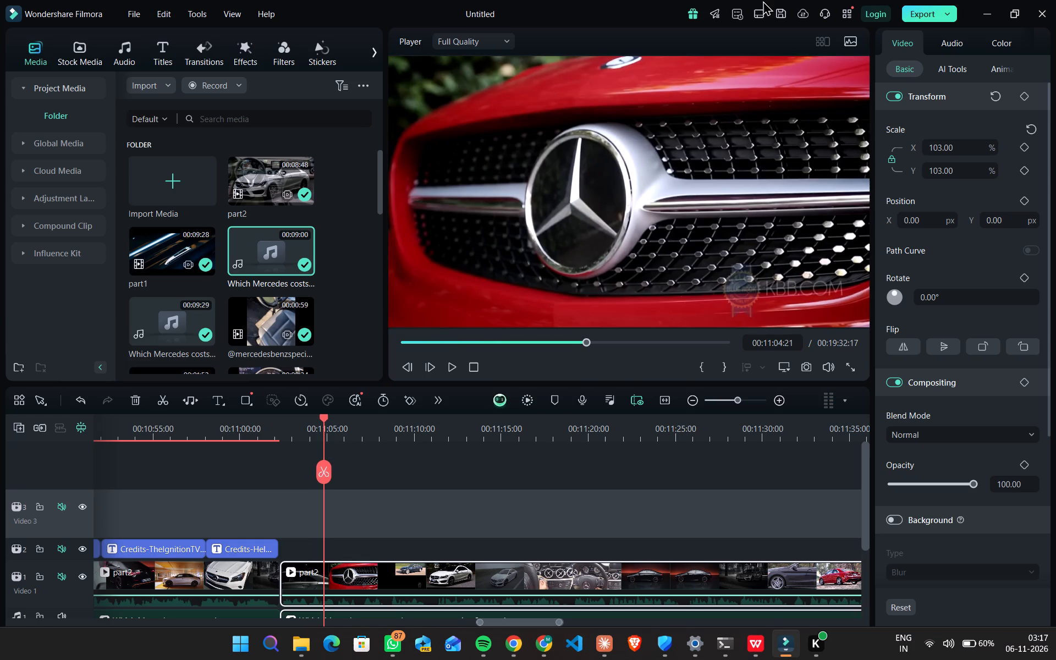
key(Left)
key(Left)
key(Right)
key(Right)
key(ctrl+b)
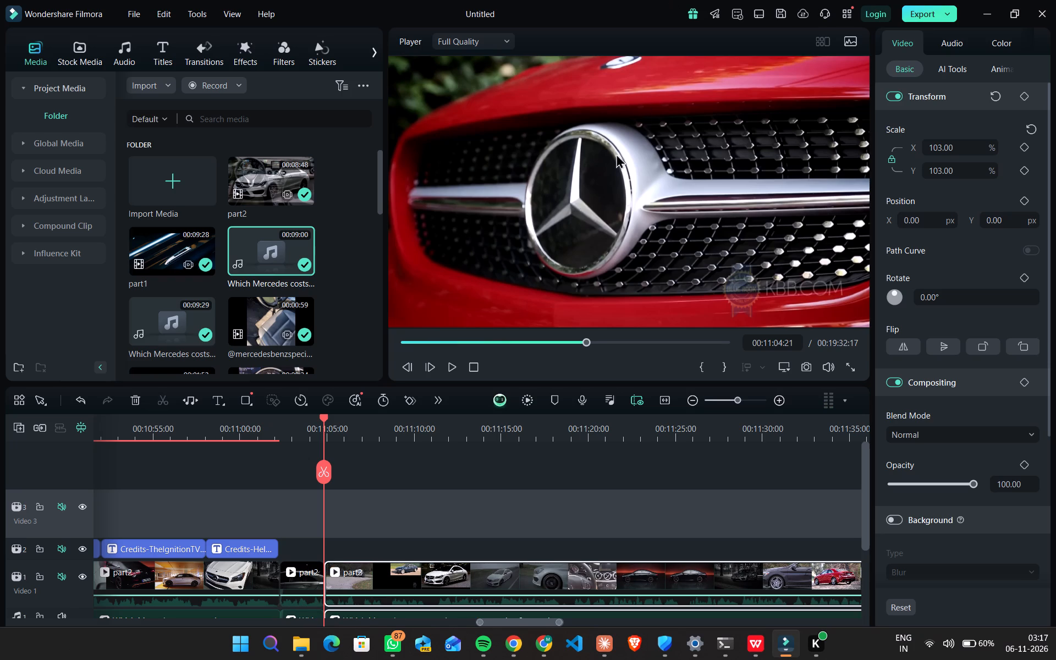
Scale the isolated cars.com road clip up to 143% in both X and Y.
drag(322, 422, 300, 424)
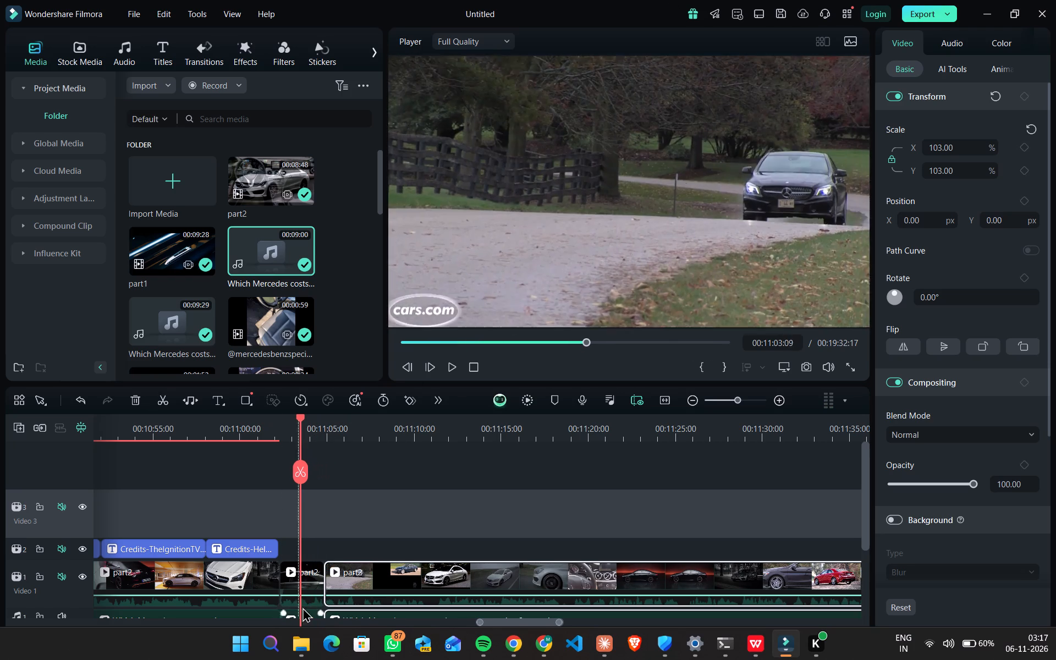
click(305, 577)
click(938, 149)
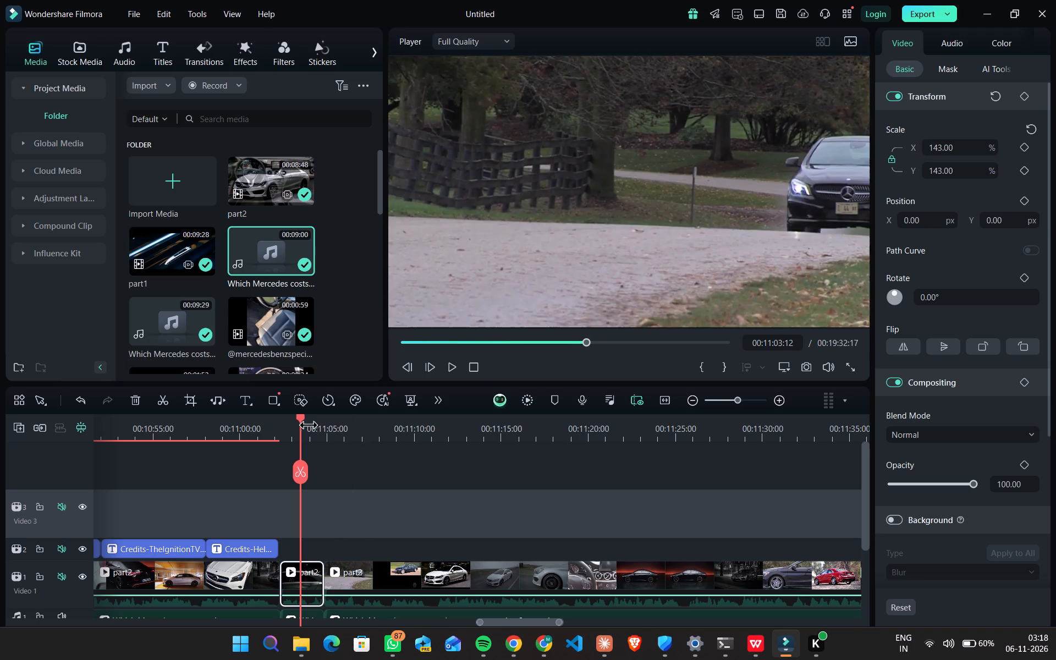
Find frame by frame where the blue and red sedan comparison changes to the white car and split the part2 clip at 00:11:08:22.
drag(301, 420, 324, 420)
drag(325, 421, 327, 422)
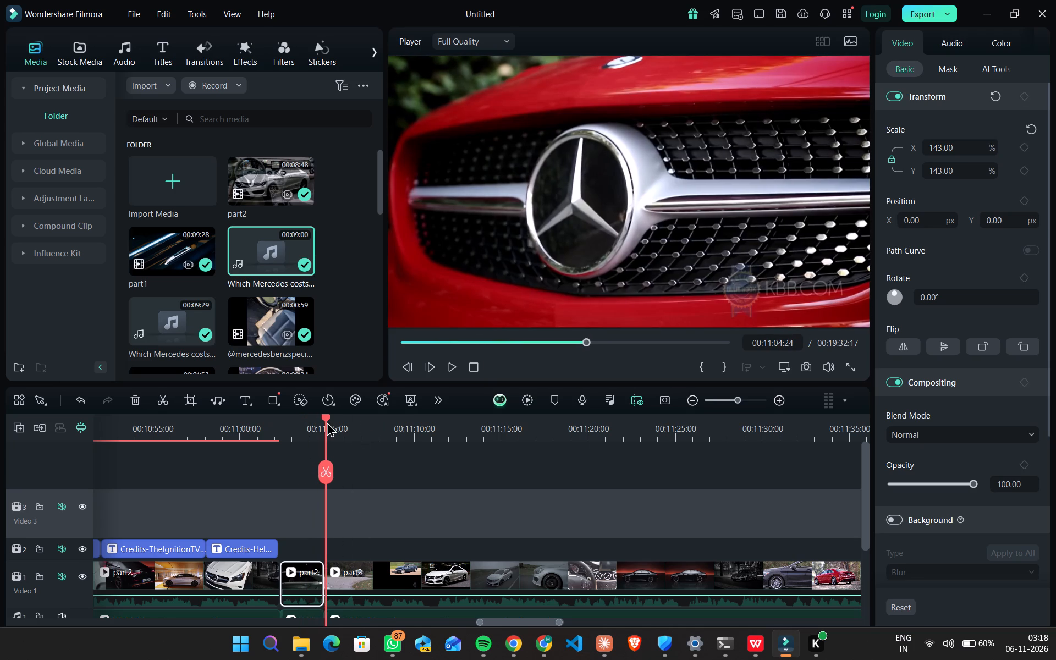
drag(327, 422, 355, 430)
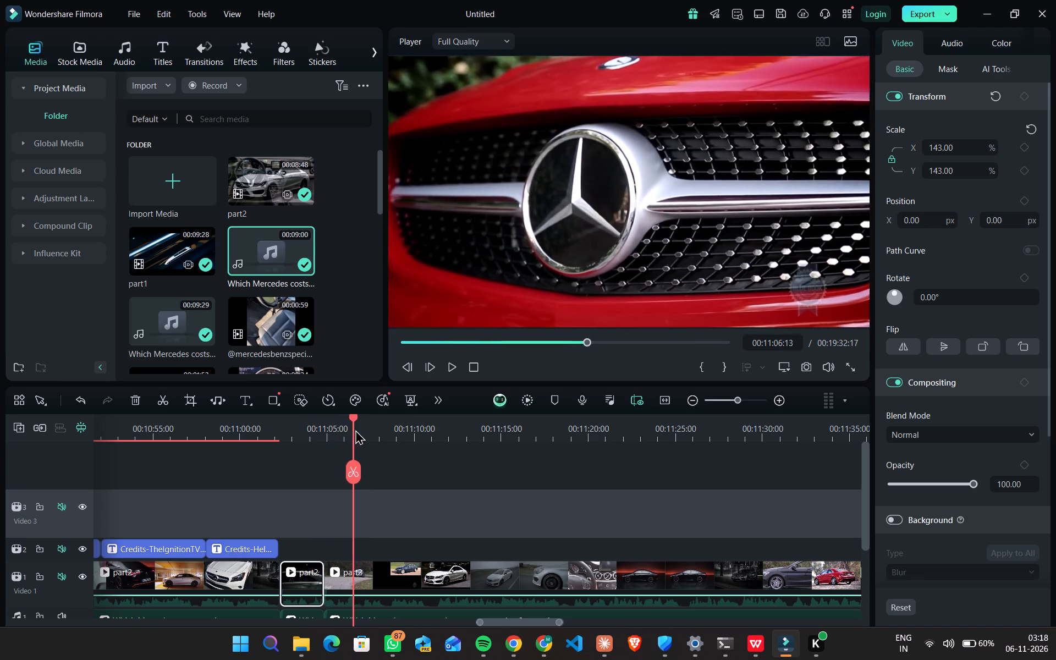
drag(355, 430, 391, 437)
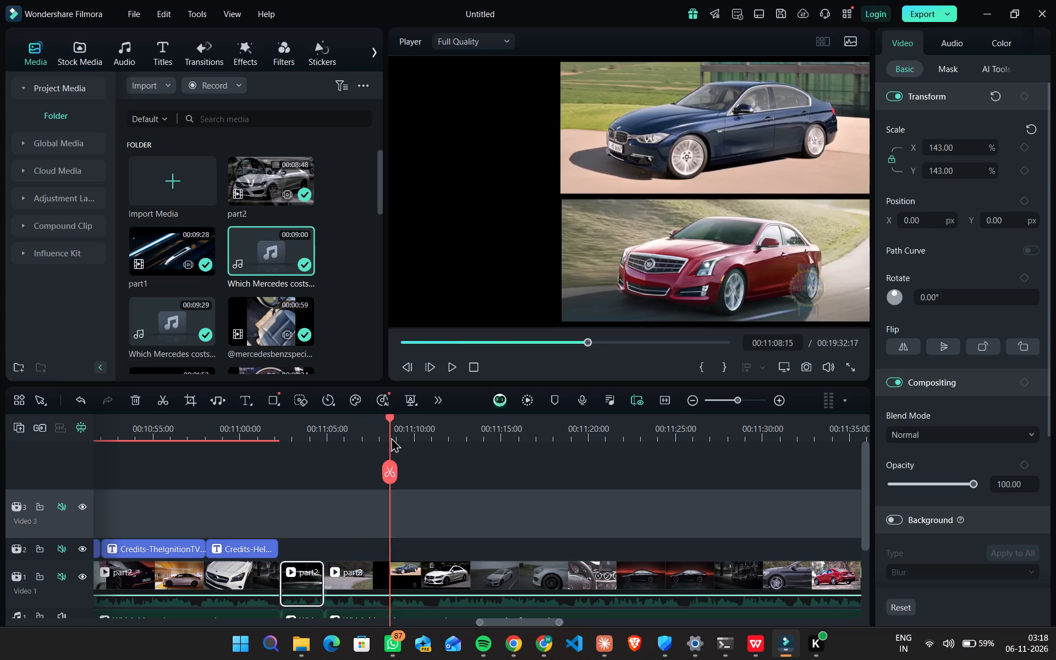
drag(391, 437, 406, 440)
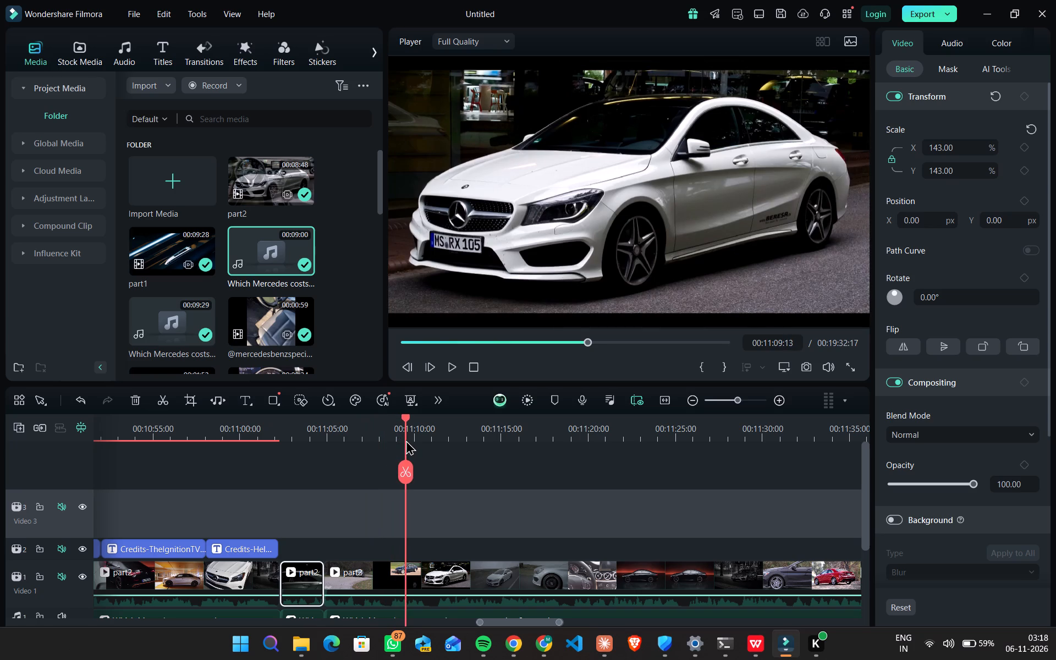
drag(406, 440, 393, 443)
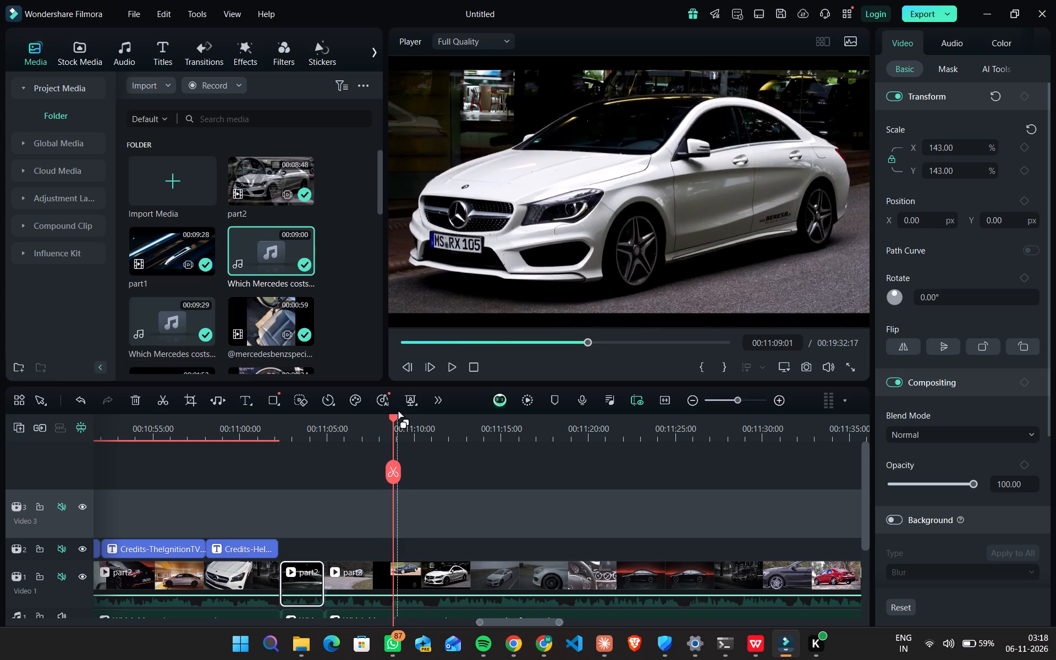
key(Left)
key(Left)
key(Left)
key(Left)
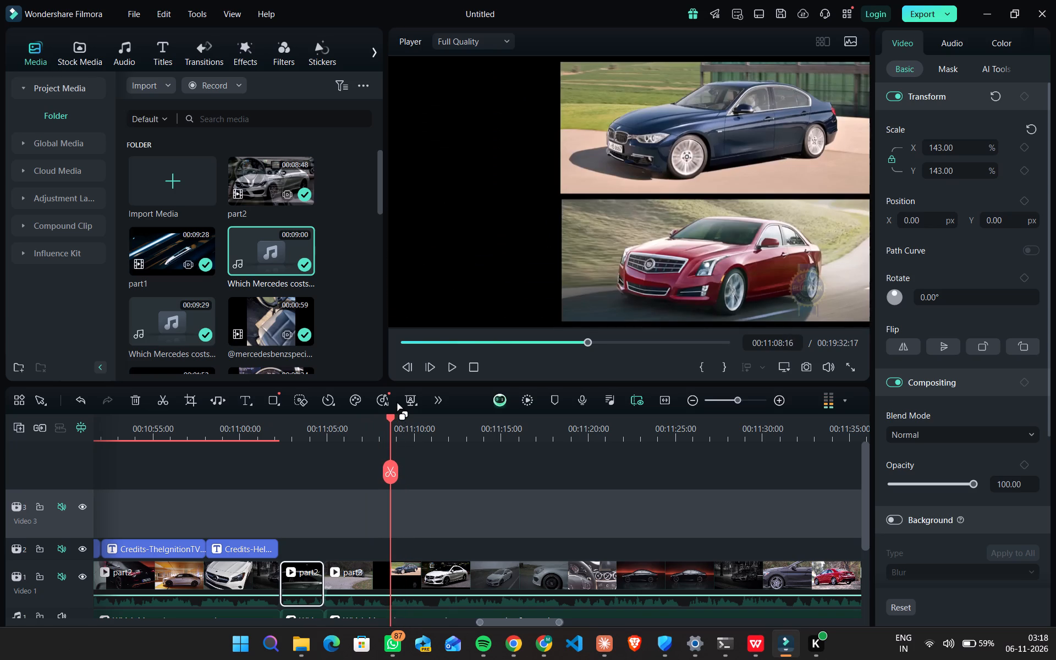
key(Right)
key(Right)
key(Right)
key(Right)
key(Right)
key(Right)
key(Left)
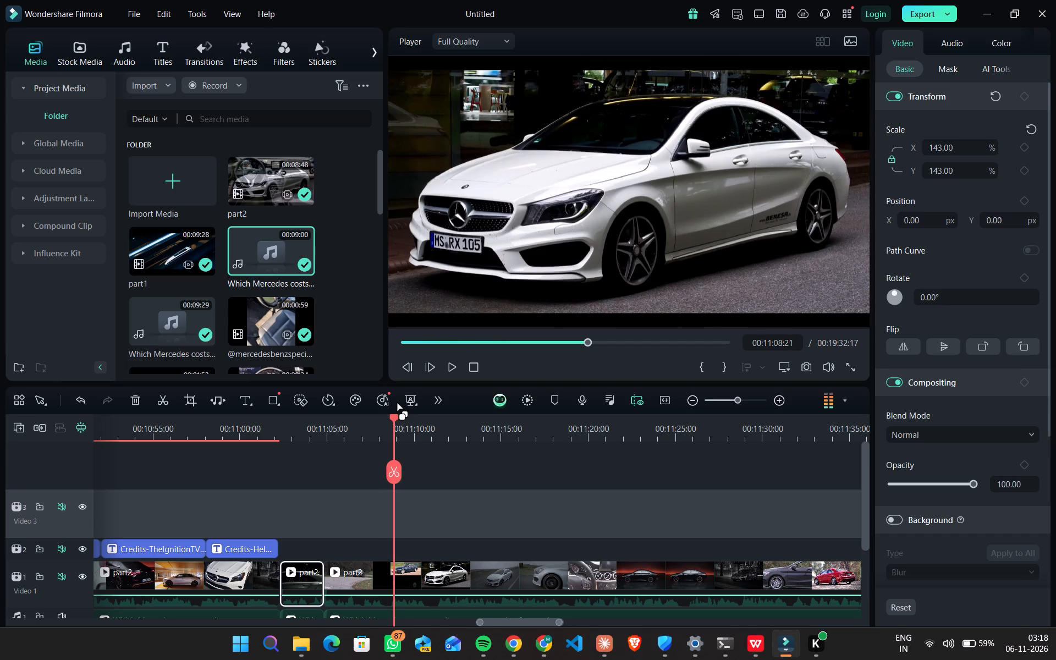
key(Right)
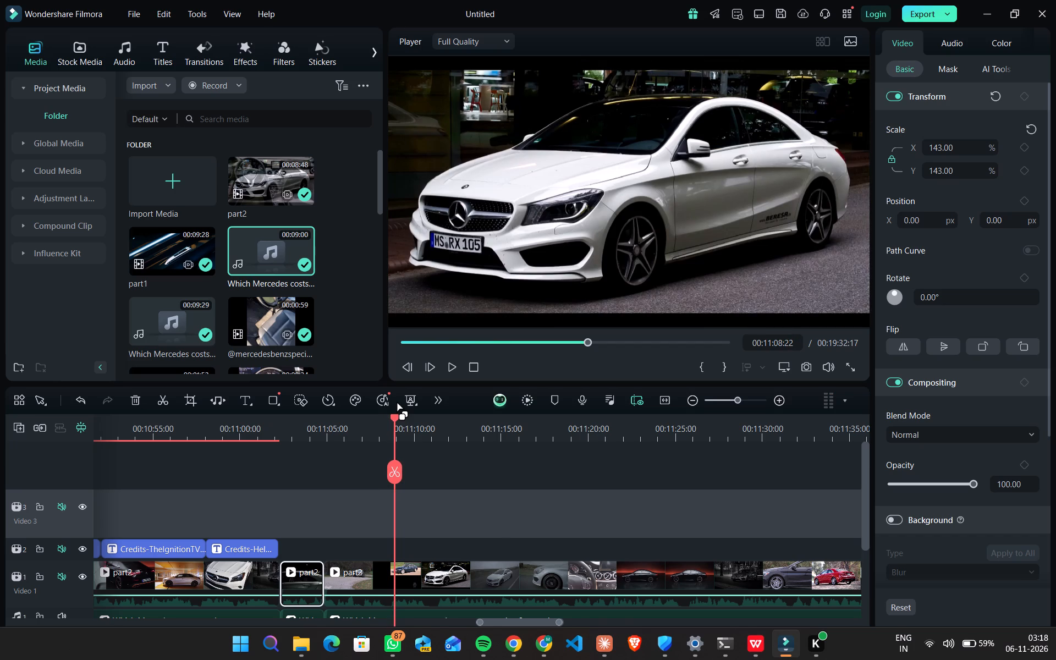
key(ctrl+b)
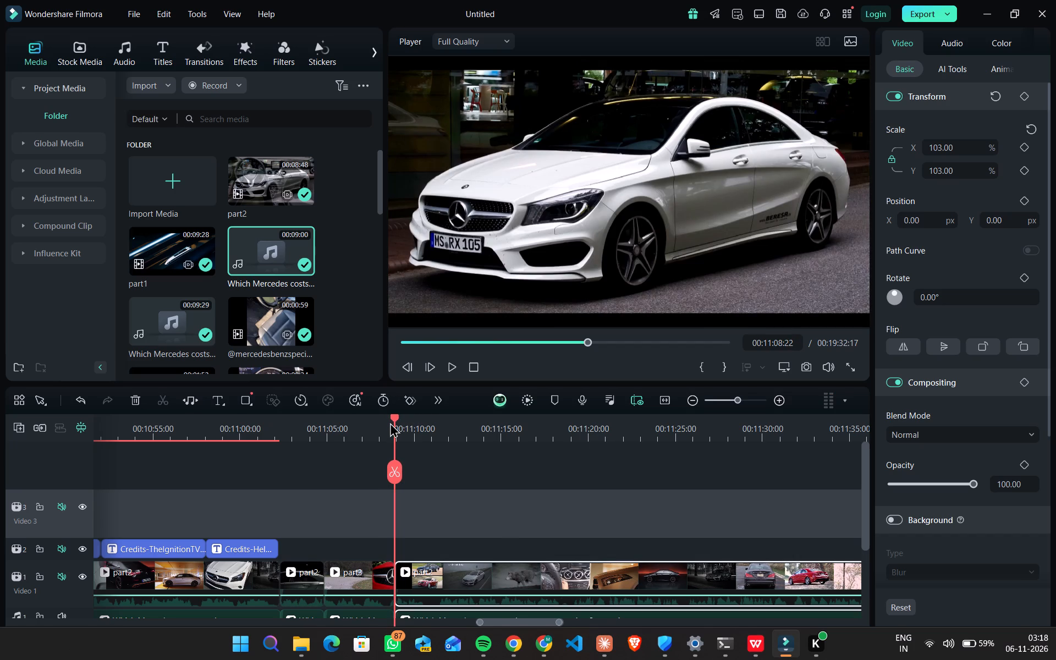
Scale the isolated red grille and sedan comparison clip up to 185% in both X and Y, and play it back.
drag(394, 421, 364, 419)
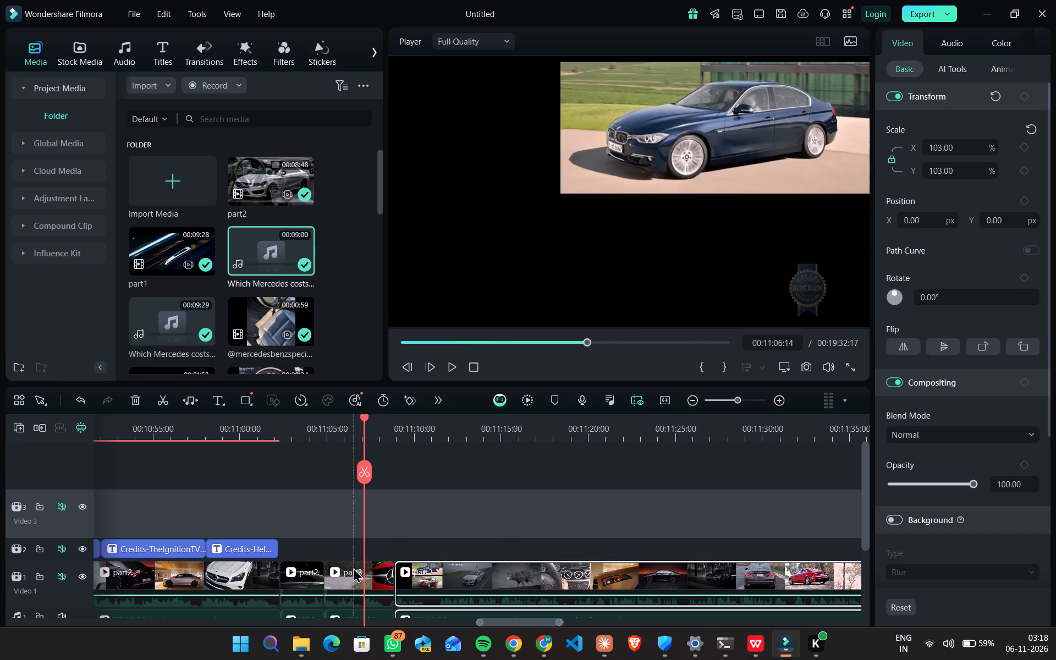
click(346, 581)
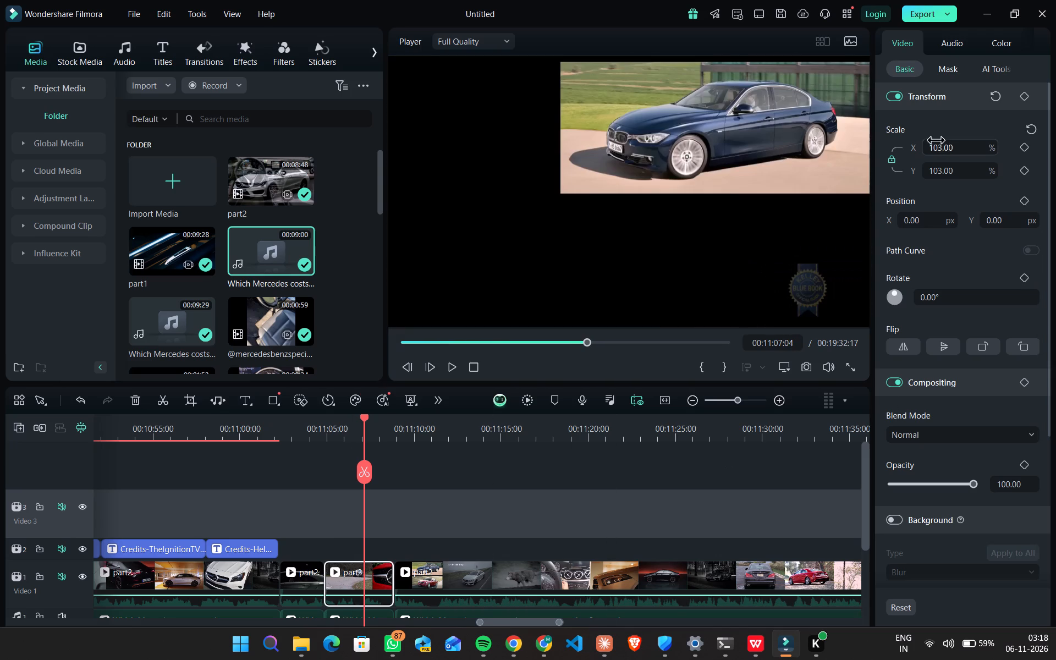
click(942, 147)
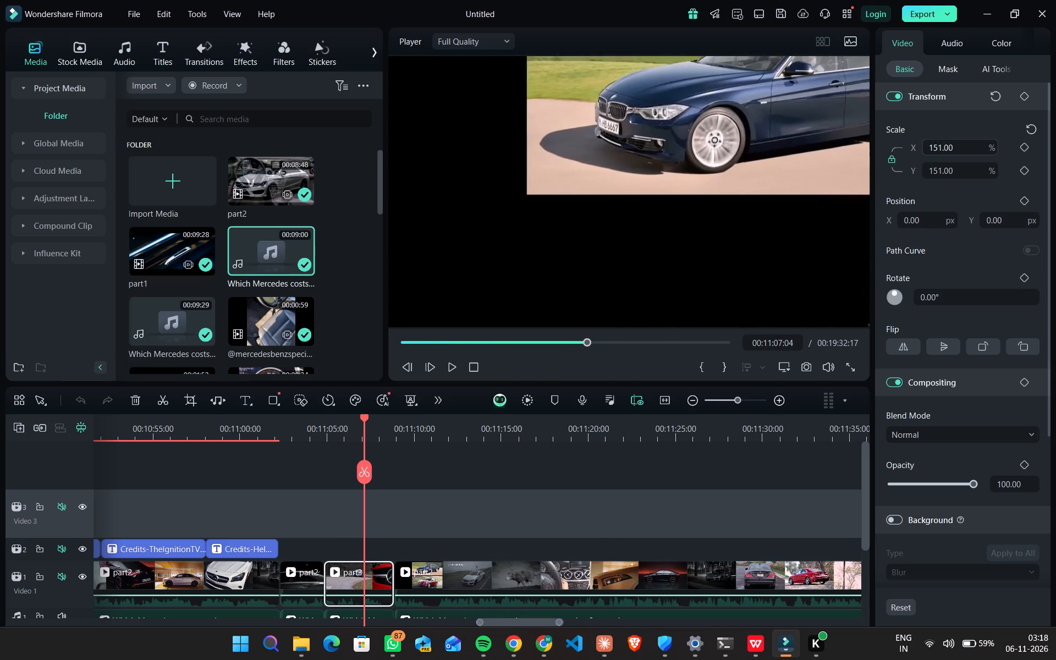
drag(362, 424, 322, 424)
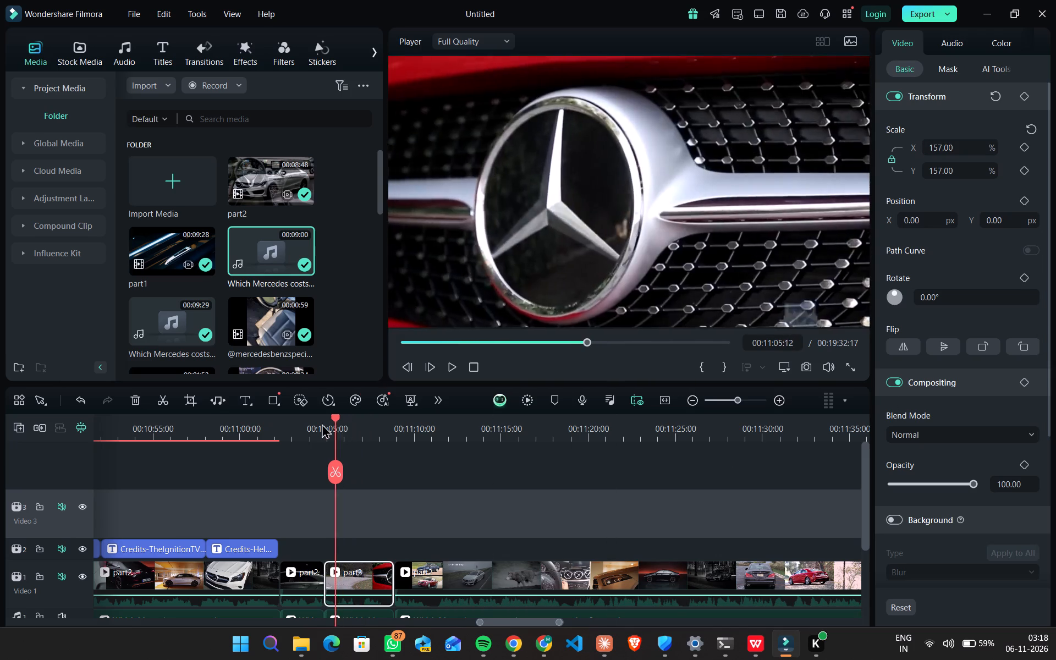
drag(322, 424, 348, 425)
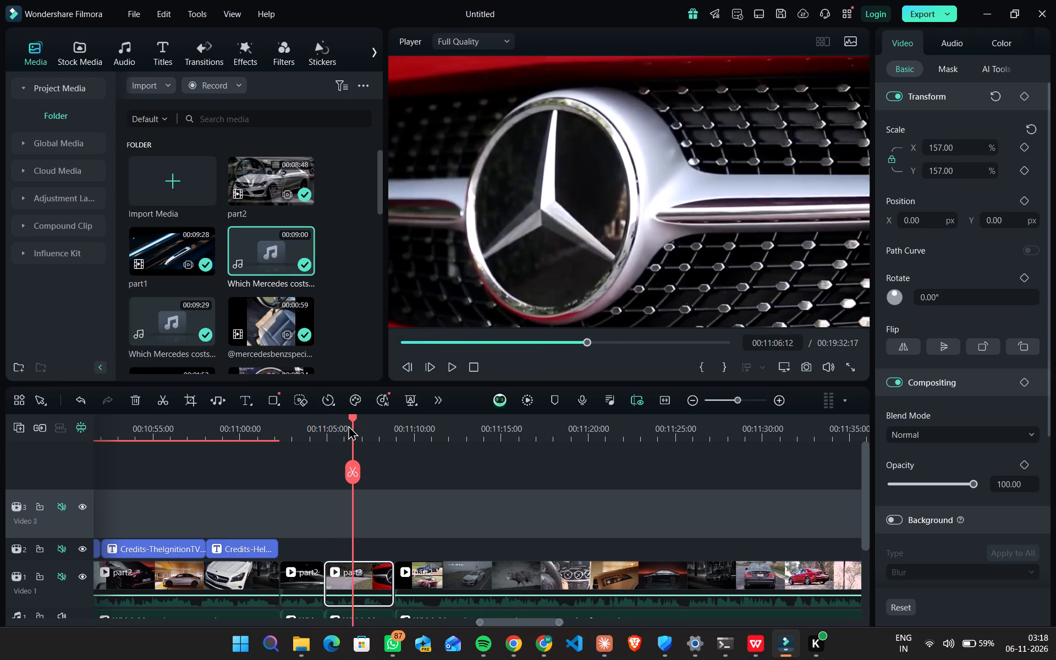
drag(348, 425, 339, 425)
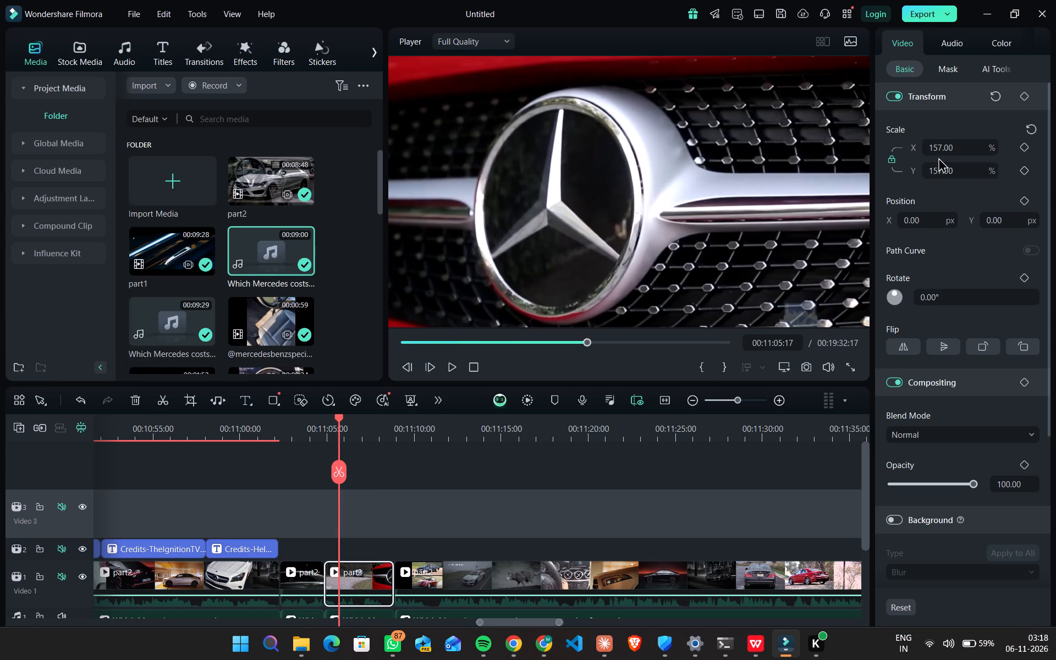
click(941, 152)
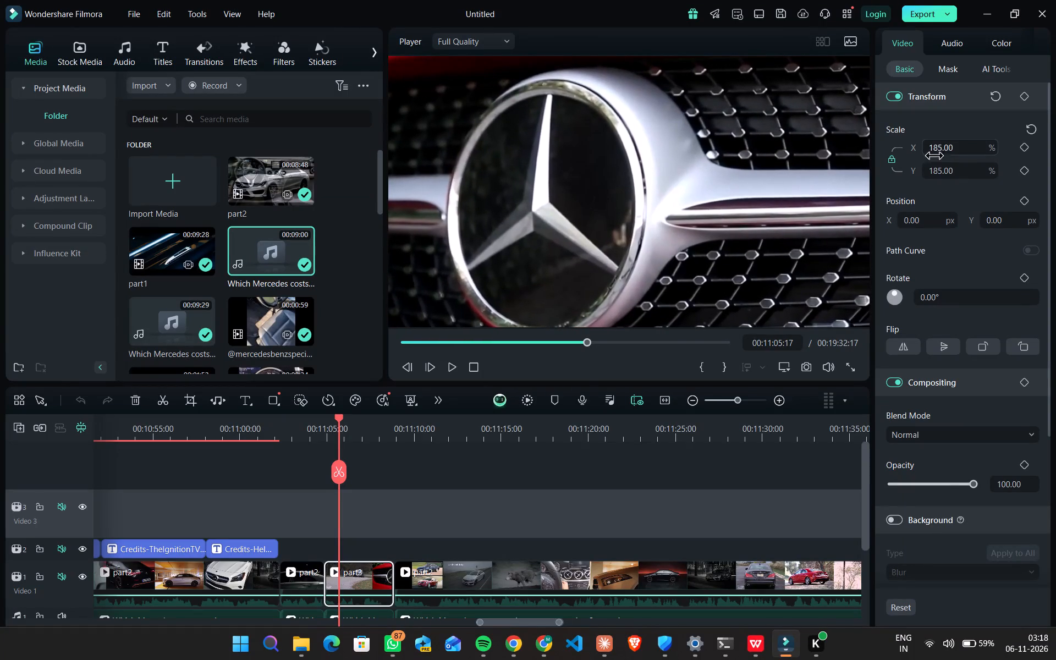
click(450, 366)
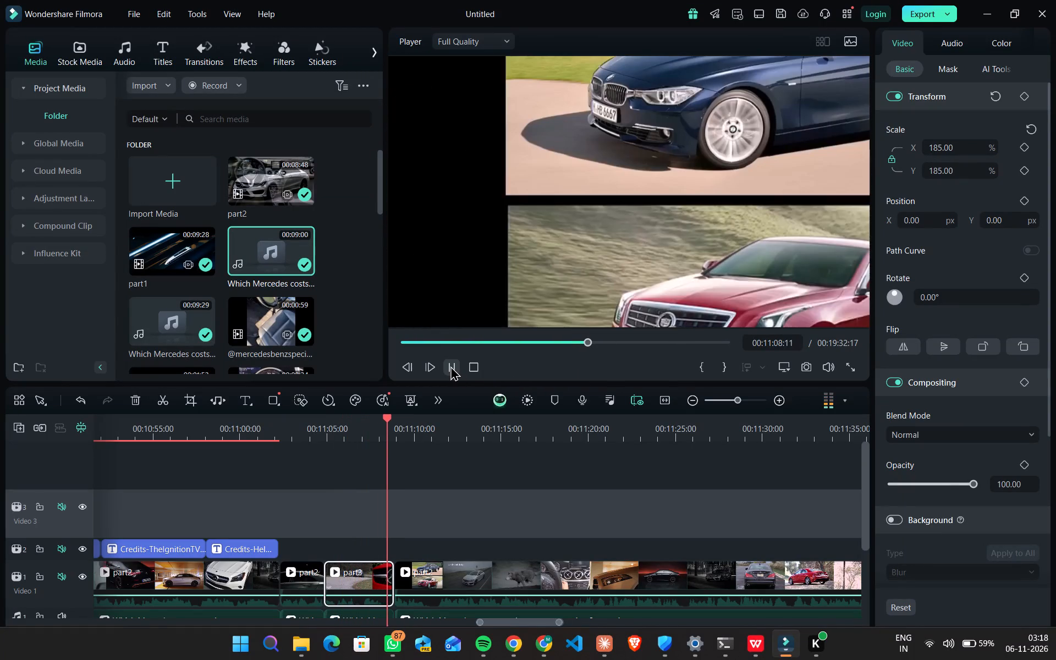
click(450, 366)
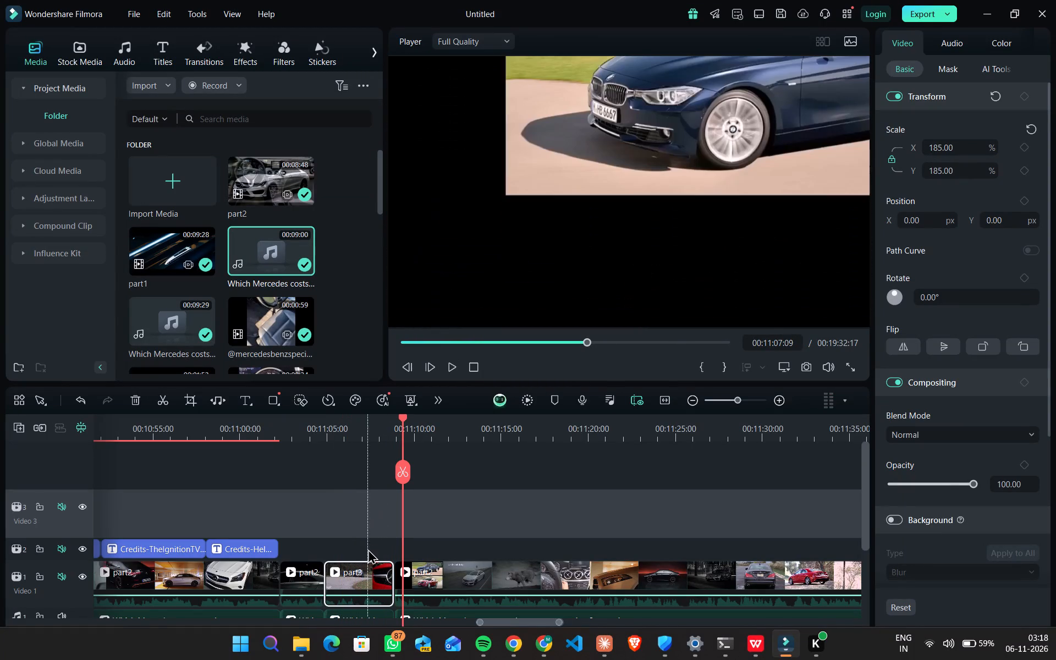
Move the enlarged grille and comparison clip off Video 1 onto a new track above Video 3, starting at about 00:11:12:06.
click(366, 568)
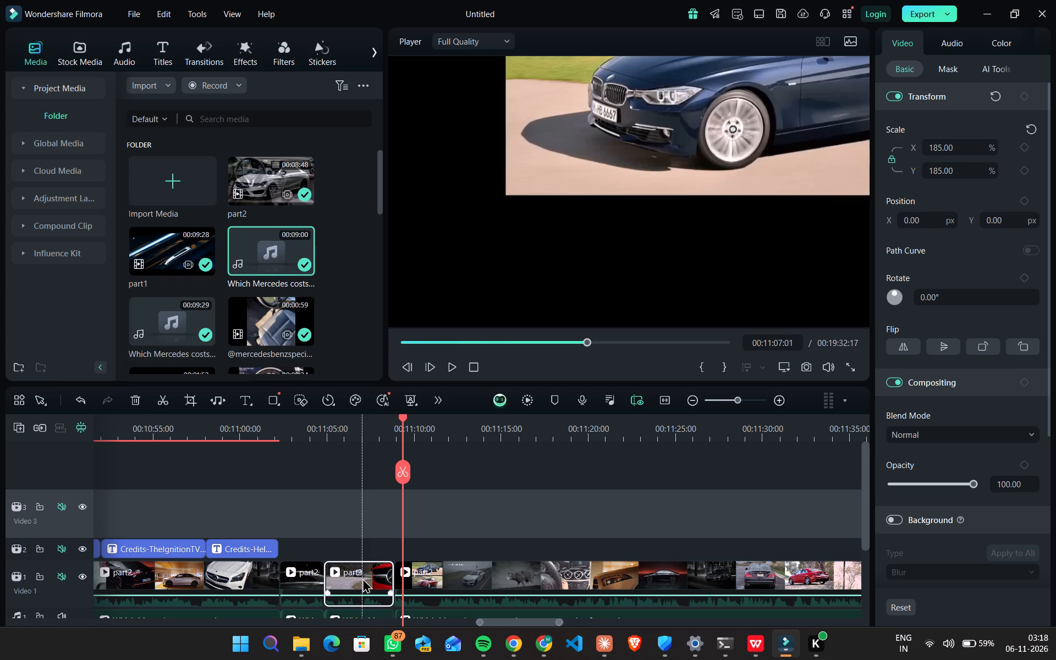
click(362, 577)
click(348, 571)
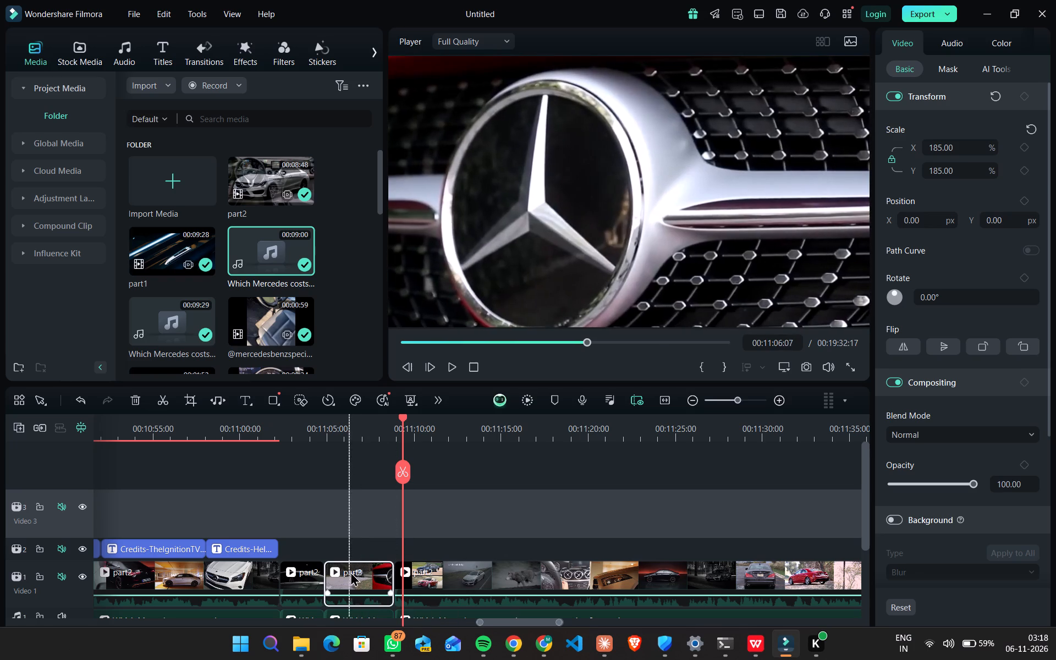
right_click(350, 571)
click(343, 573)
drag(343, 573, 426, 515)
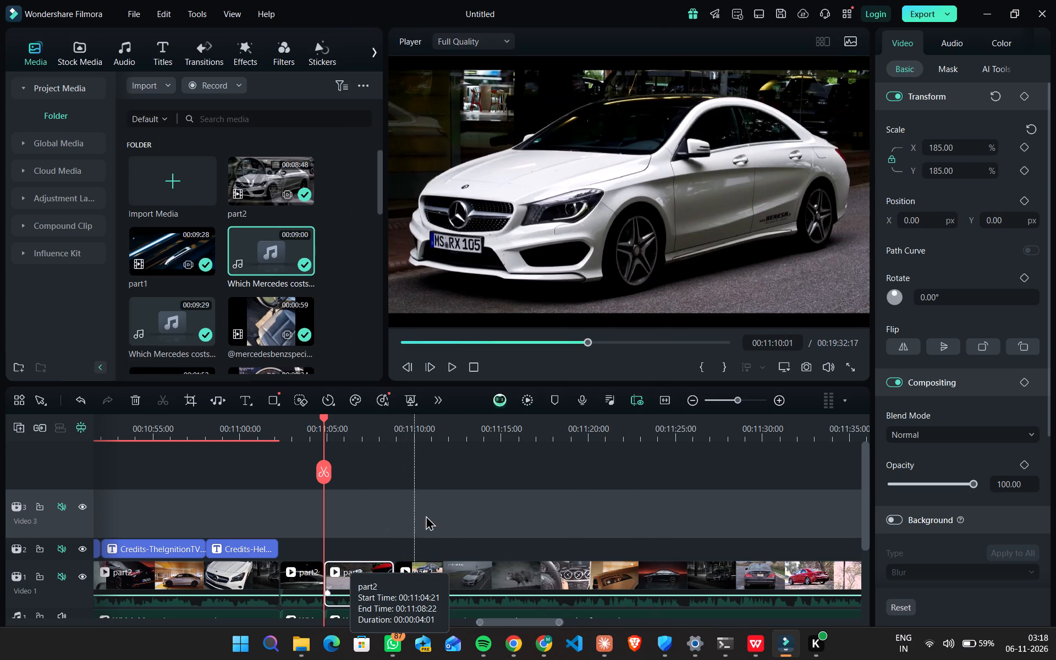
drag(426, 515, 433, 510)
drag(365, 568, 494, 486)
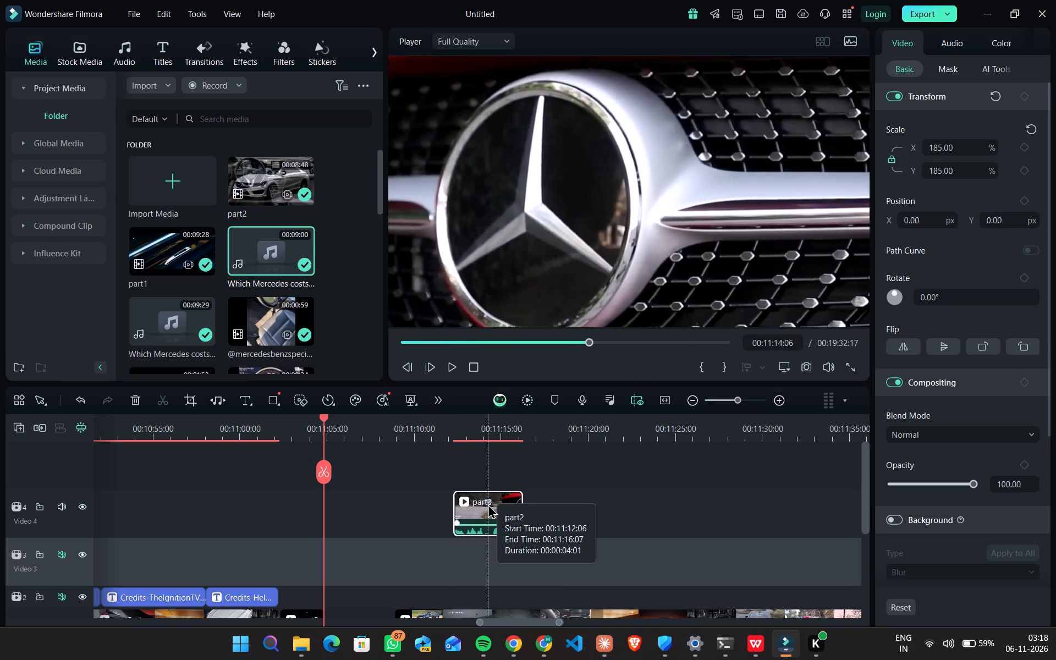
Find the last frame of the red grille shot and trim the end of the moved clip to 00:11:14:06, removing the sedan comparison.
click(488, 504)
click(488, 476)
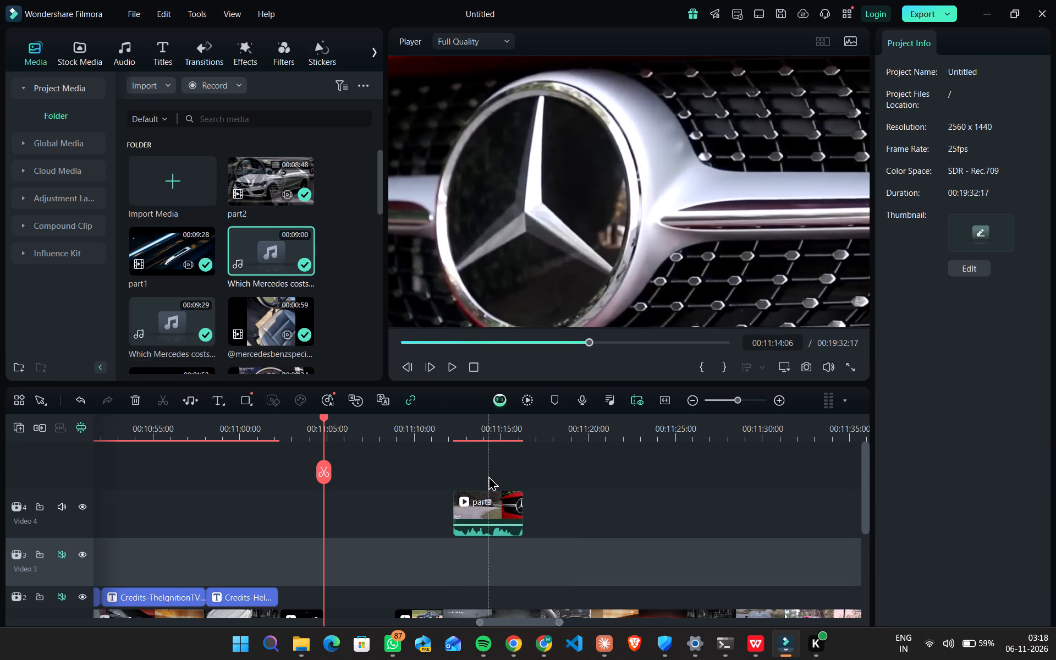
click(488, 436)
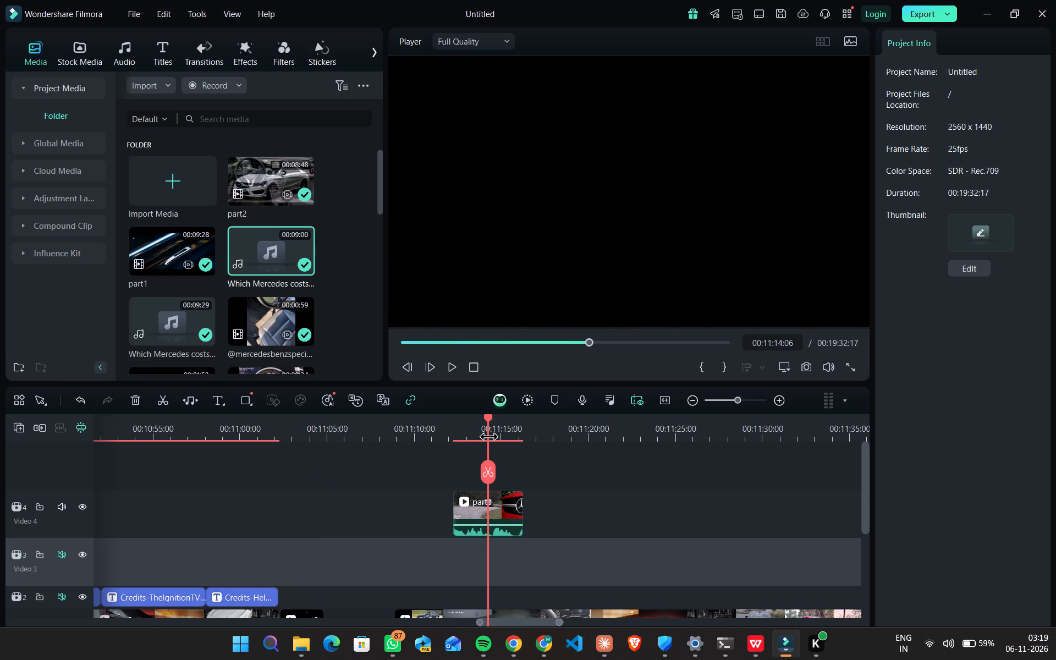
click(488, 436)
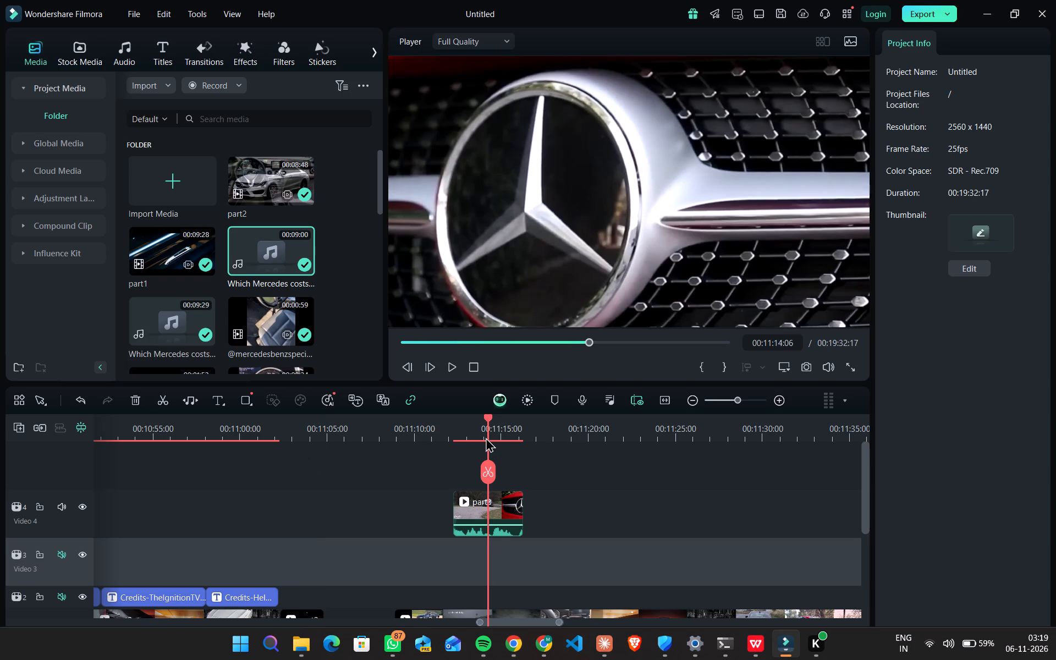
key(Right)
key(Right)
key(Left)
key(Left)
drag(519, 504, 485, 502)
Move the trimmed grille clip back to Video 1, directly after the cars.com road clip.
scroll(468, 519, down, 3)
scroll(468, 520, up, 1)
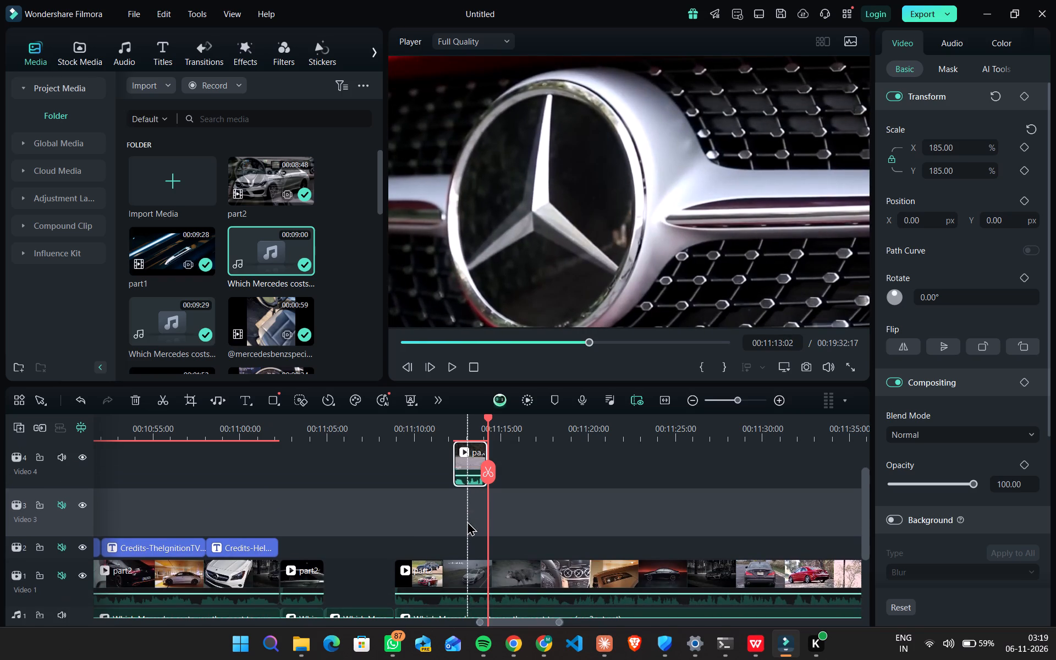
drag(467, 455, 345, 578)
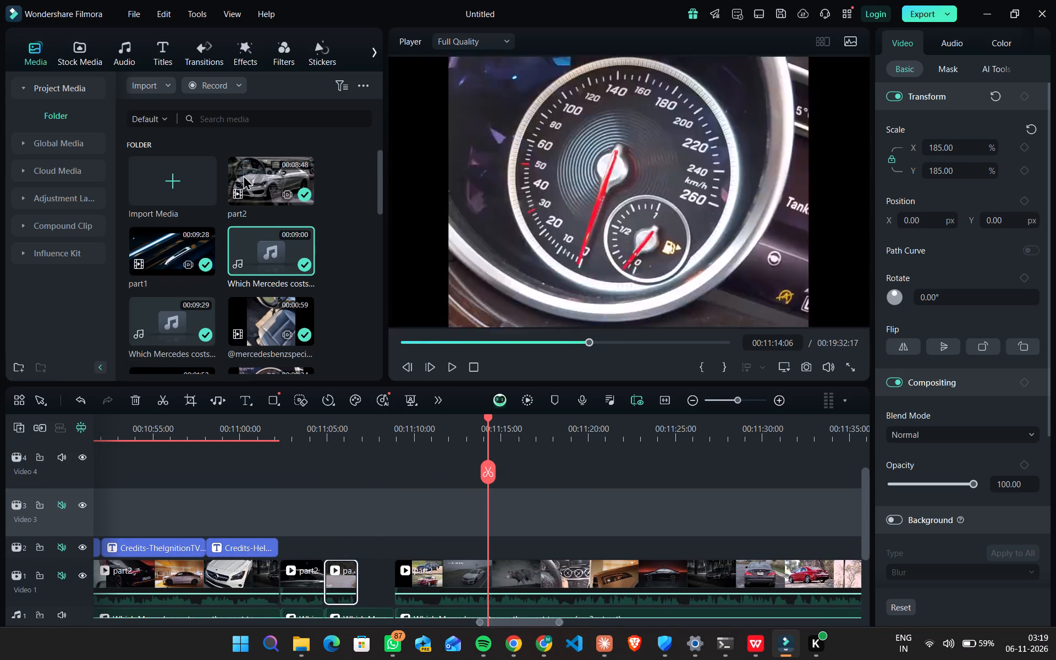
Import all the media files from folder 1 inside the part 2 folder into the project.
click(143, 175)
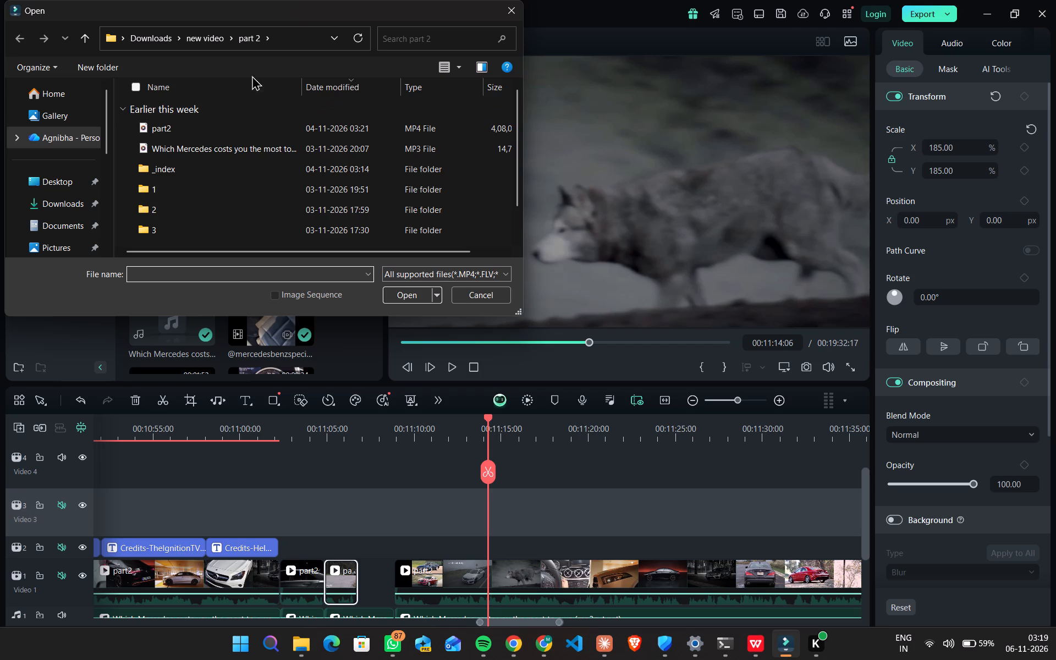
scroll(168, 207, up, 2)
double_click(165, 189)
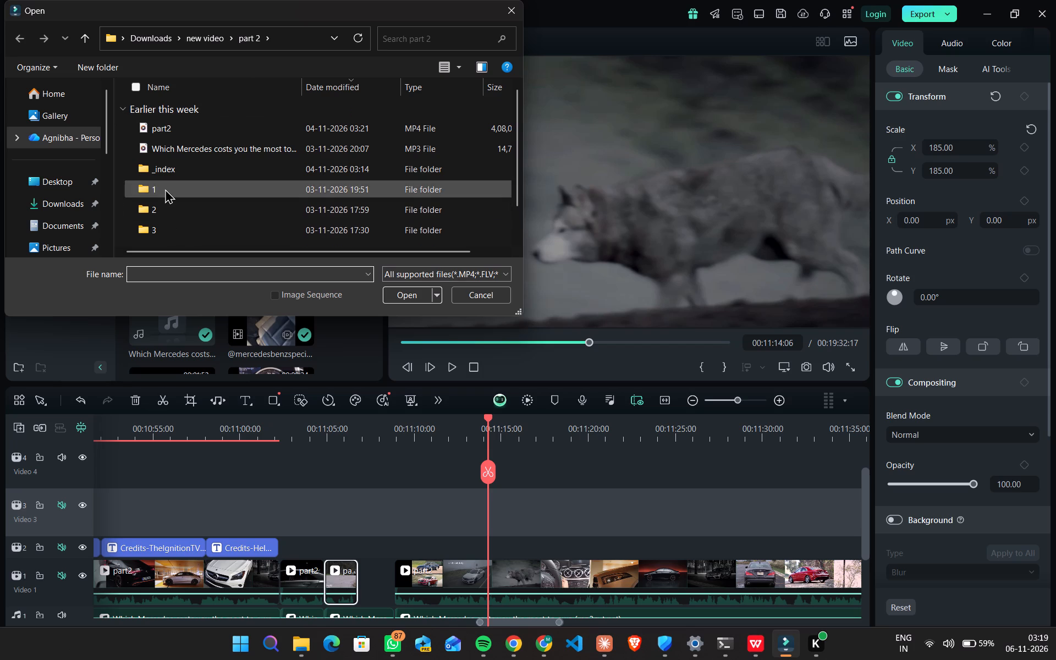
scroll(206, 141, down, 9)
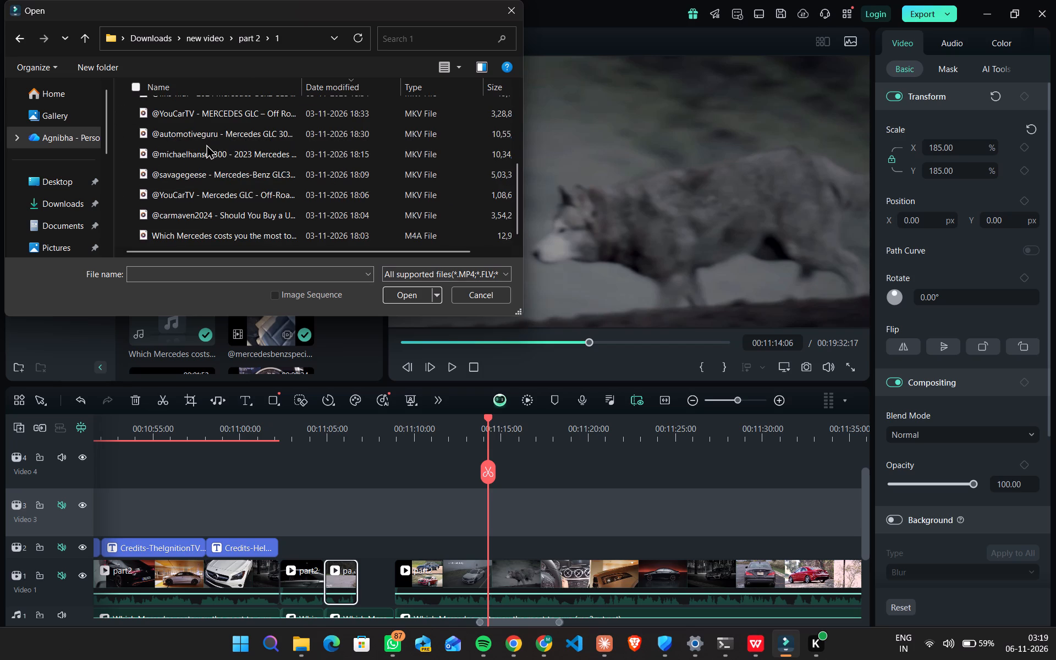
scroll(206, 144, up, 9)
click(213, 114)
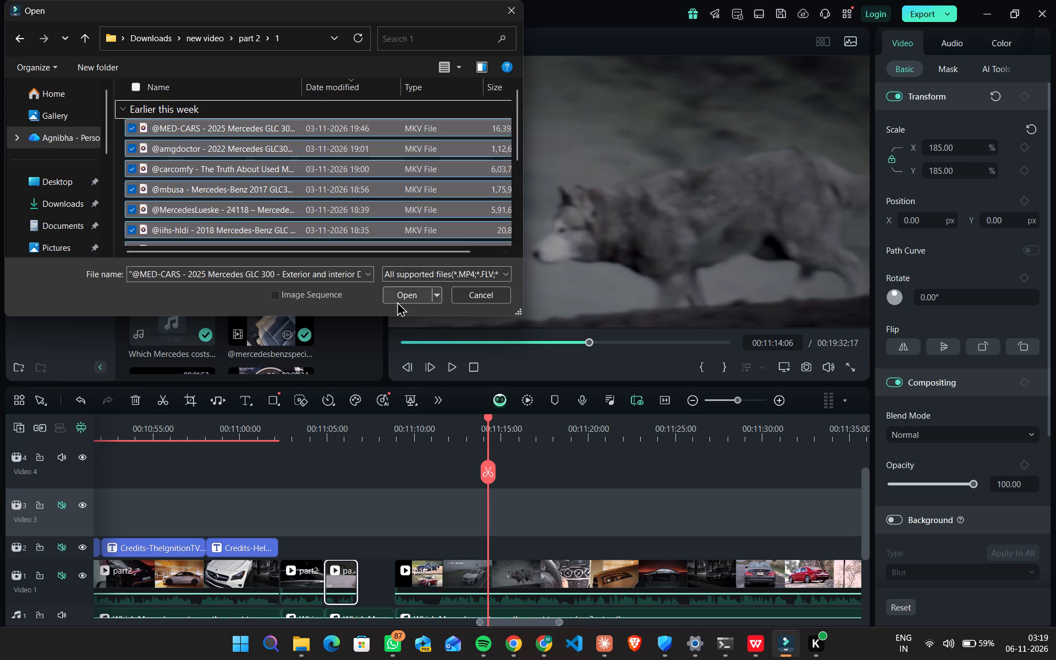
click(398, 295)
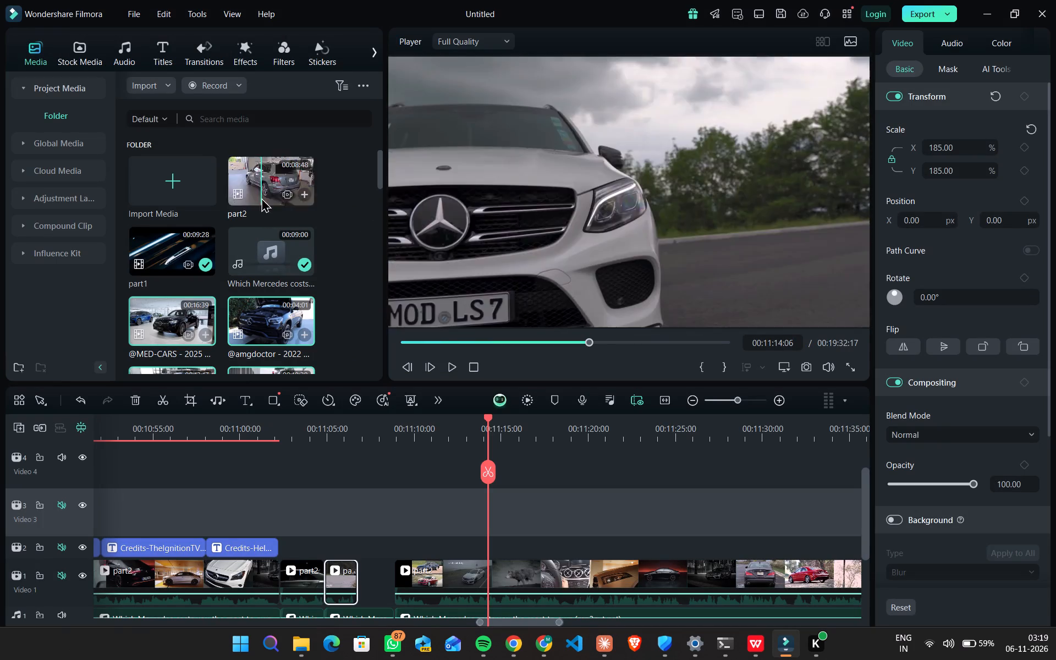
scroll(229, 315, down, 3)
scroll(229, 308, up, 1)
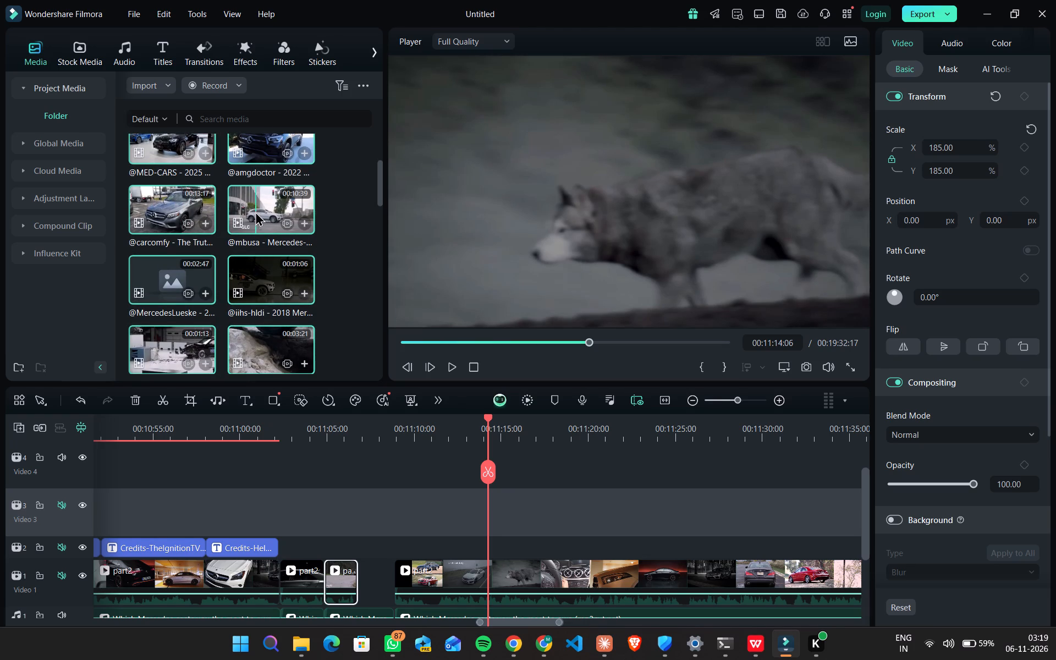
scroll(246, 209, up, 2)
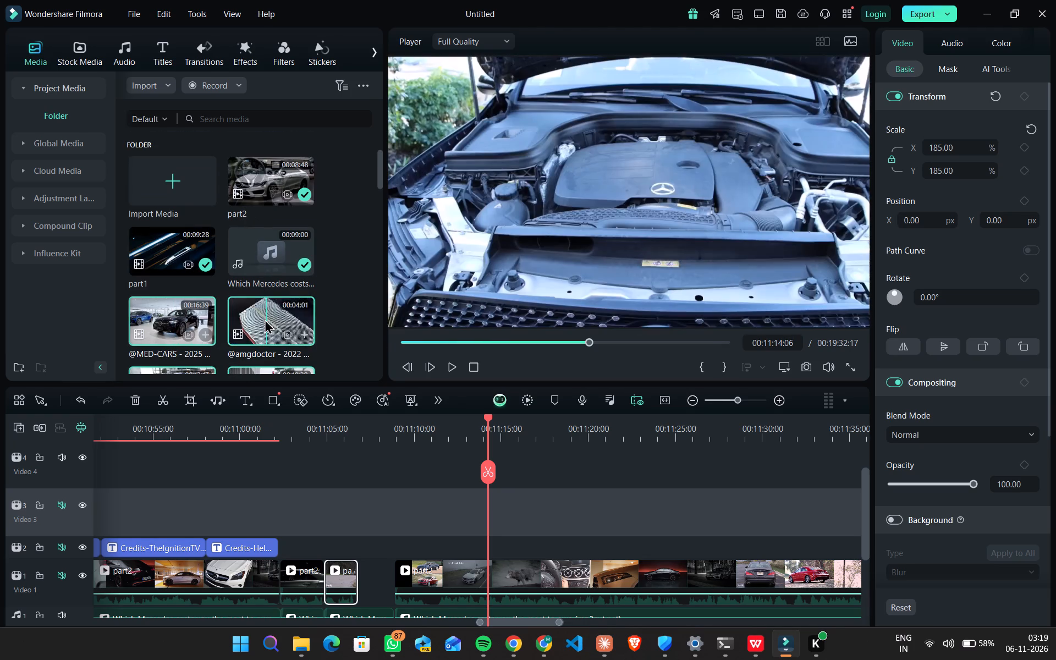
scroll(171, 333, down, 2)
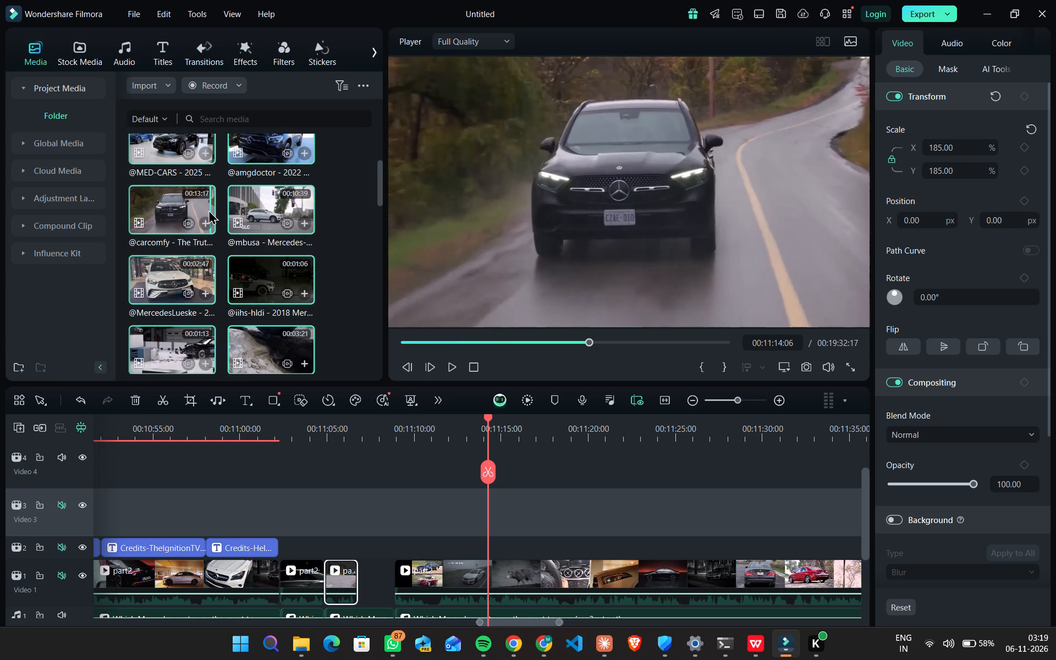
double_click(191, 208)
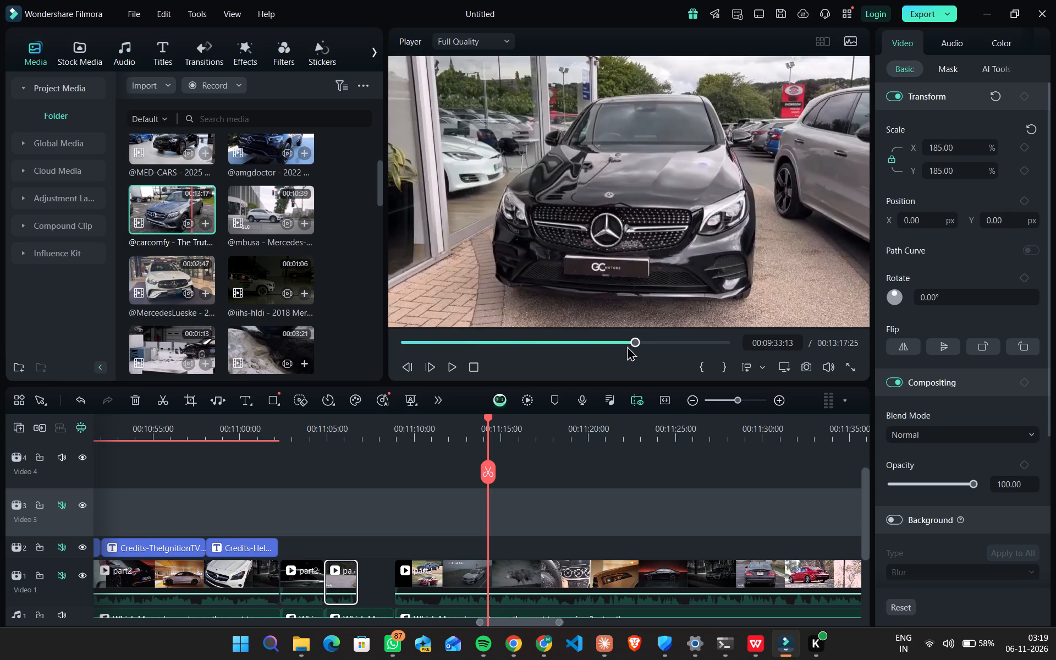
drag(630, 340, 580, 342)
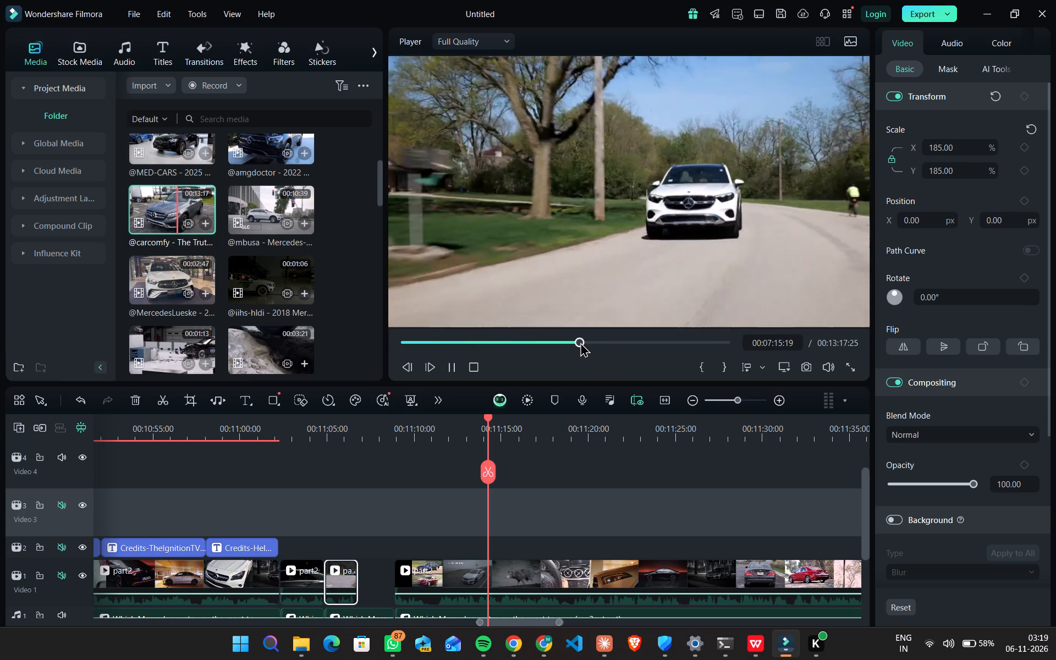
drag(580, 342, 574, 345)
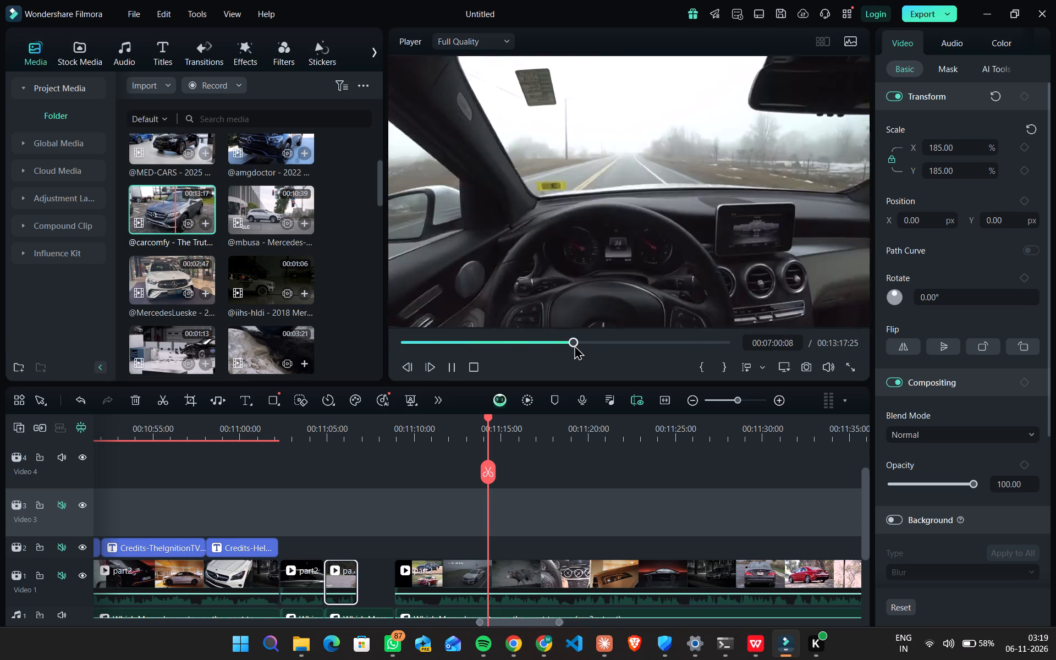
drag(574, 345, 543, 348)
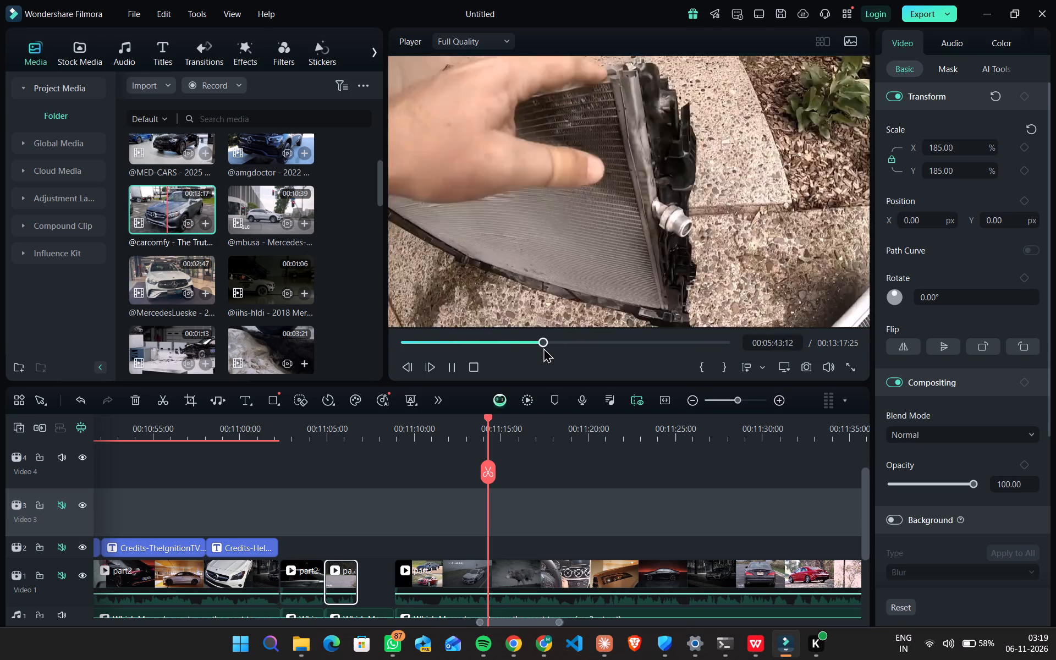
drag(543, 348, 483, 349)
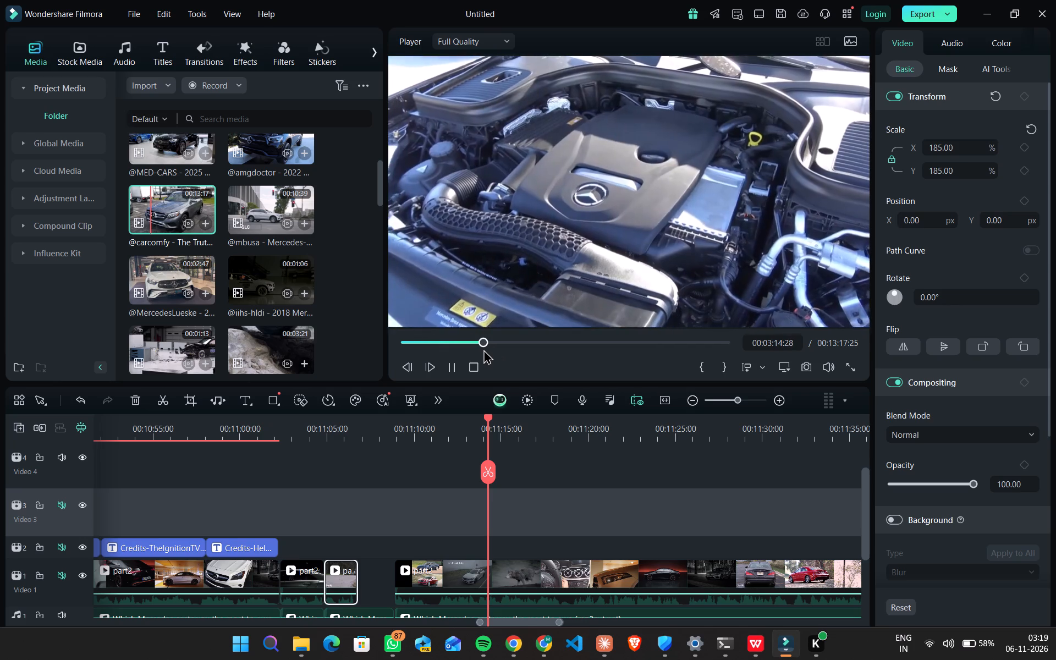
drag(483, 349, 484, 349)
click(492, 348)
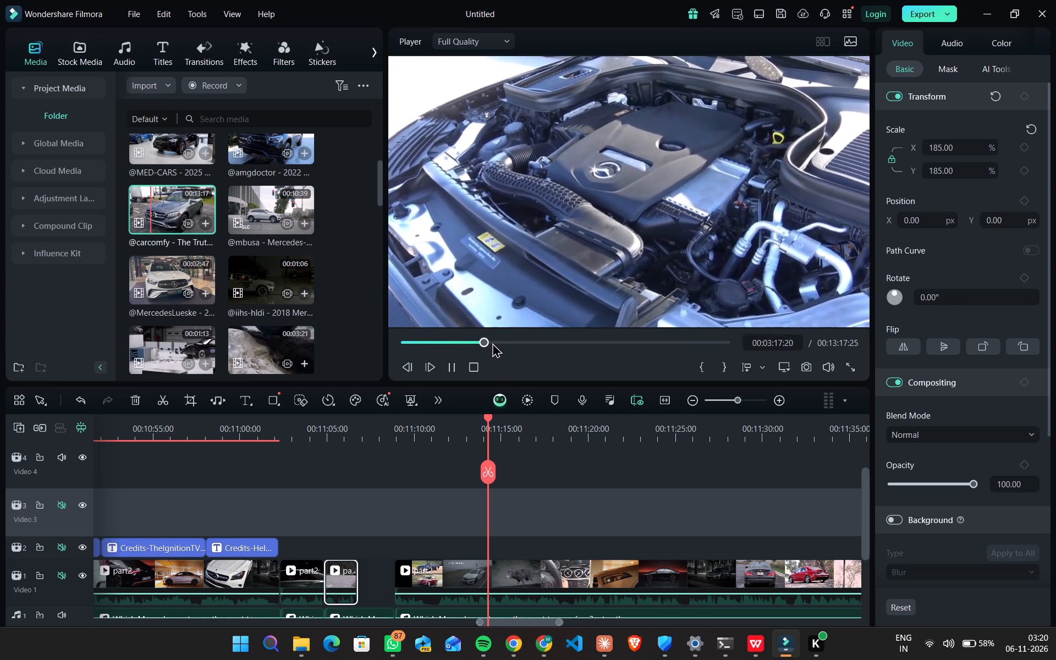
click(492, 340)
click(504, 343)
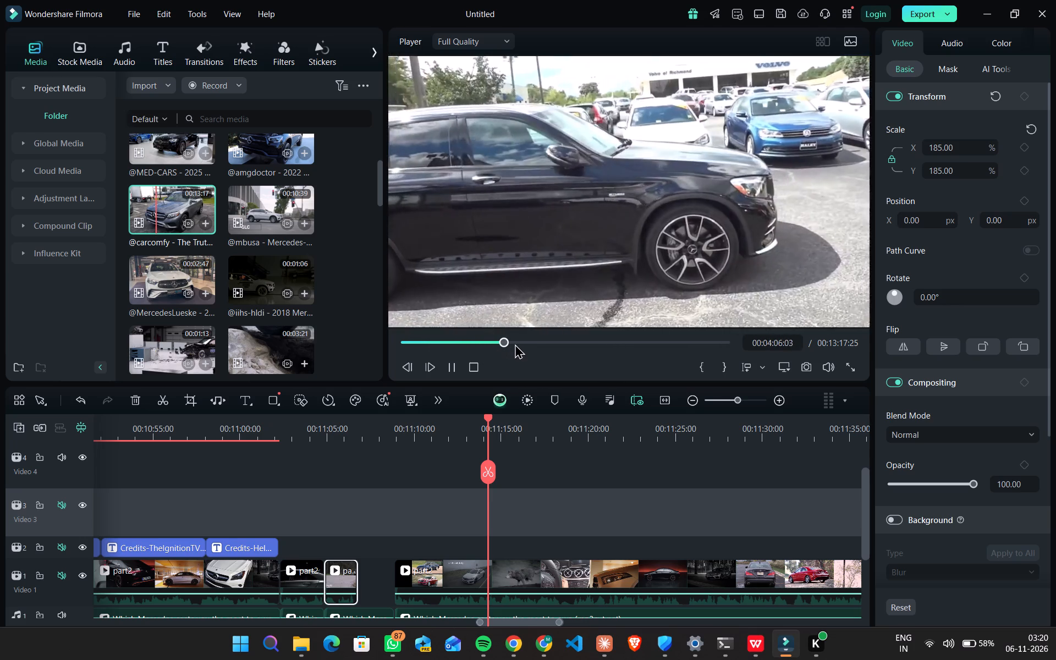
click(441, 339)
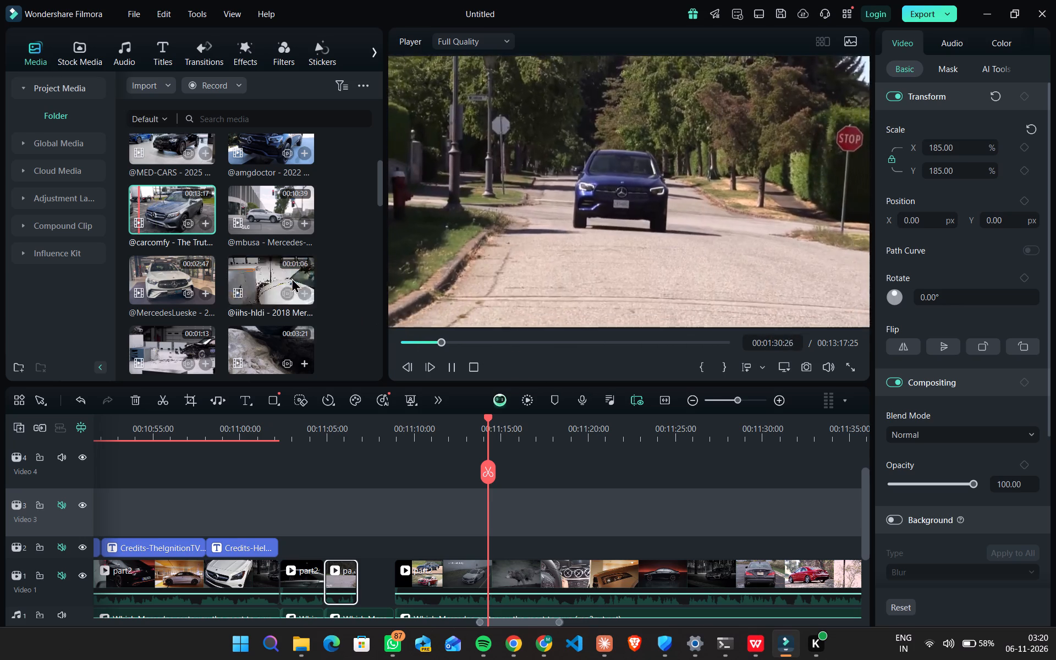
scroll(252, 344, down, 2)
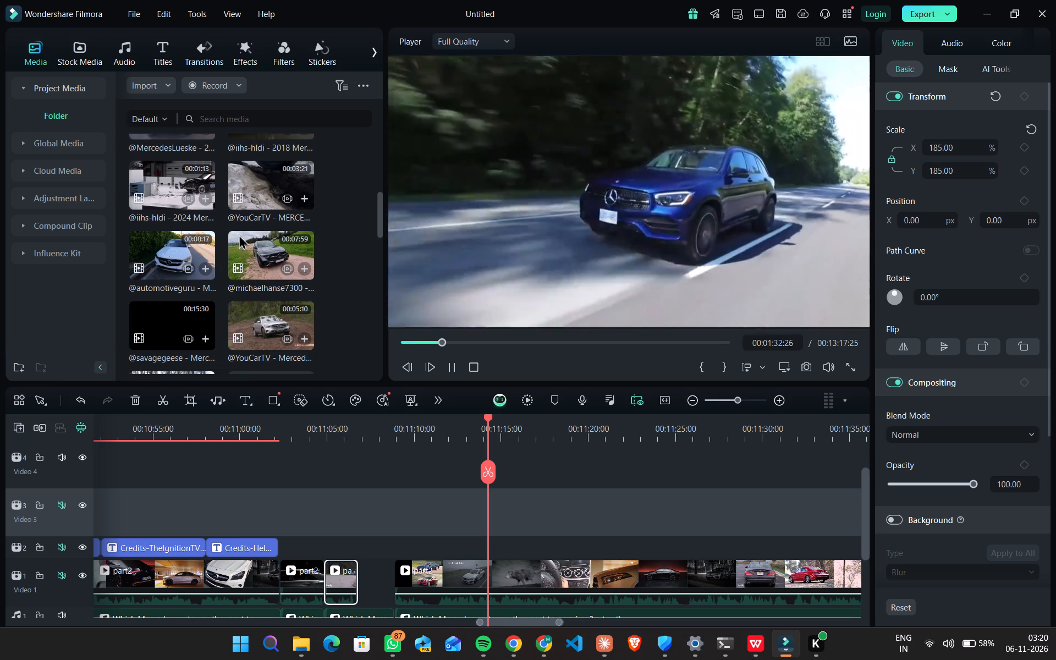
double_click(191, 249)
drag(411, 342, 403, 343)
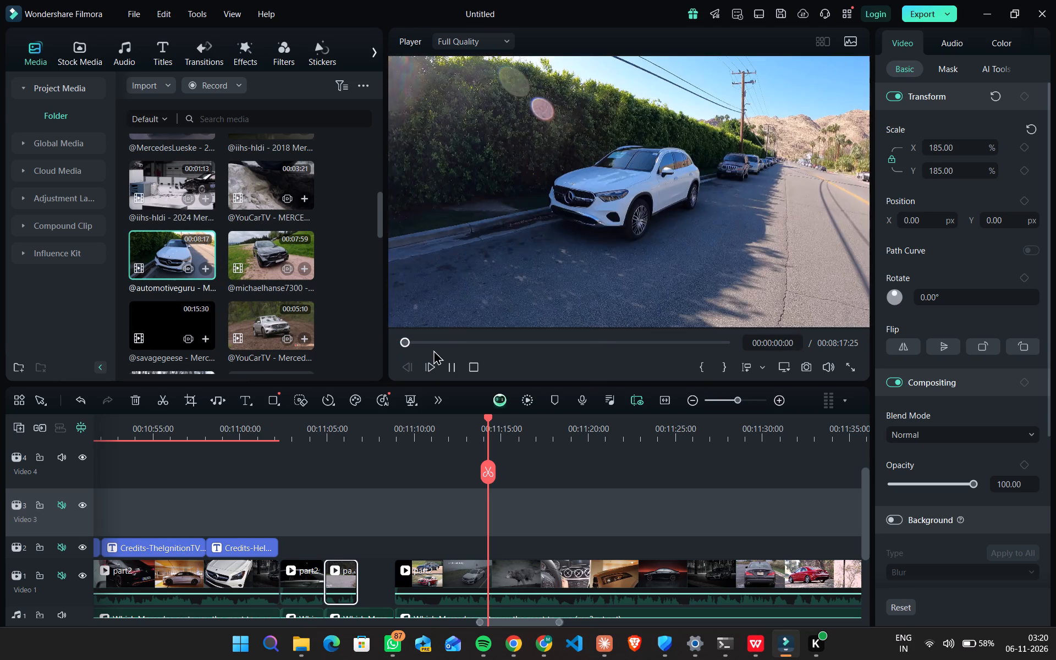
click(703, 373)
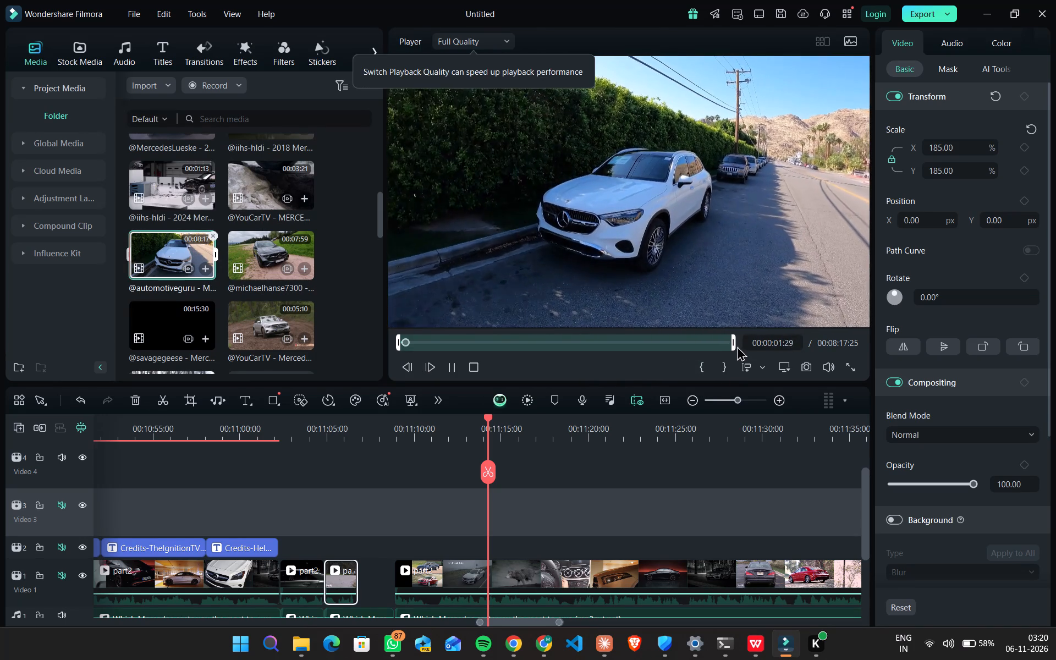
drag(732, 347, 444, 336)
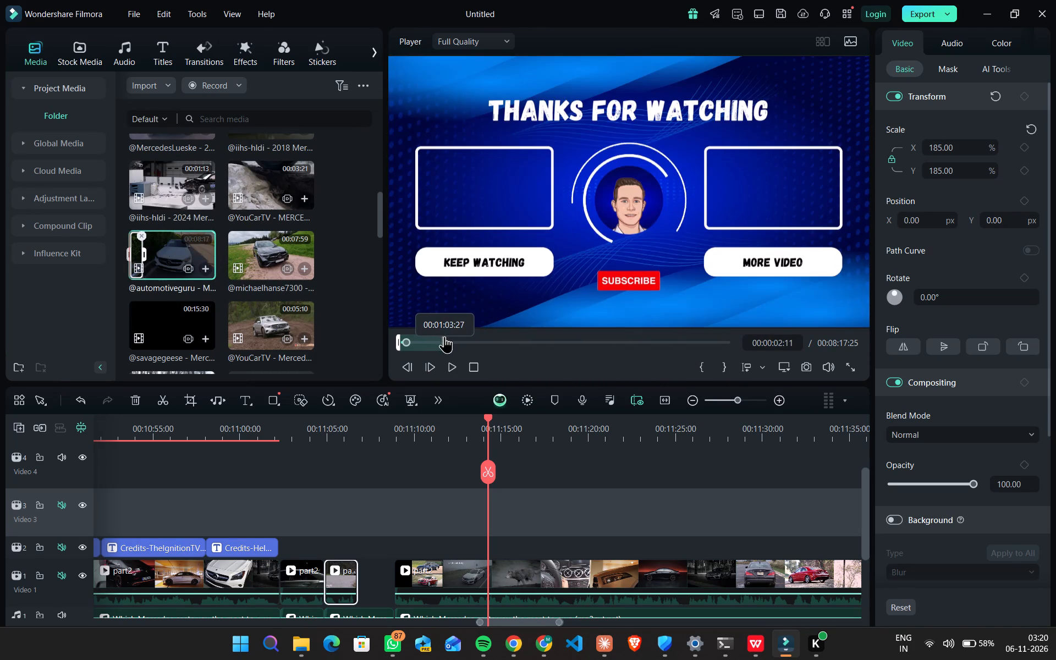
drag(444, 336, 427, 342)
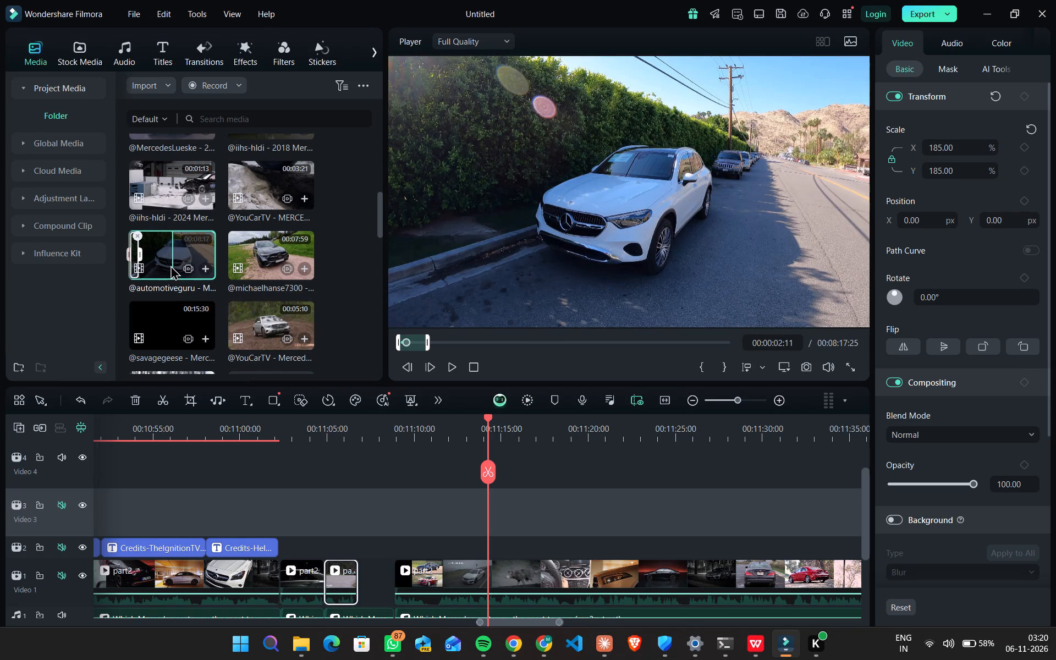
drag(170, 265, 171, 267)
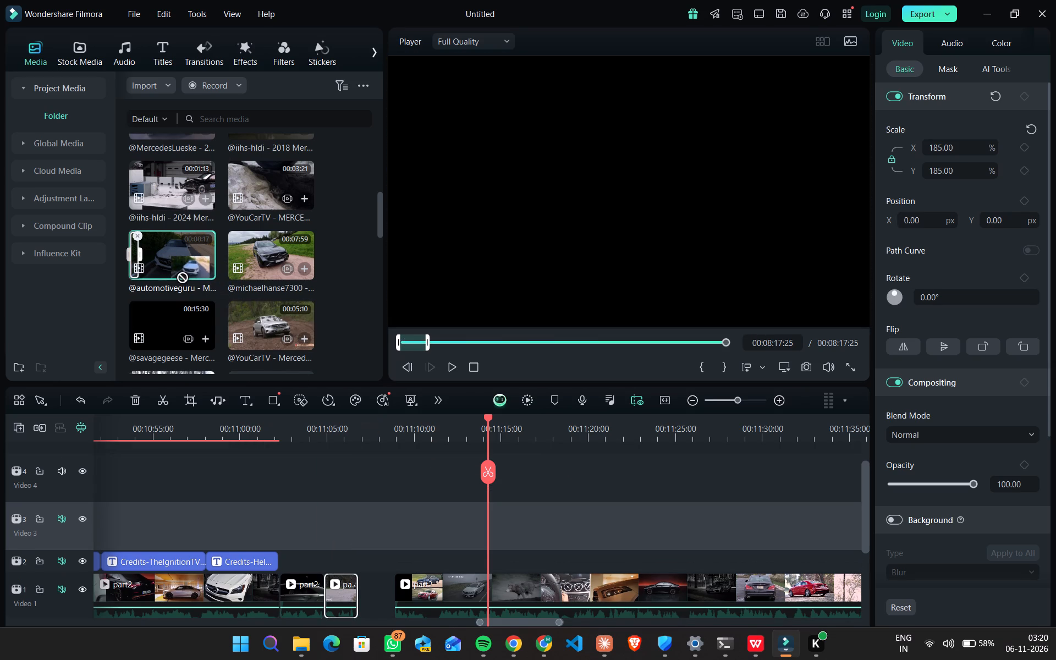
drag(171, 267, 355, 508)
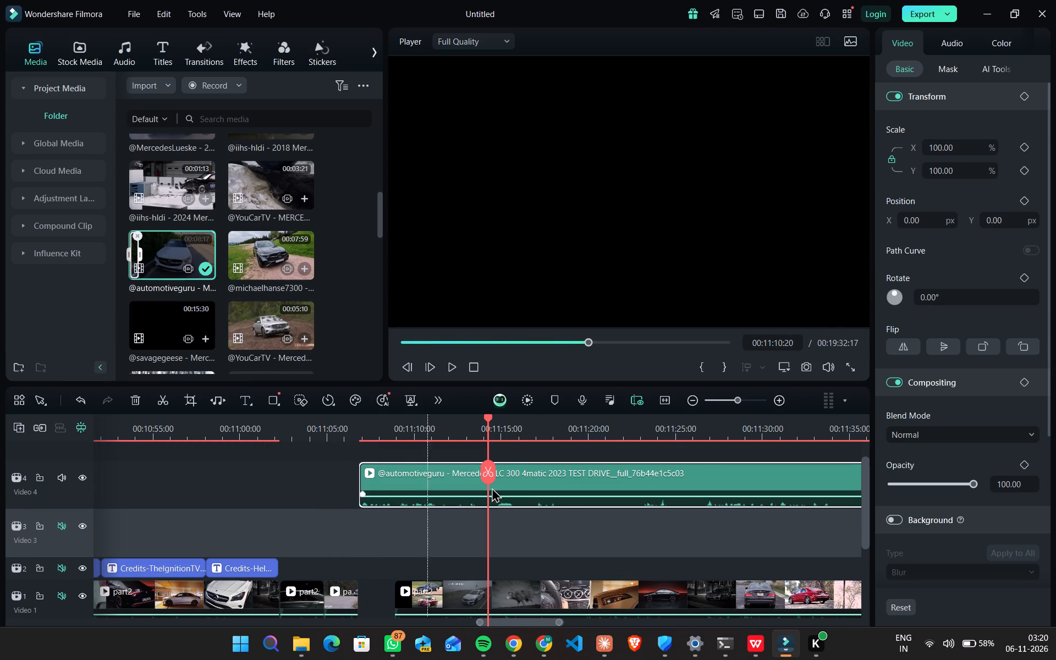
drag(496, 620, 565, 620)
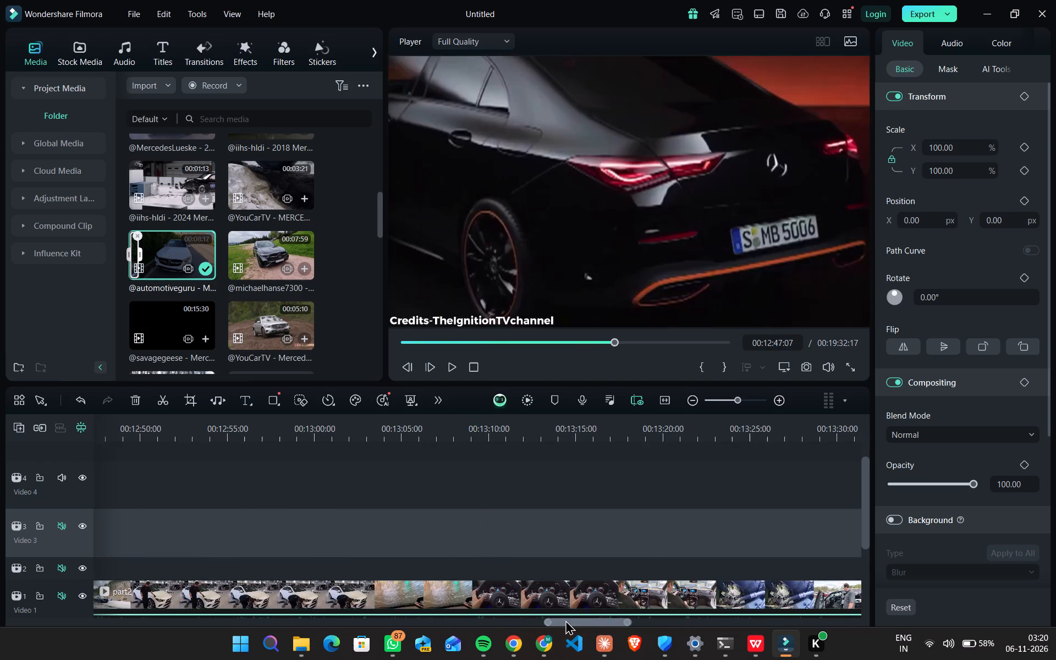
drag(565, 620, 507, 614)
drag(571, 619, 575, 620)
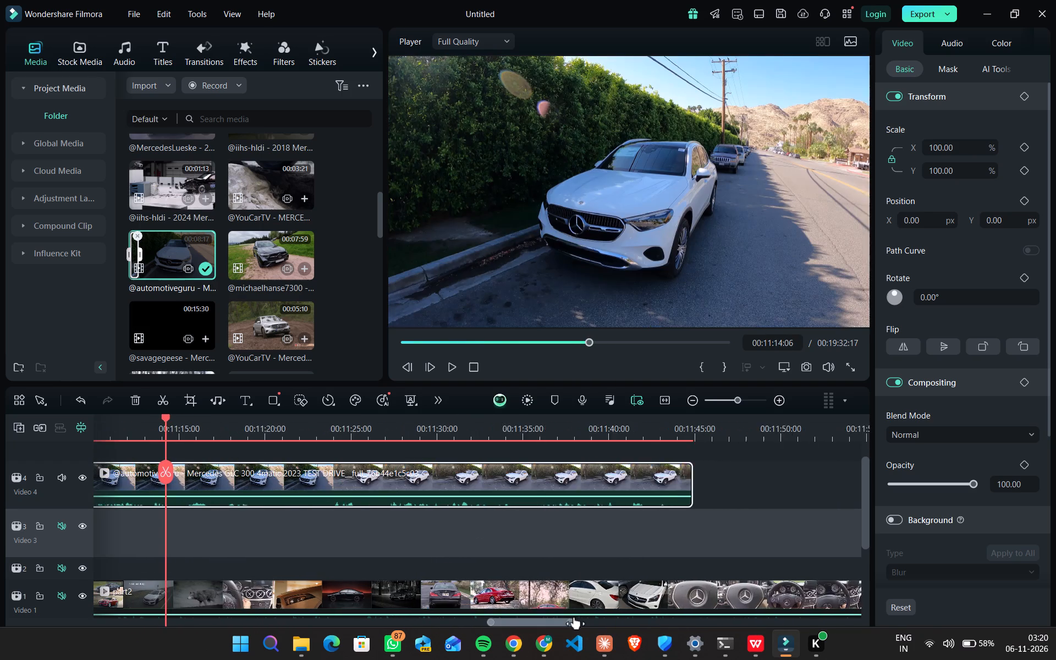
drag(575, 620, 662, 620)
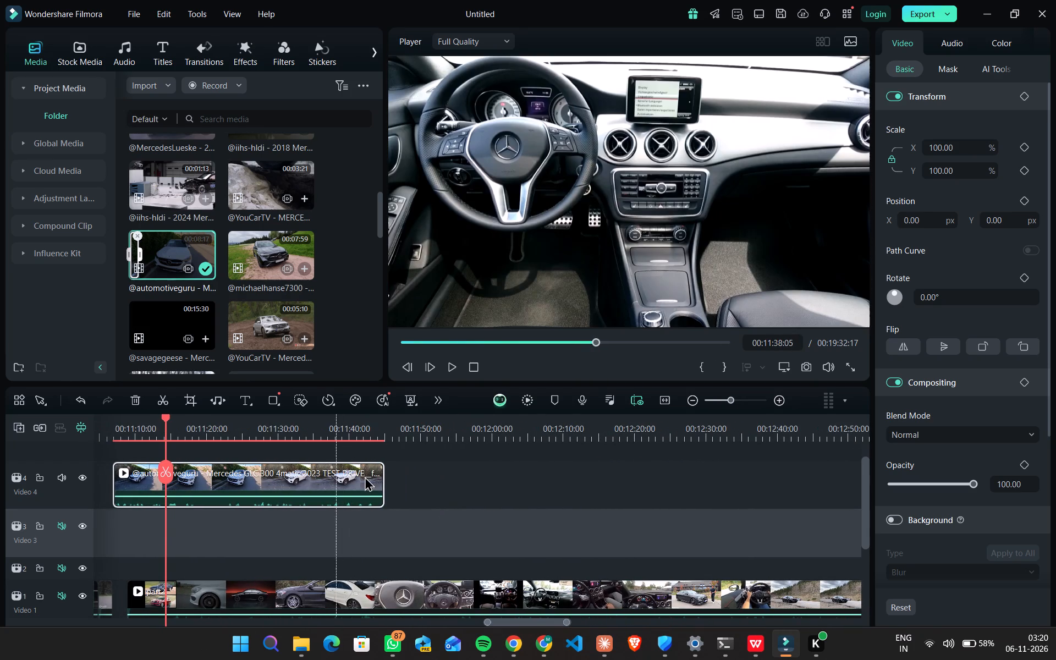
drag(382, 480, 178, 477)
drag(380, 480, 281, 479)
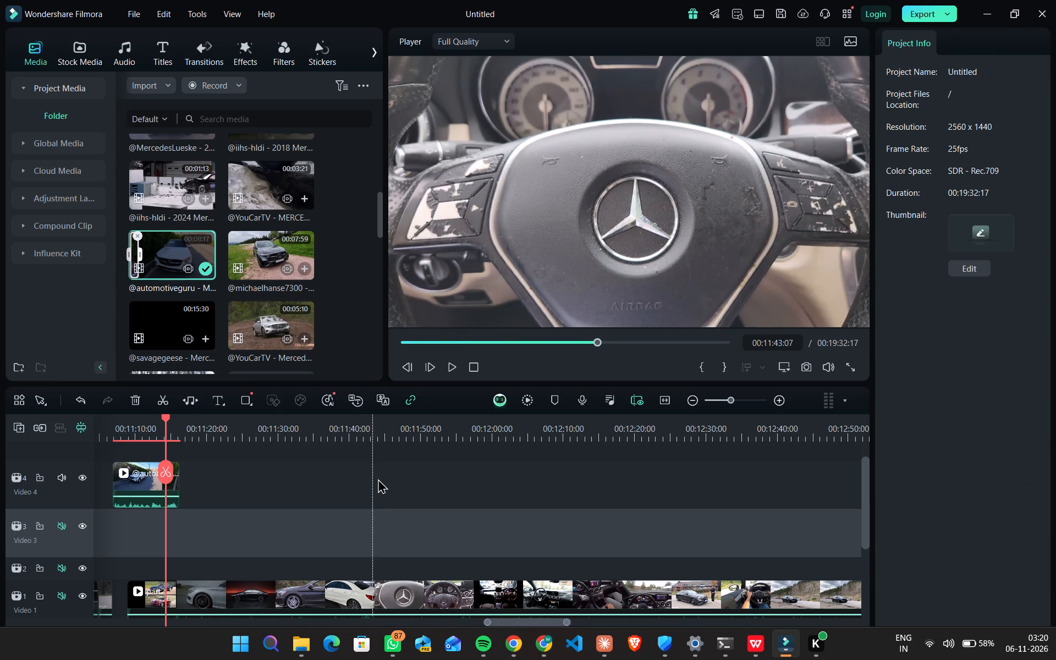
drag(176, 486, 162, 486)
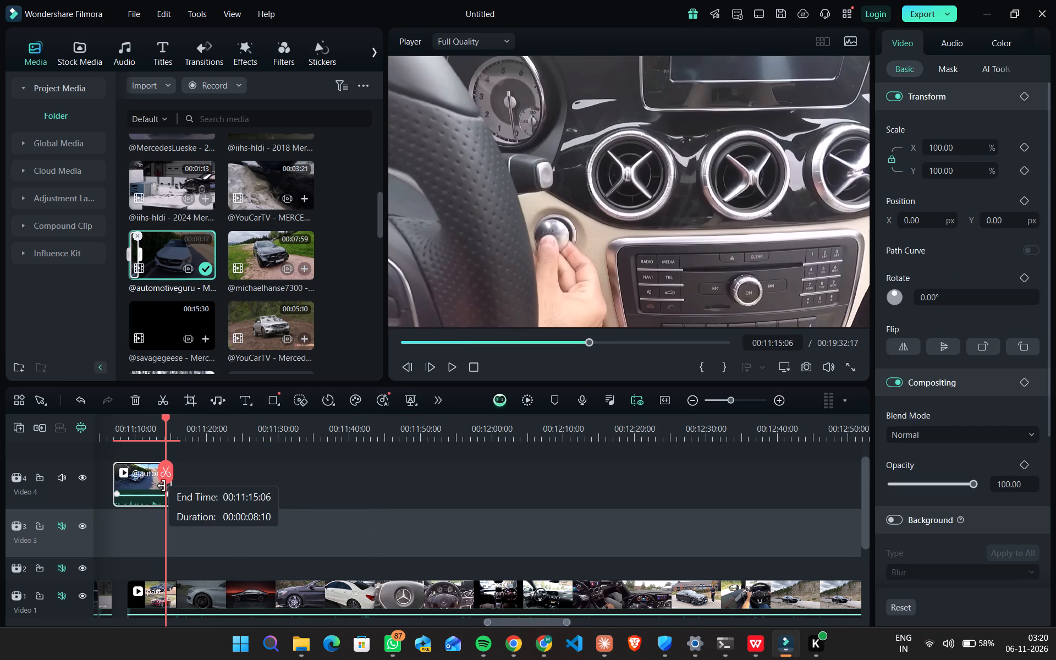
drag(162, 486, 156, 486)
drag(514, 623, 449, 610)
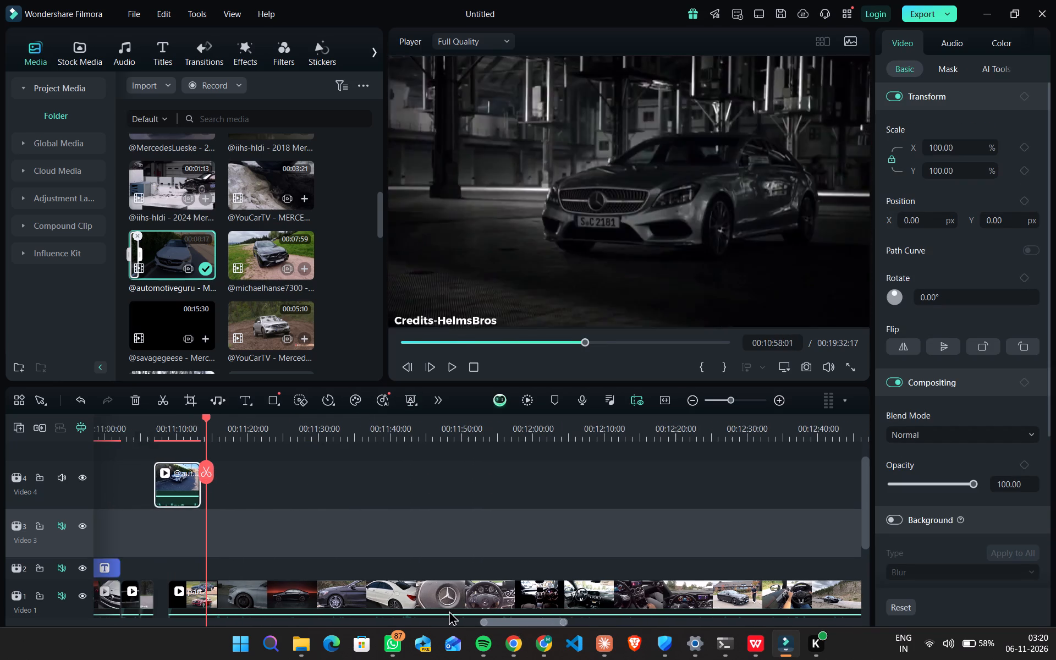
drag(449, 610, 480, 606)
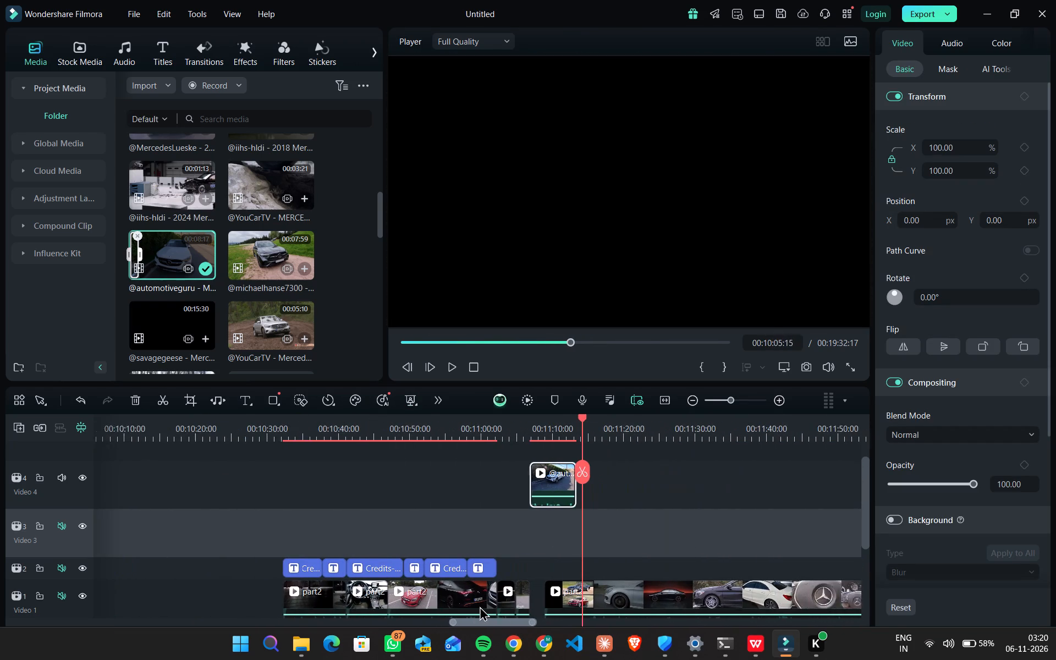
drag(480, 606, 482, 606)
drag(516, 476, 510, 542)
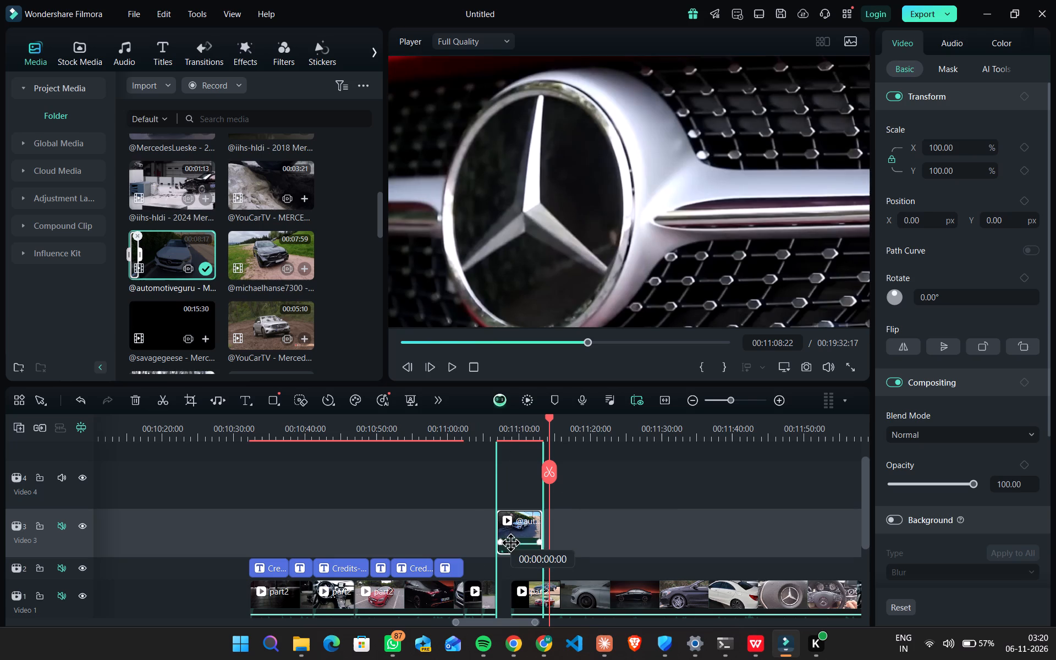
drag(510, 542, 512, 559)
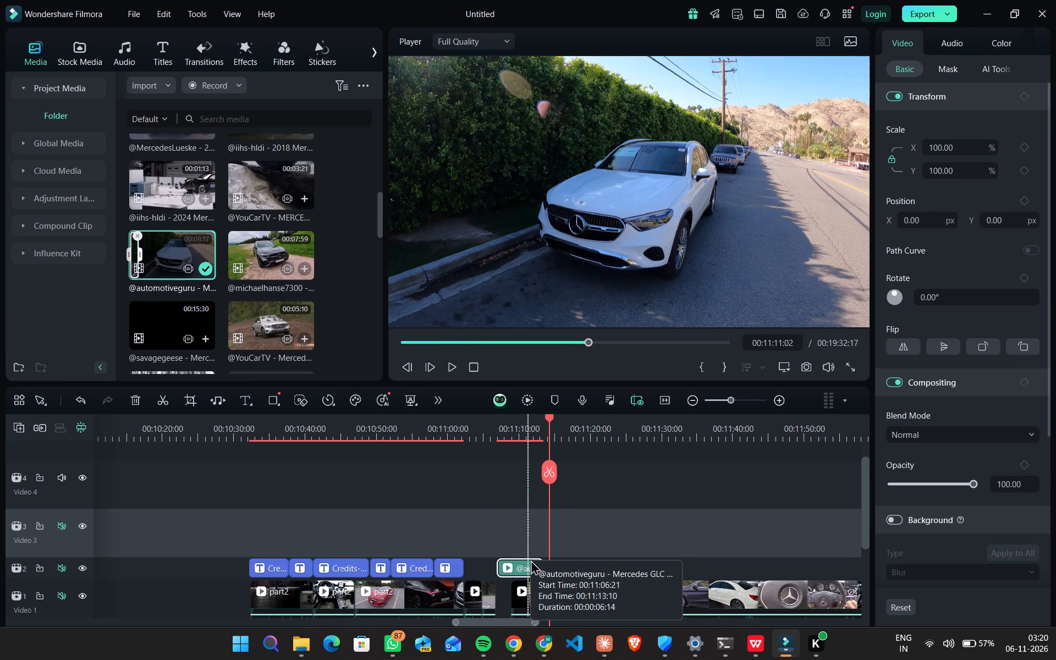
drag(538, 560, 512, 565)
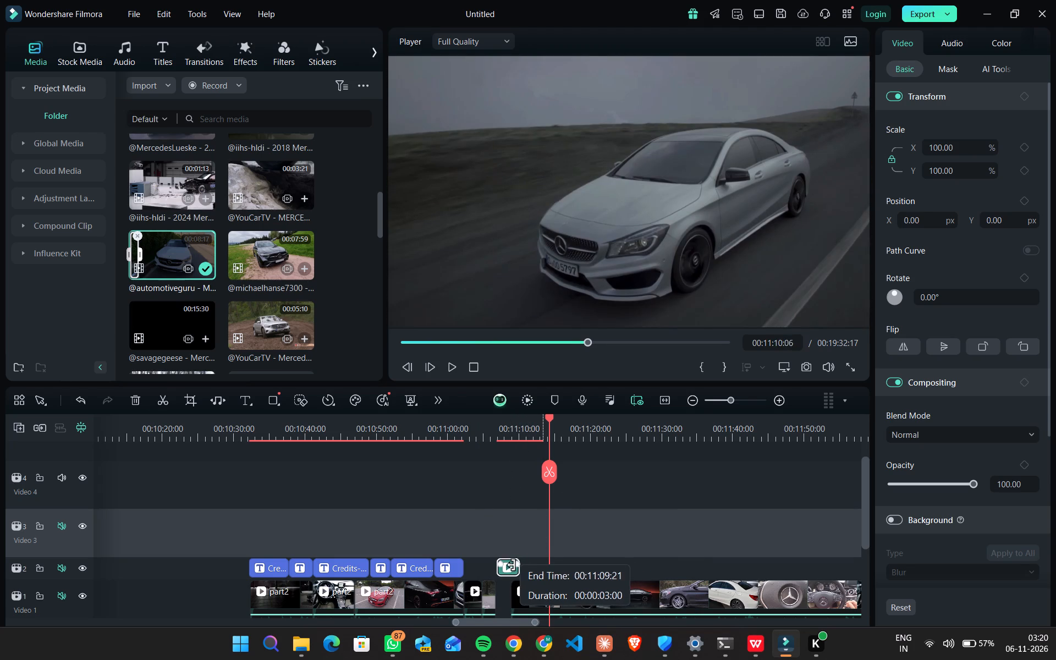
drag(512, 565, 508, 567)
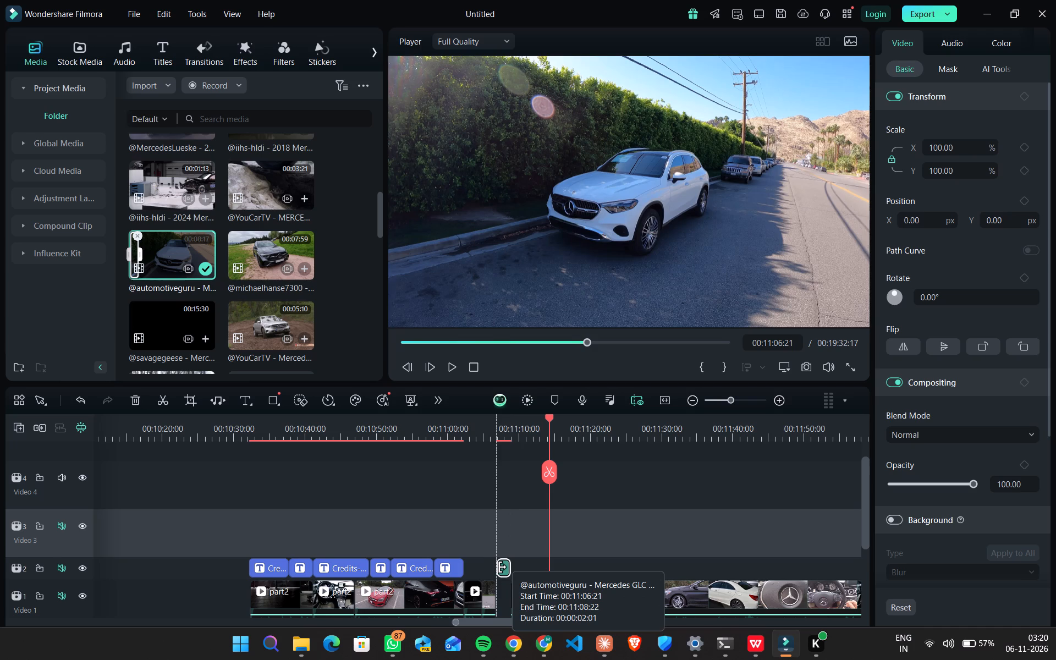
scroll(505, 571, up, 3)
scroll(506, 571, down, 3)
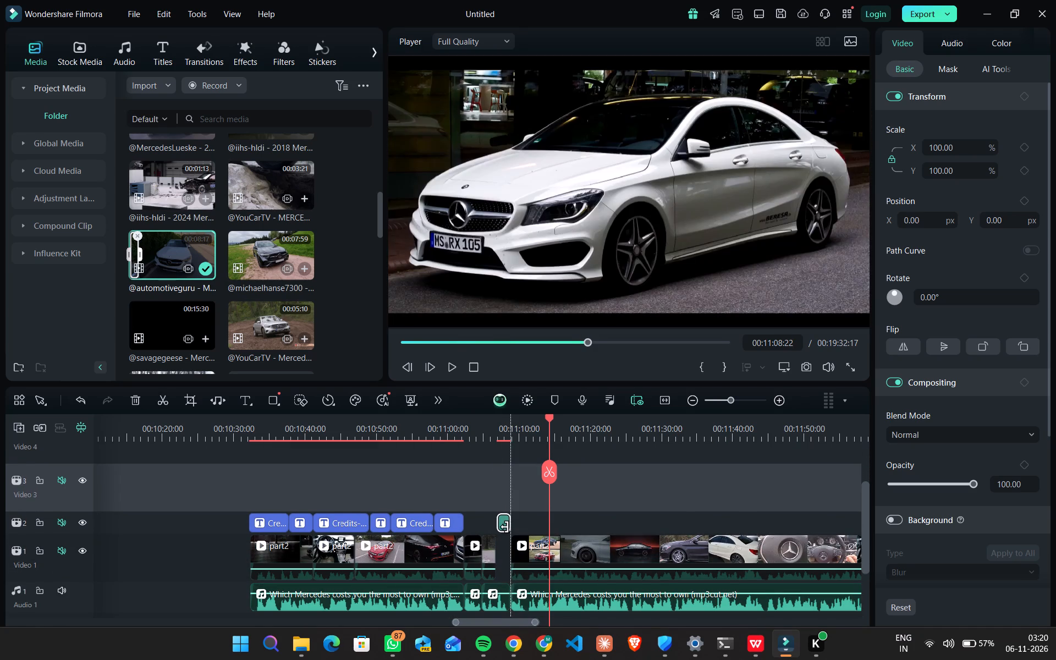
click(504, 525)
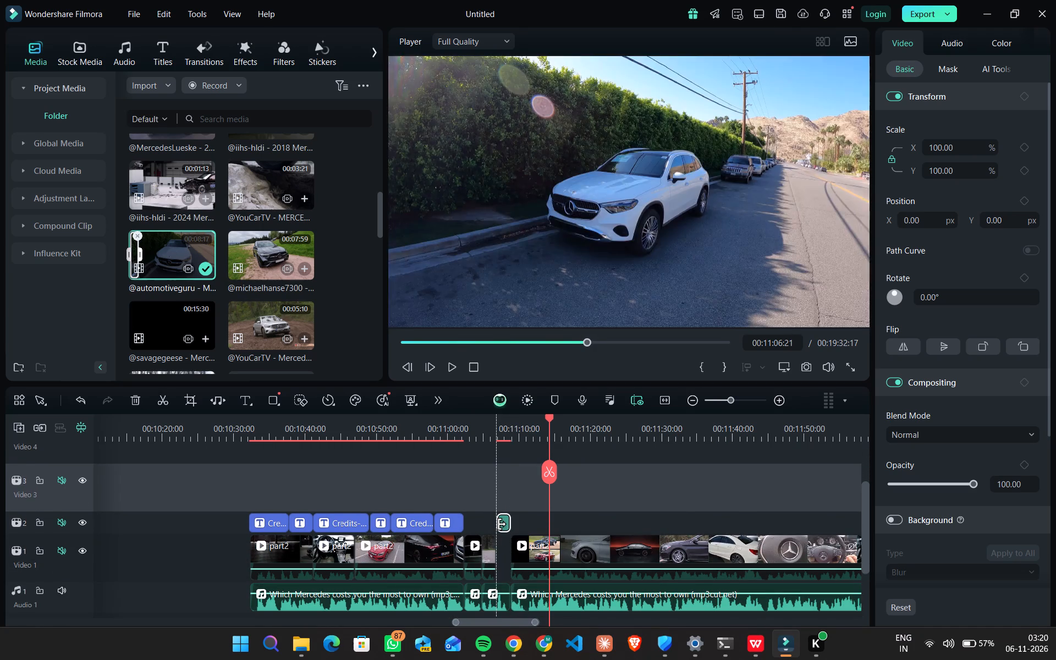
click(502, 524)
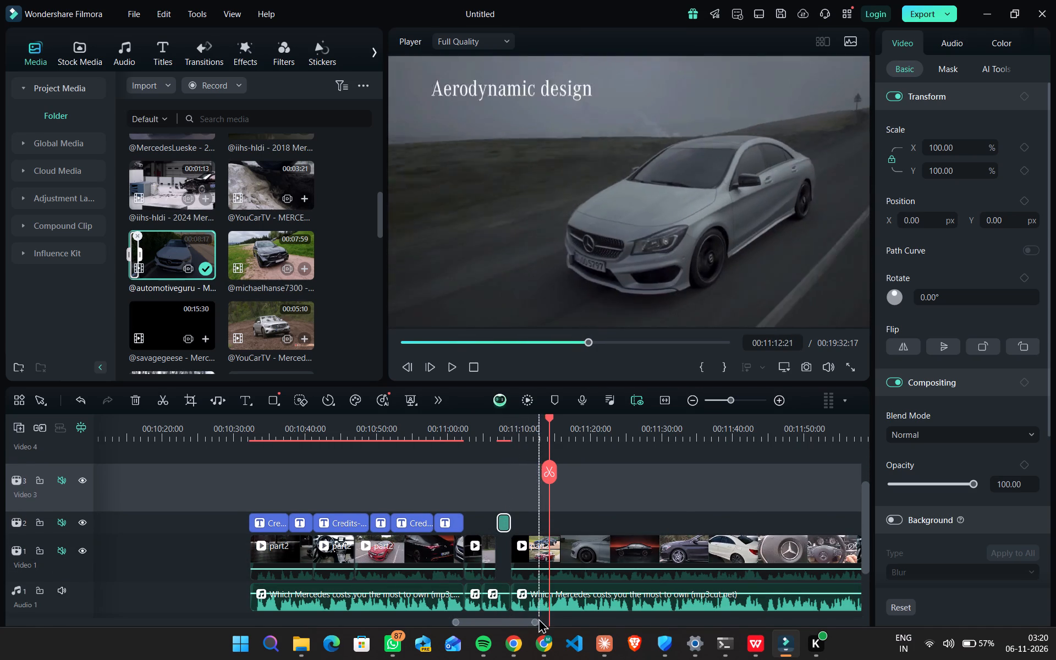
drag(537, 619, 464, 614)
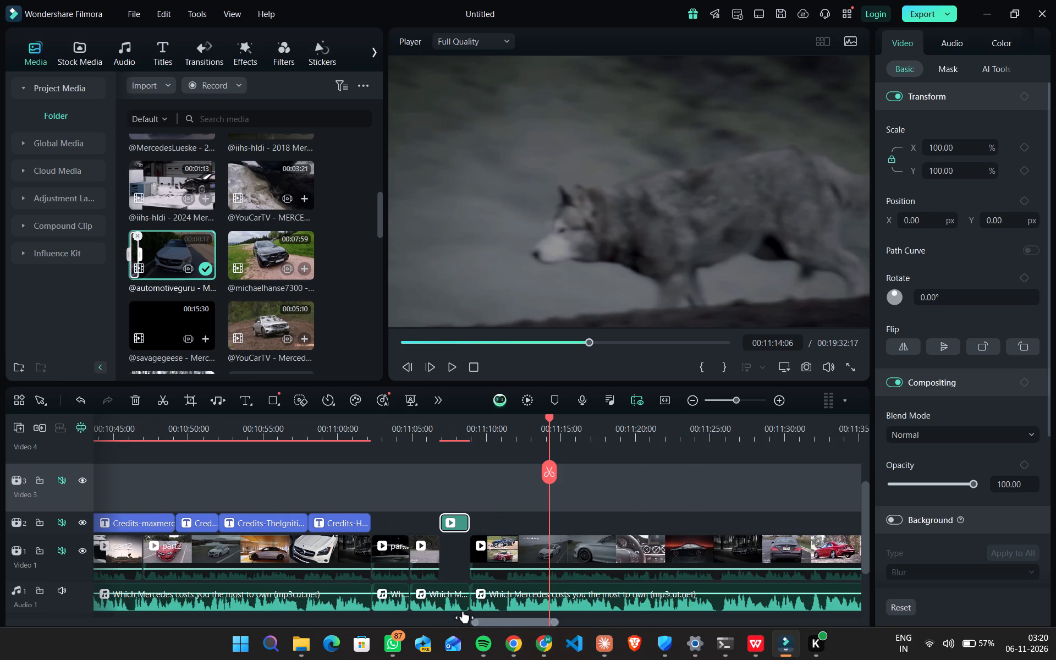
drag(464, 614, 463, 609)
drag(453, 523, 455, 552)
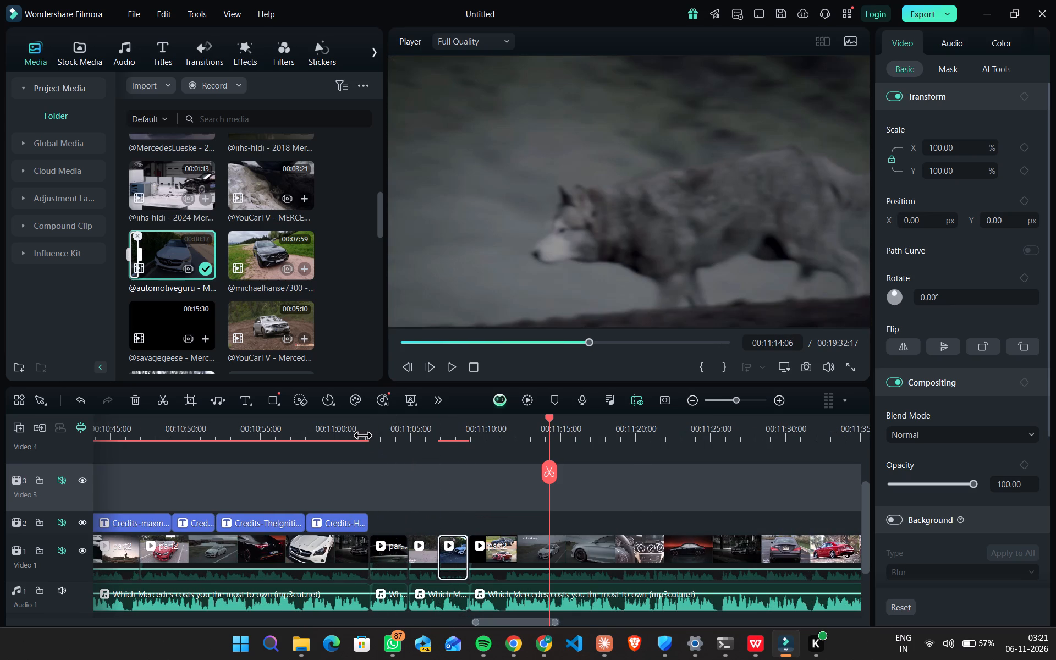
Paste the Credits-carcomfy title onto Video 2 right after the HelmsBros credit and trim its end to match the black car road shot.
click(361, 436)
drag(361, 437, 375, 438)
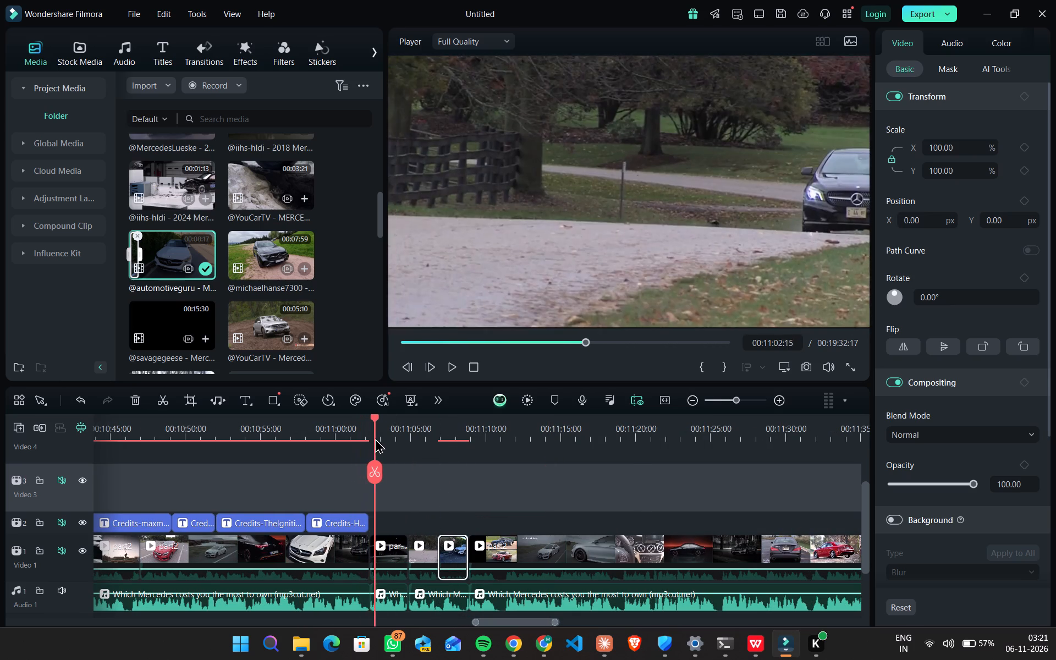
drag(375, 438, 429, 449)
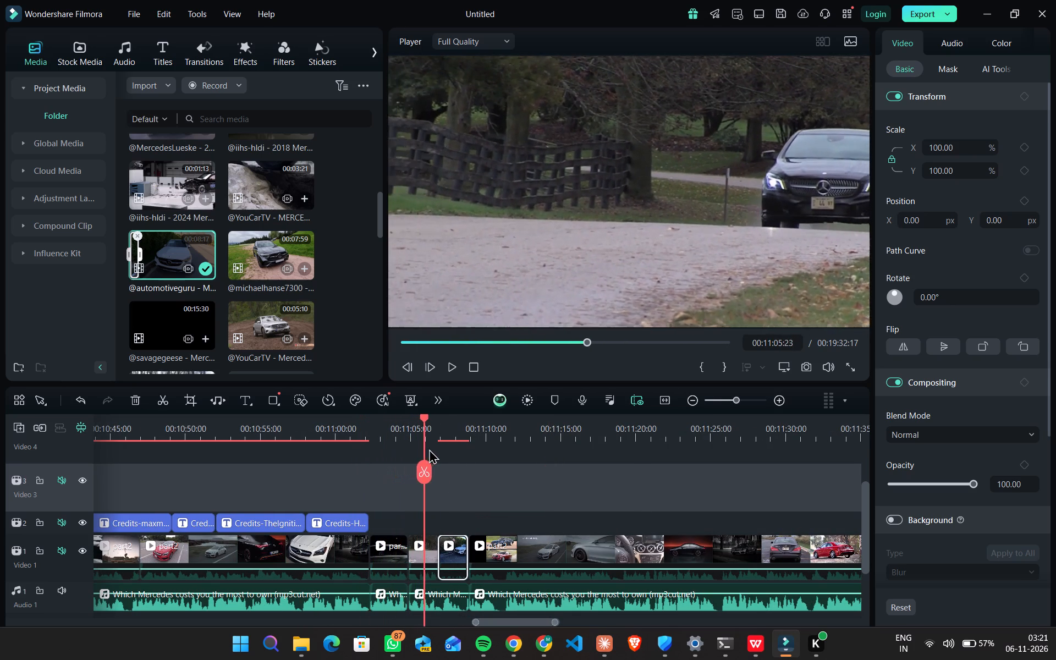
drag(429, 449, 477, 449)
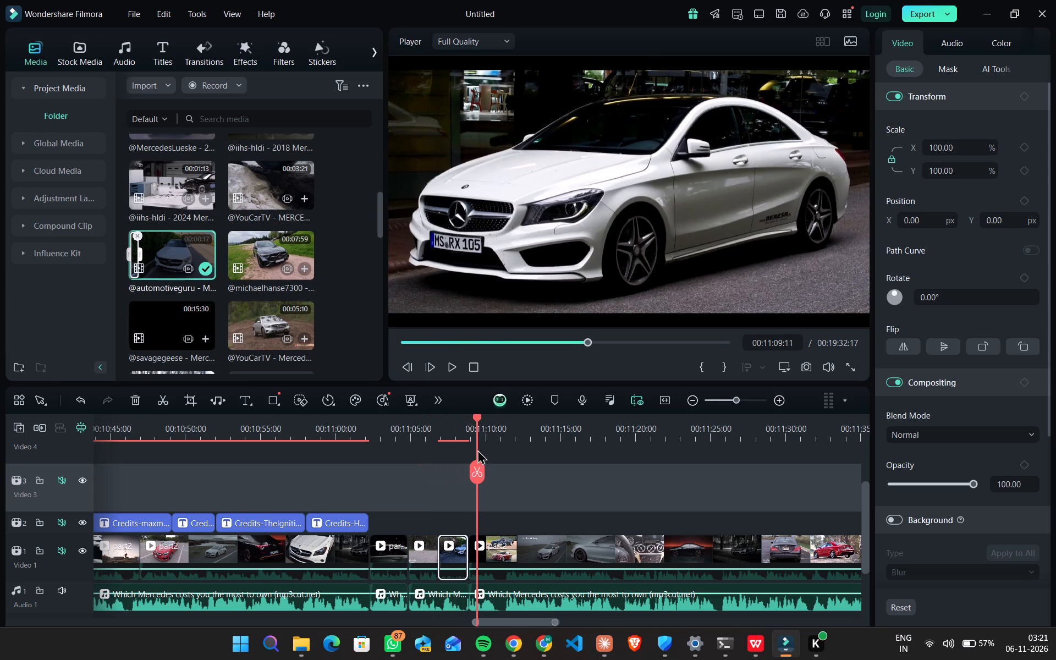
drag(477, 449, 517, 452)
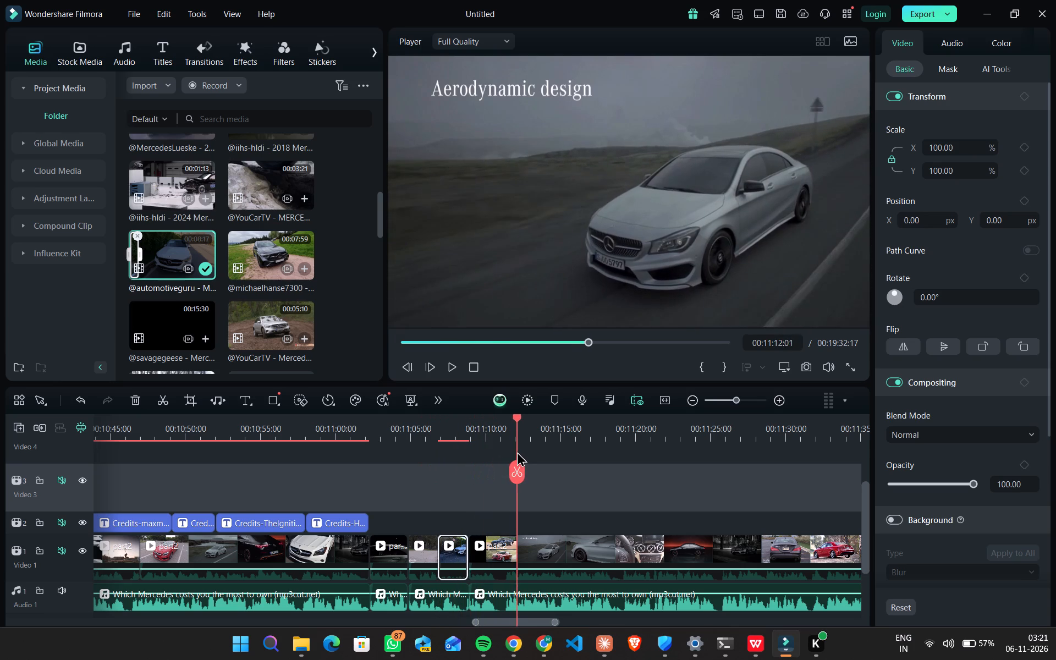
drag(517, 452, 333, 458)
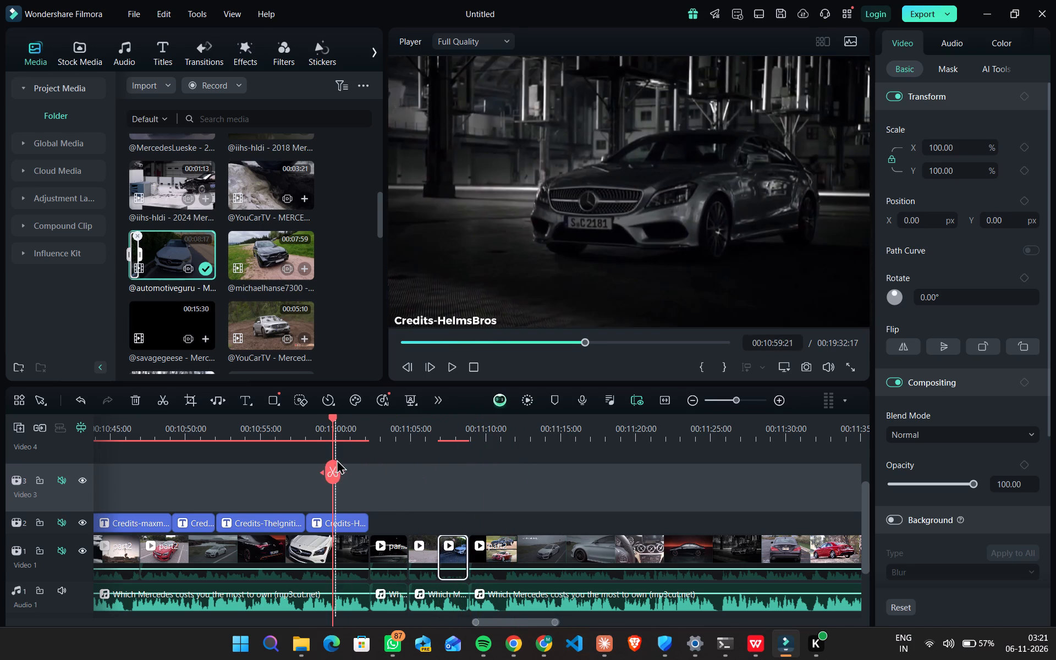
key(space)
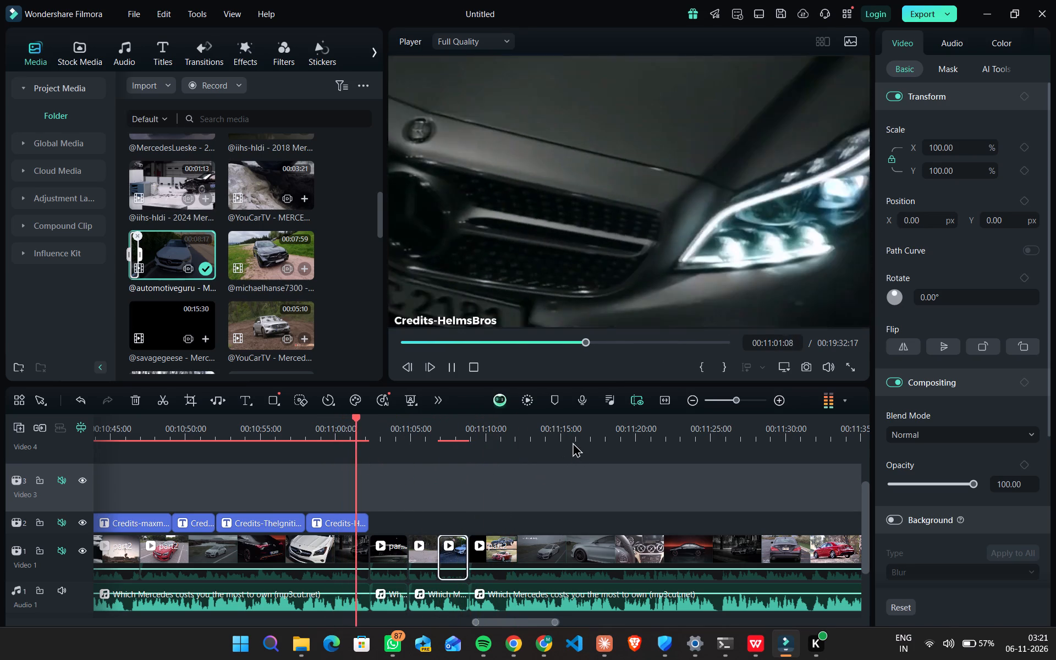
key(space)
key(ctrl+v)
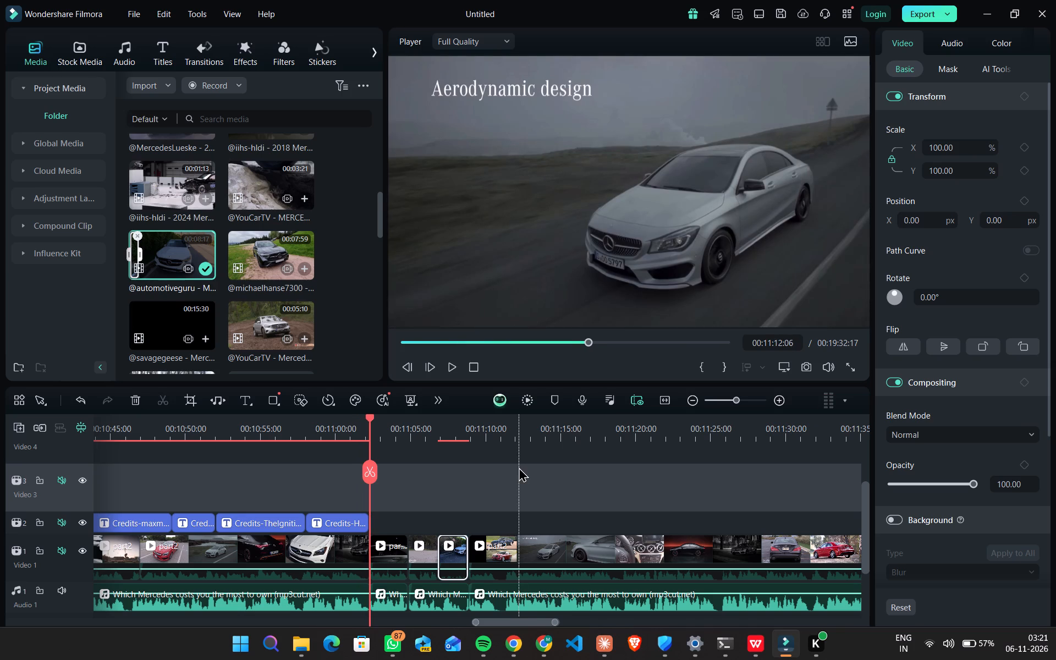
drag(398, 486, 400, 514)
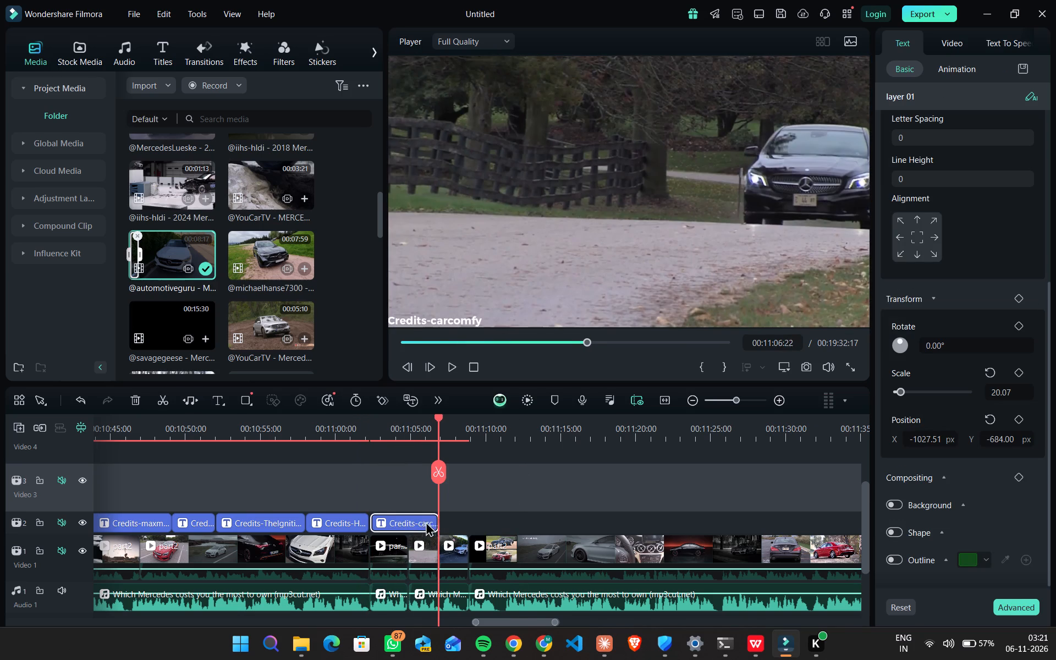
drag(435, 522, 407, 528)
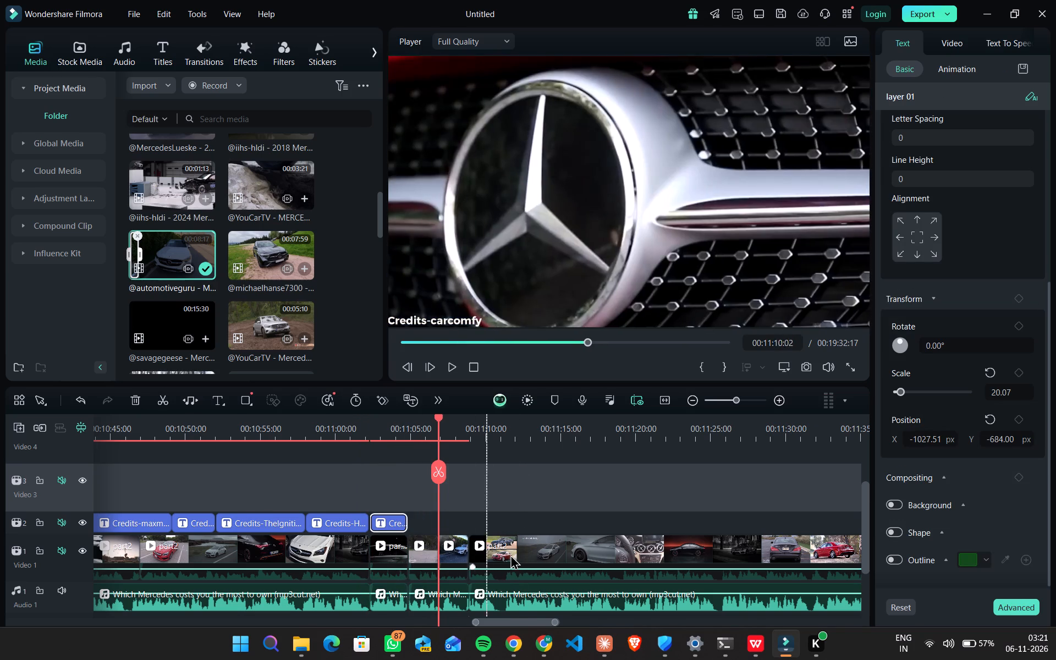
Switch to used_segments.csv in WPS Office and copy the channel name driventoday from the source file in row 9.
click(344, 444)
click(340, 433)
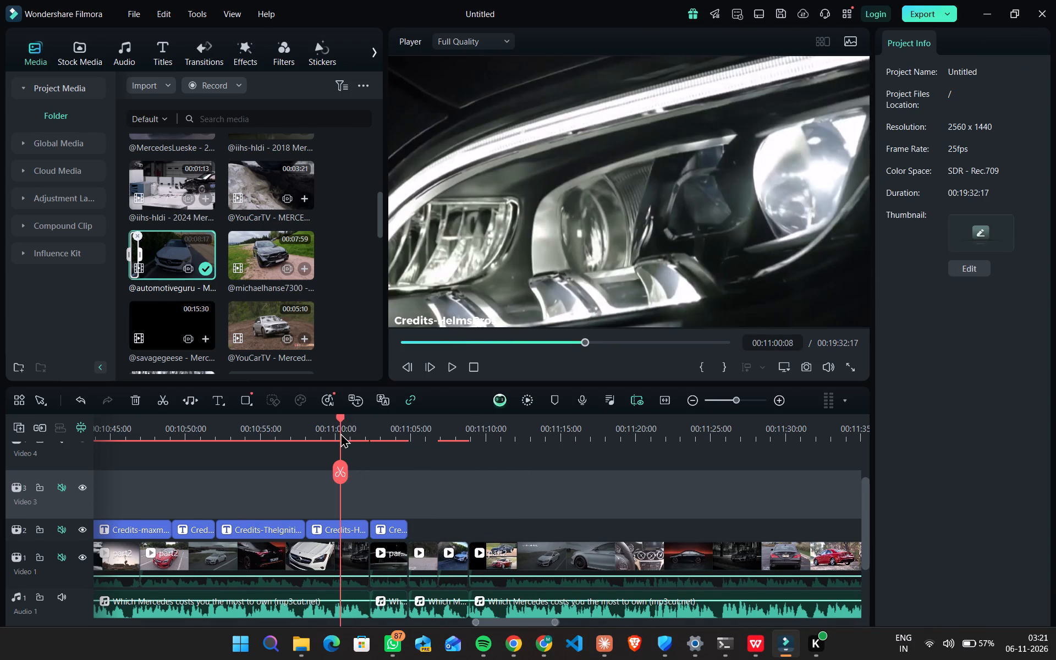
drag(340, 433, 390, 447)
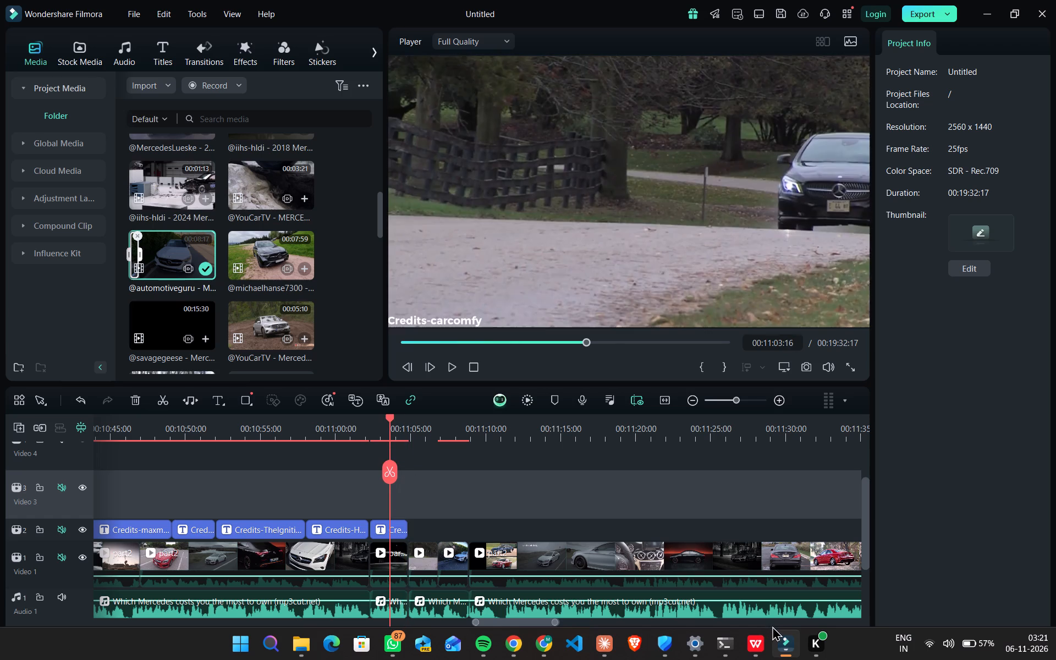
click(753, 643)
double_click(296, 330)
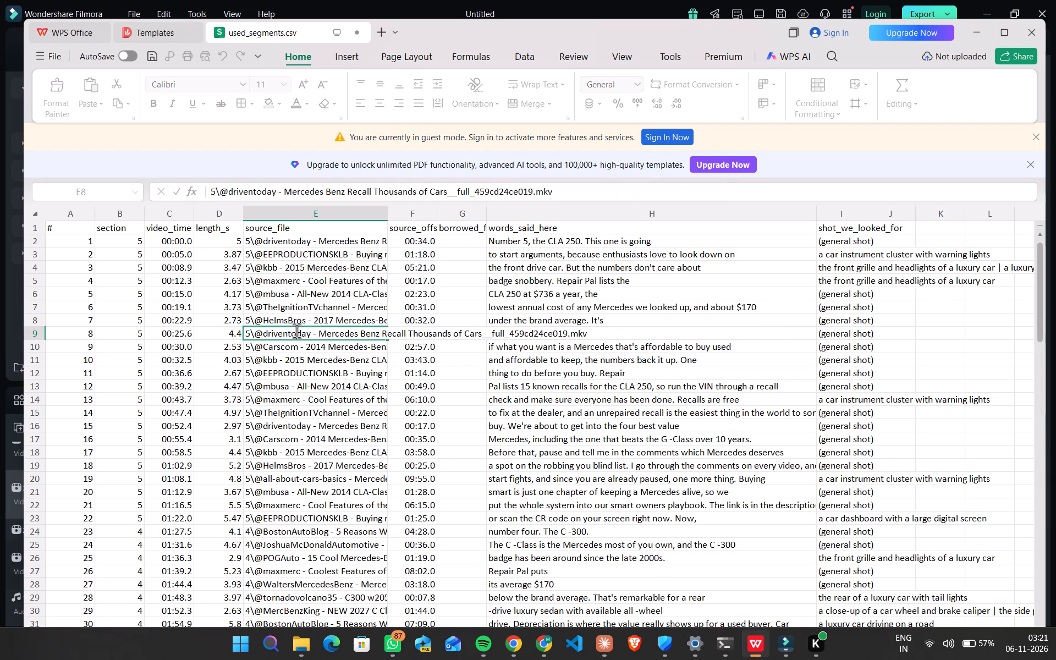
click(297, 331)
drag(312, 333, 262, 329)
key(ctrl+c)
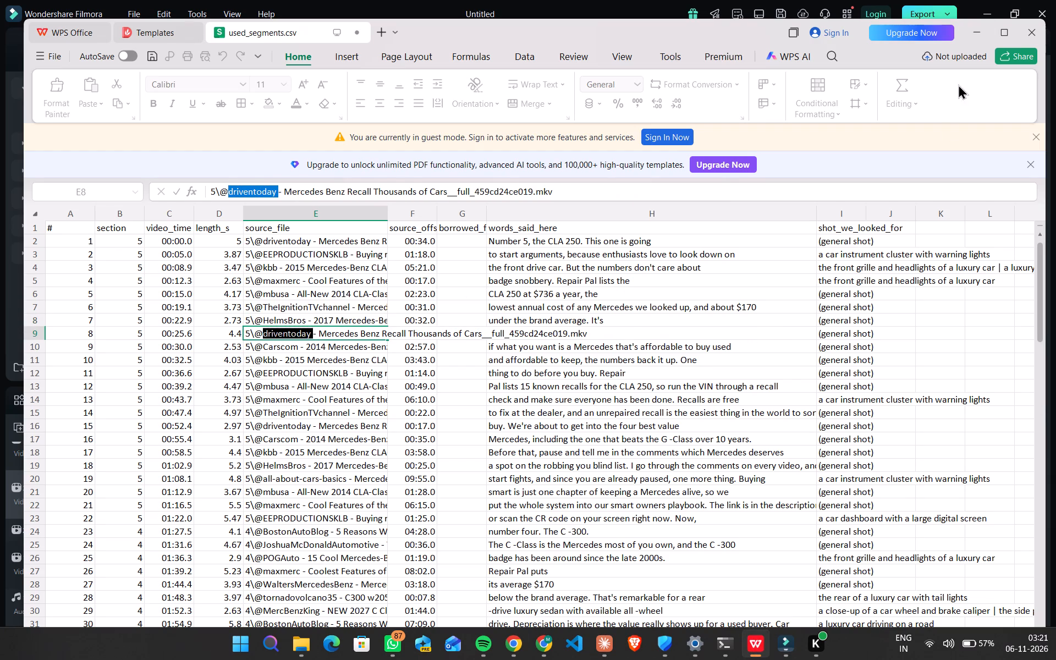
click(967, 33)
Change the text of the credit over the black car road shot in Filmora to Credits-driventoday.
click(454, 319)
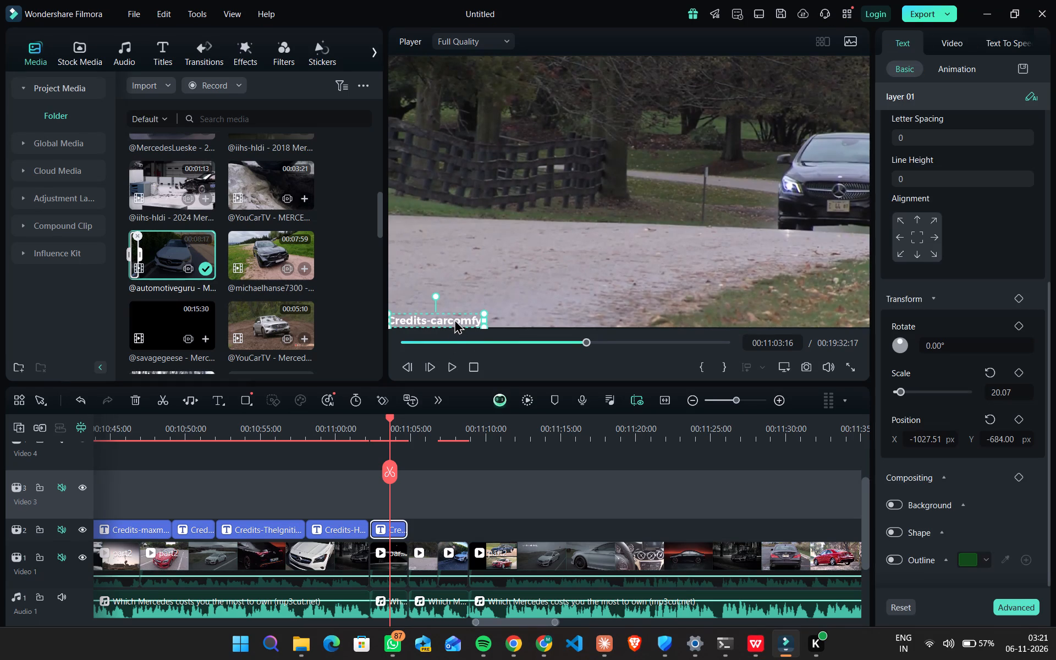
drag(1049, 298, 1050, 95)
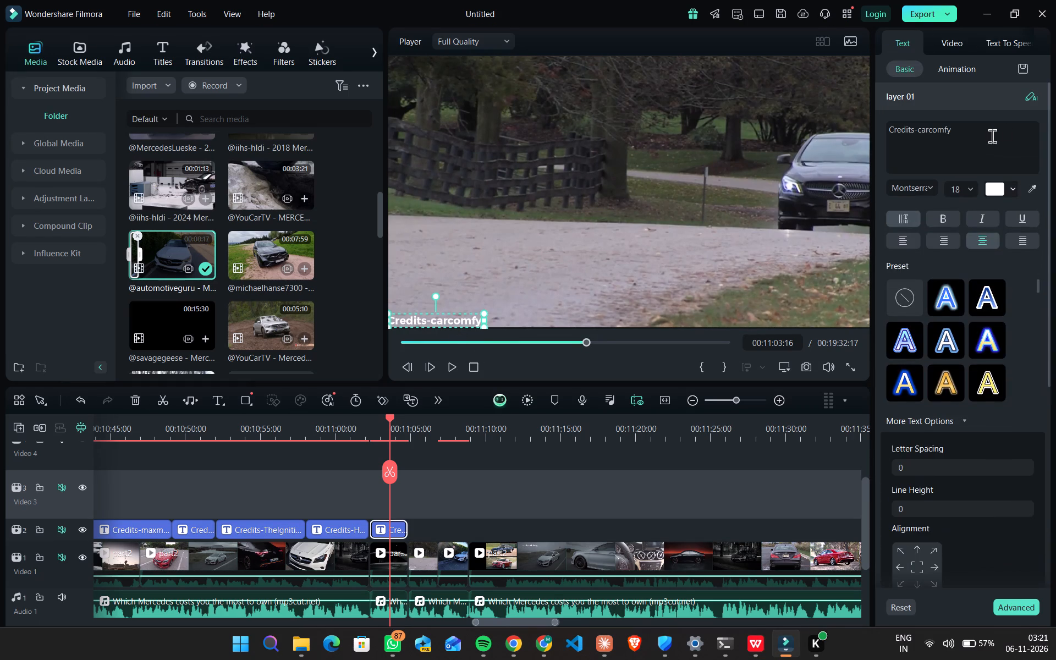
drag(986, 131, 920, 127)
key(ctrl+v)
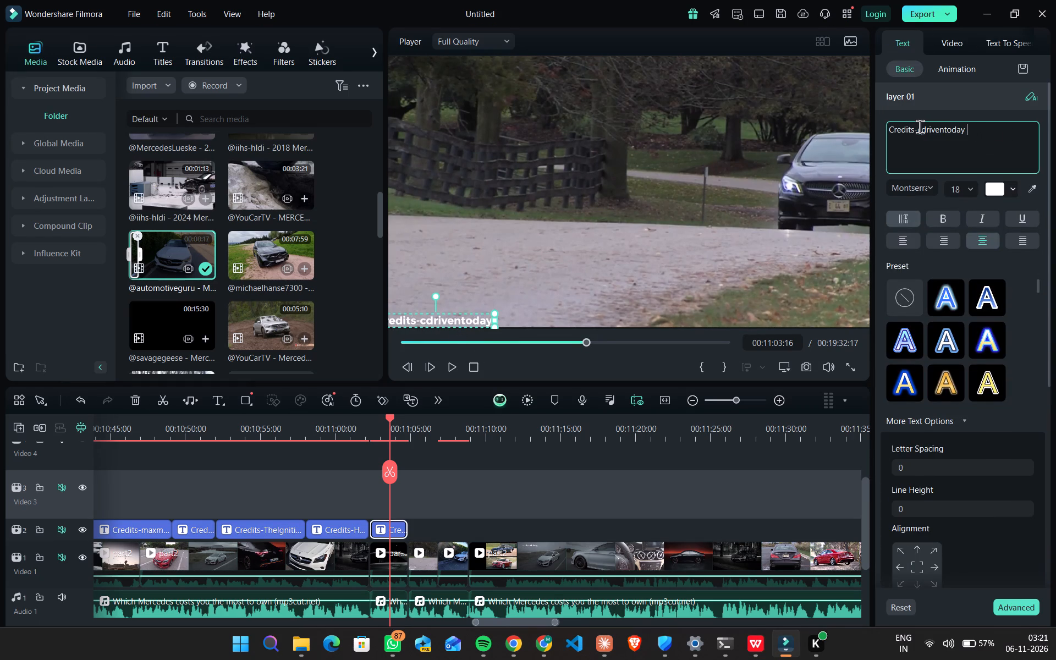
click(923, 130)
key(BackSpace)
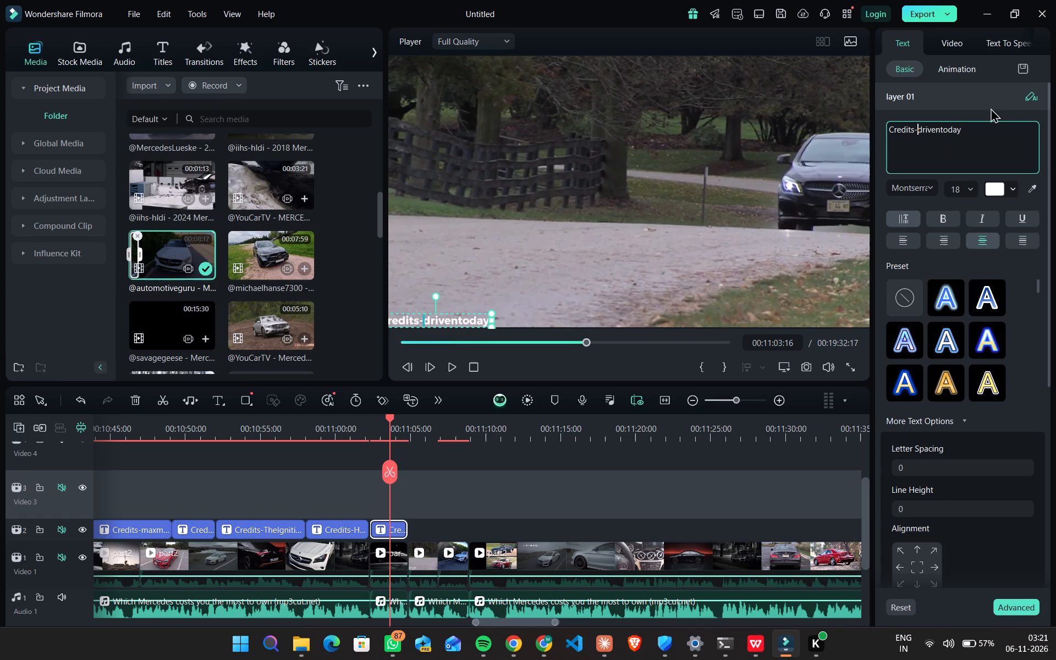
Set the driventoday credit's X position to -966.51 px so the whole text fits inside the frame.
scroll(974, 376, down, 5)
scroll(1005, 454, down, 10)
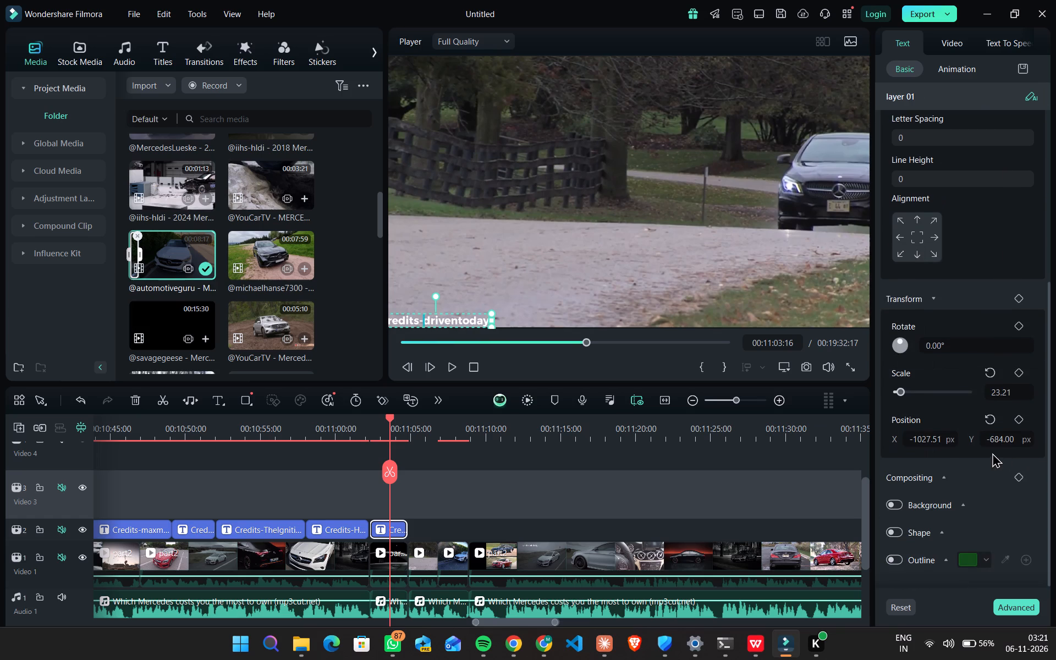
click(931, 435)
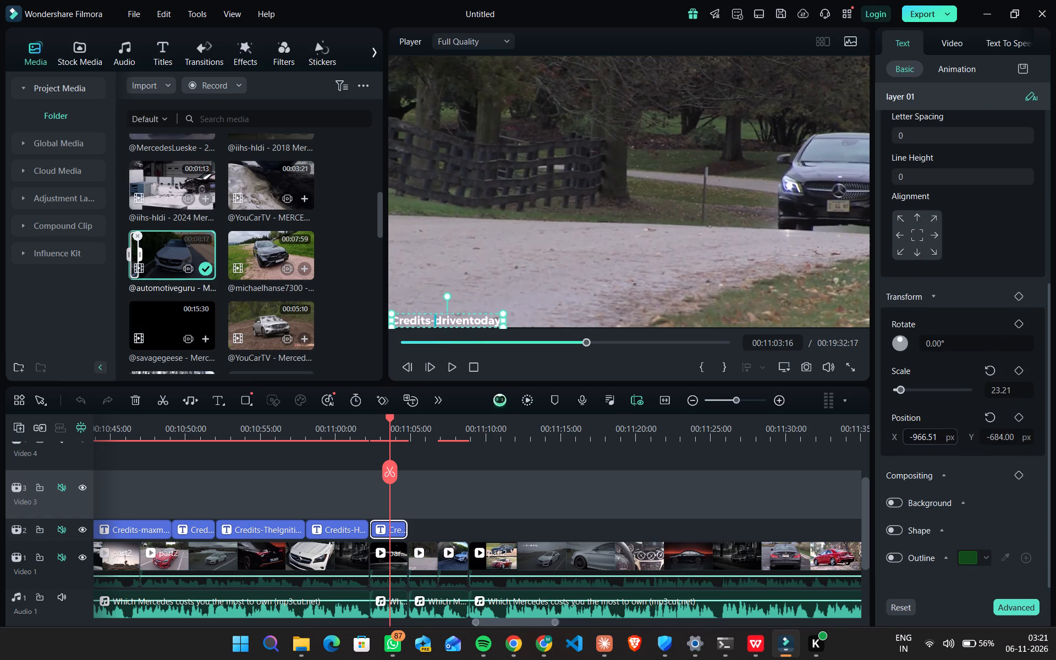
Paste another Credits-carcomfy title onto Video 2 right after the driventoday credit and trim its end to match the grille shot.
click(447, 366)
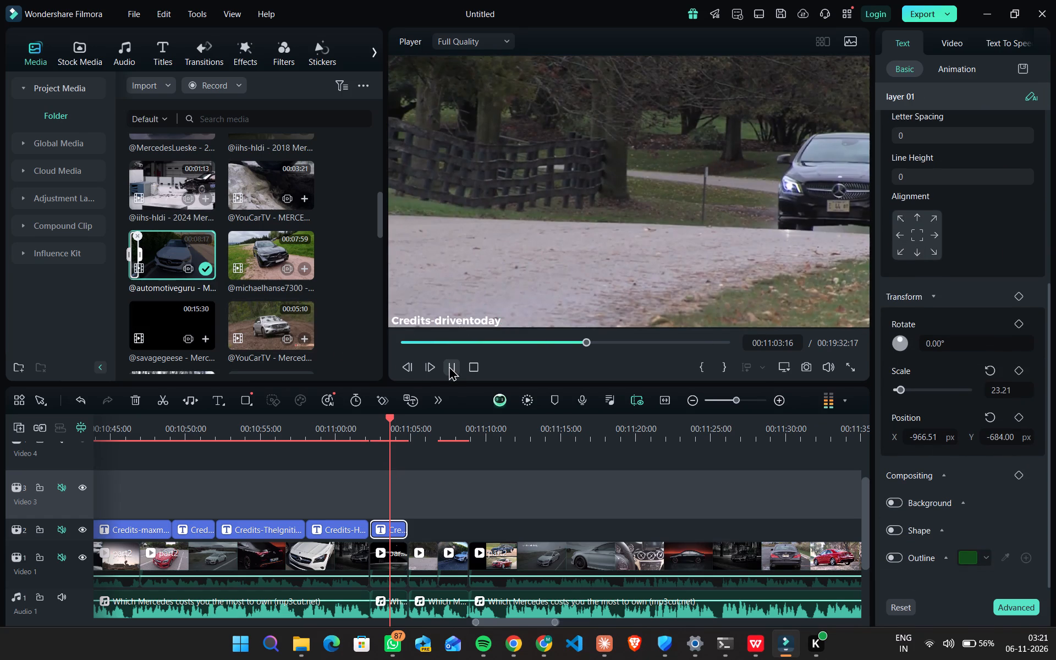
click(450, 365)
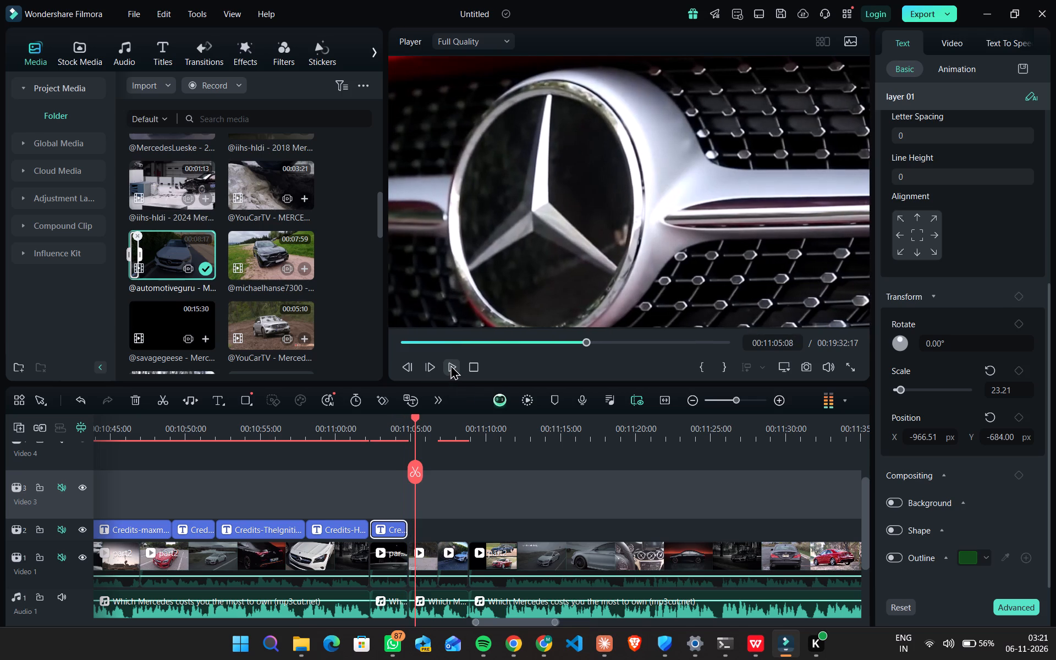
key(ctrl+v)
drag(446, 505, 439, 529)
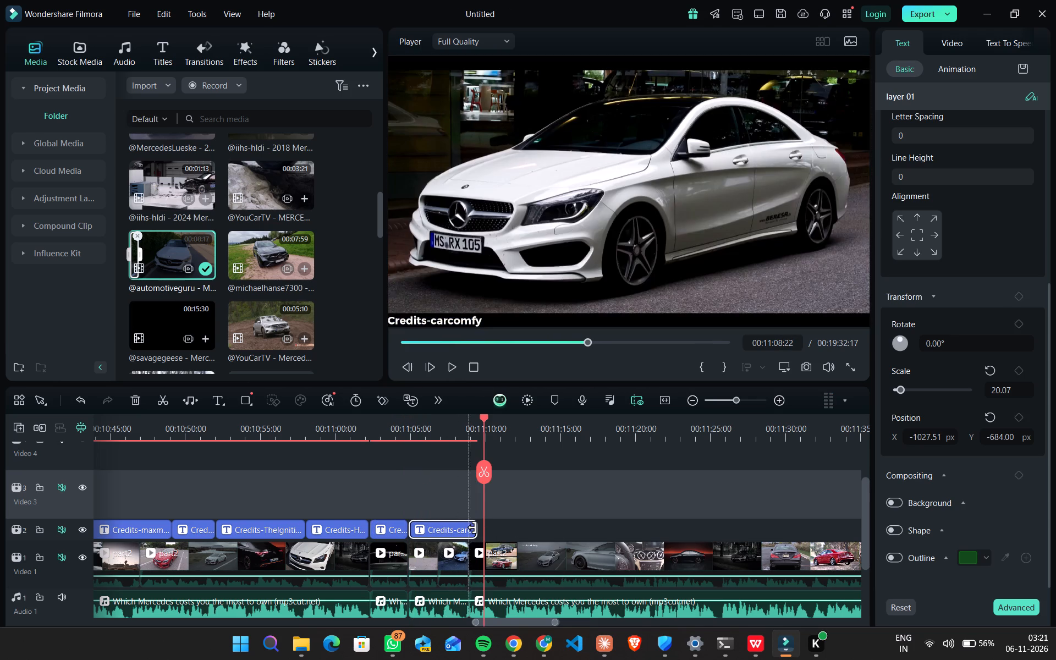
drag(473, 527, 430, 531)
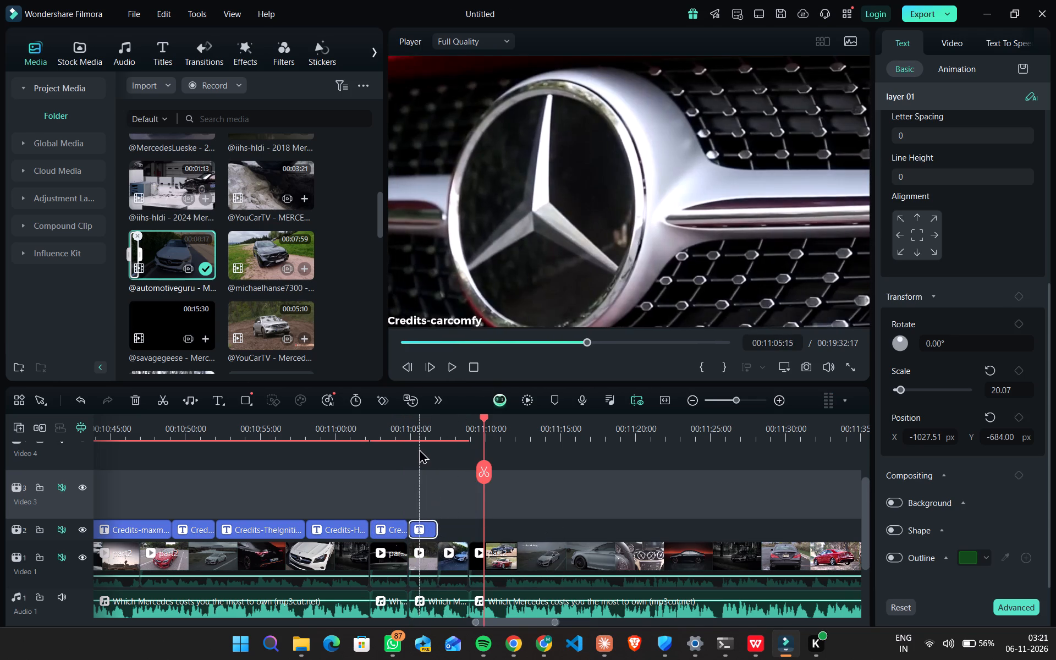
Change the text of the credit over the grille shot to Credits-automotiveguru.
click(417, 430)
click(417, 430)
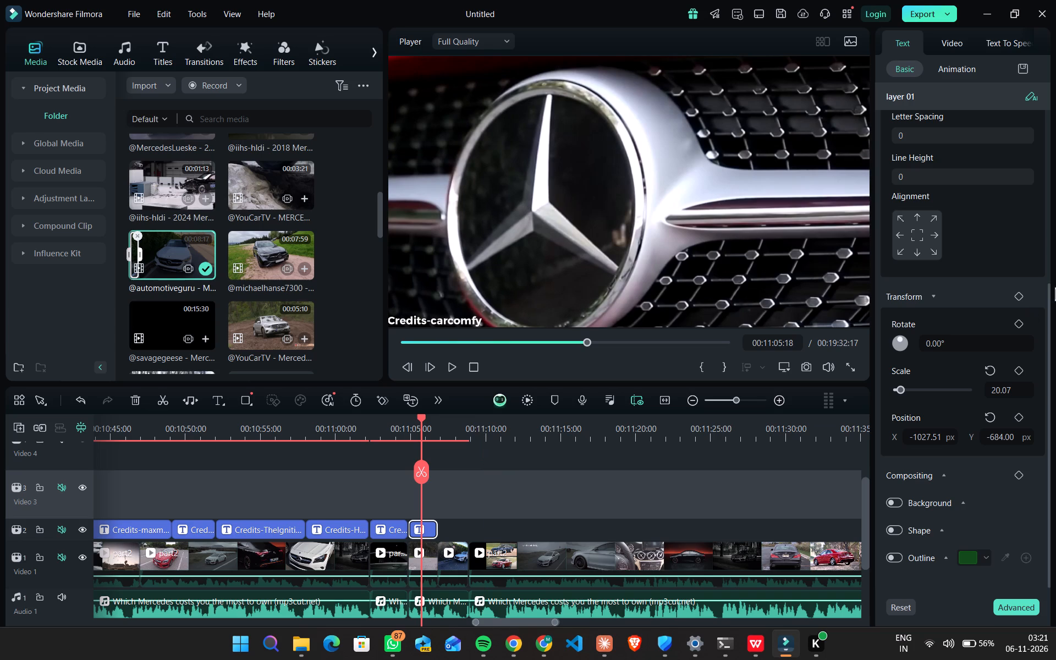
drag(1048, 311, 1035, 97)
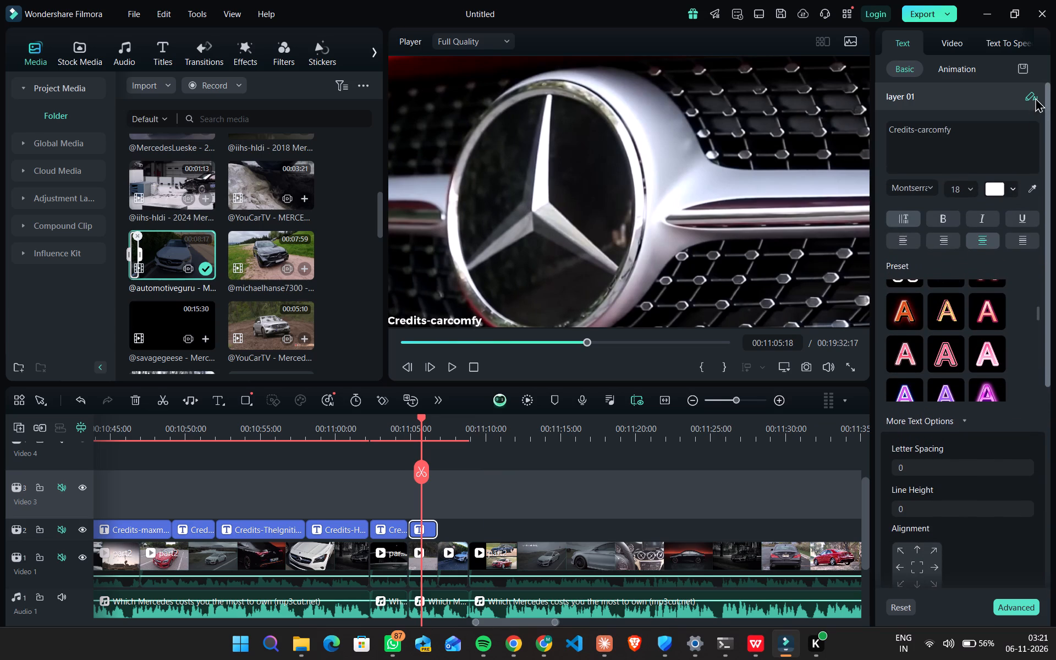
drag(1035, 97, 1035, 97)
drag(967, 129, 920, 129)
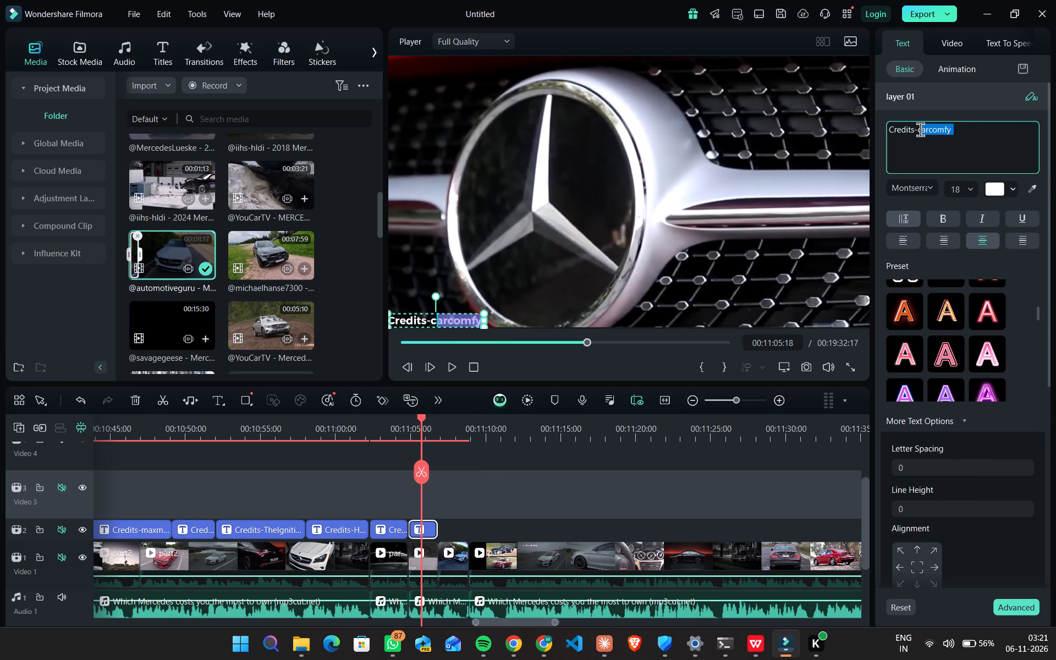
key(BackSpace)
key(BackSpace)
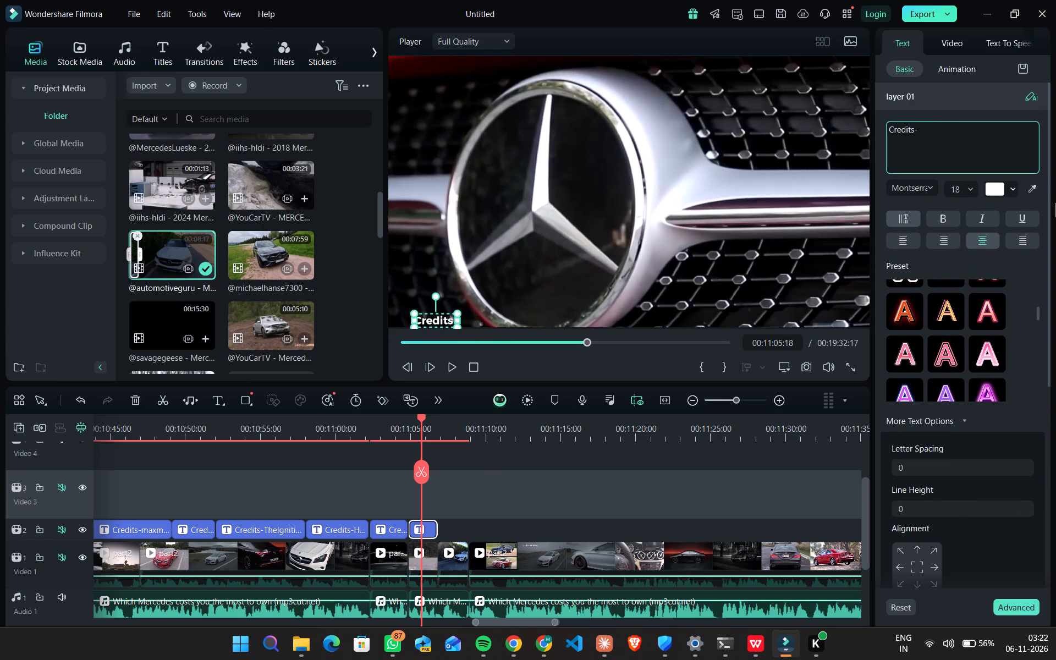
key(a)
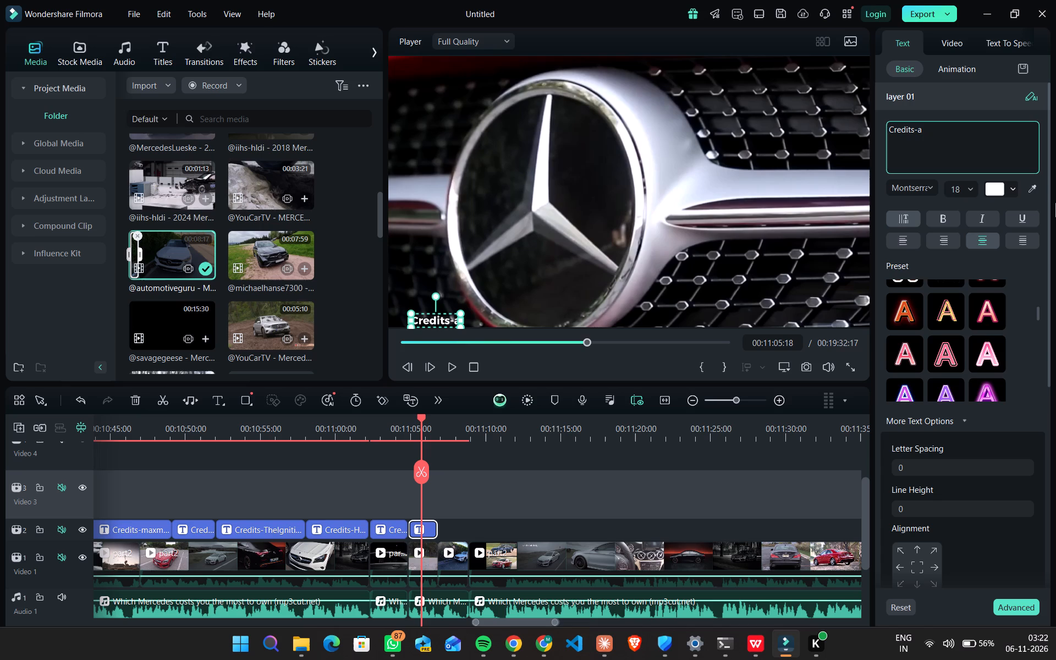
key(u)
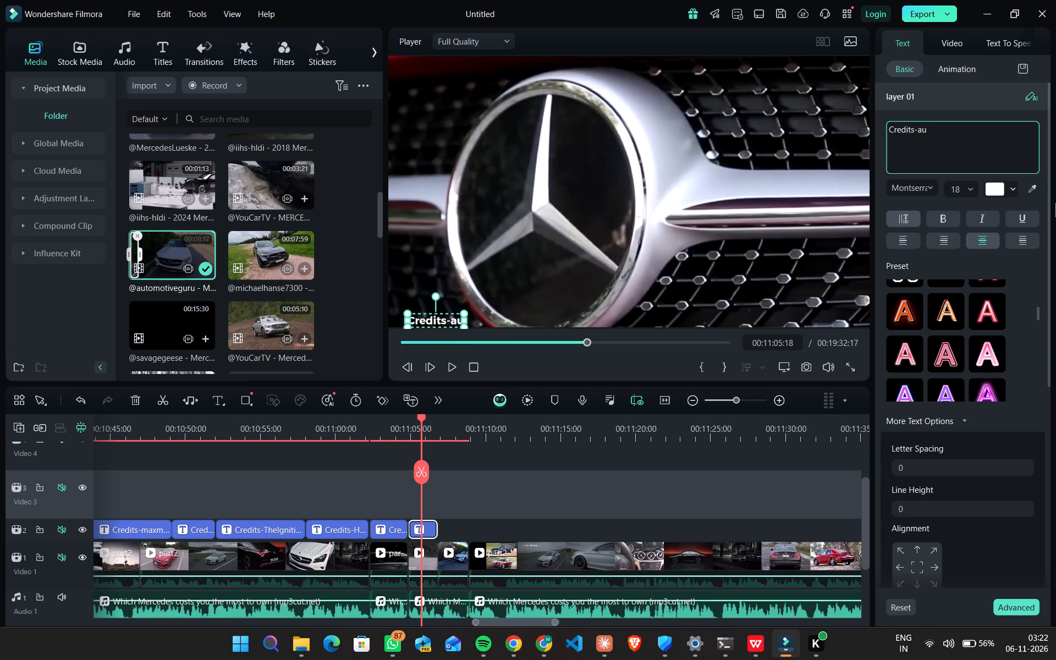
text(tomotive)
text(guru)
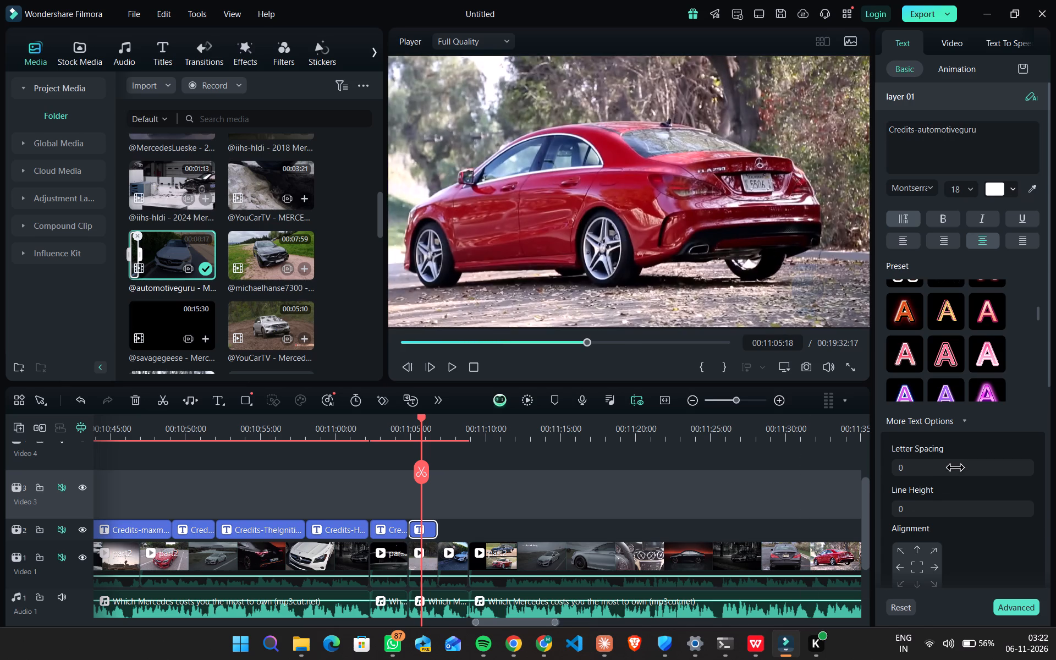
Set the automotiveguru credit's X position to -924.51 px so the whole text fits inside the frame.
scroll(955, 467, down, 6)
click(926, 520)
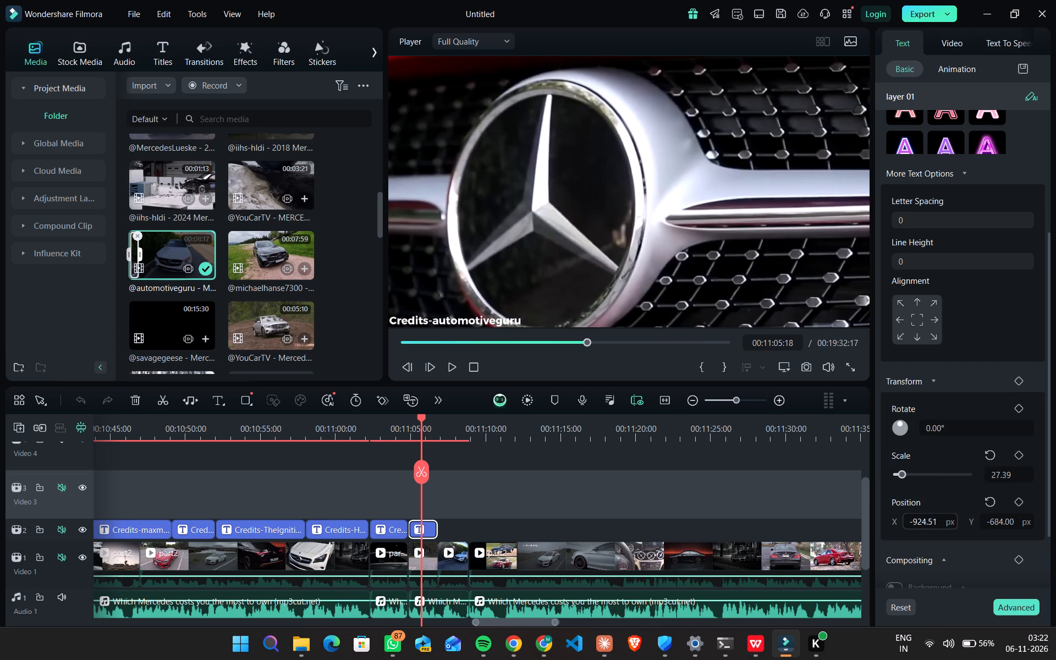
Preview past the grille shot and move the automotiveguru credit along Video 2 so it covers the white SUV street shot.
click(452, 359)
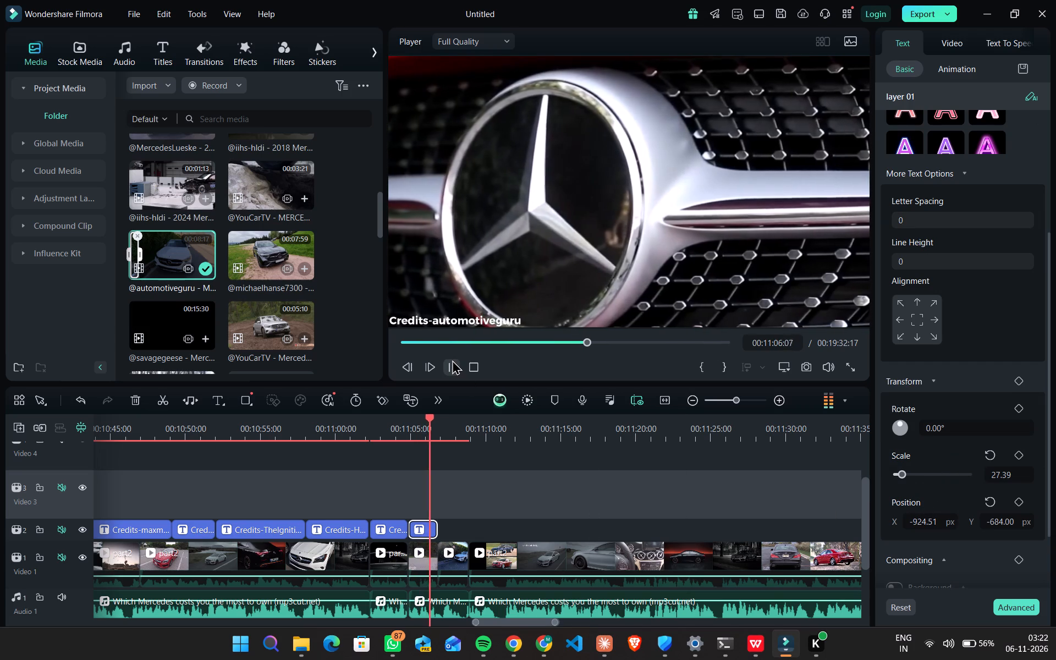
click(452, 360)
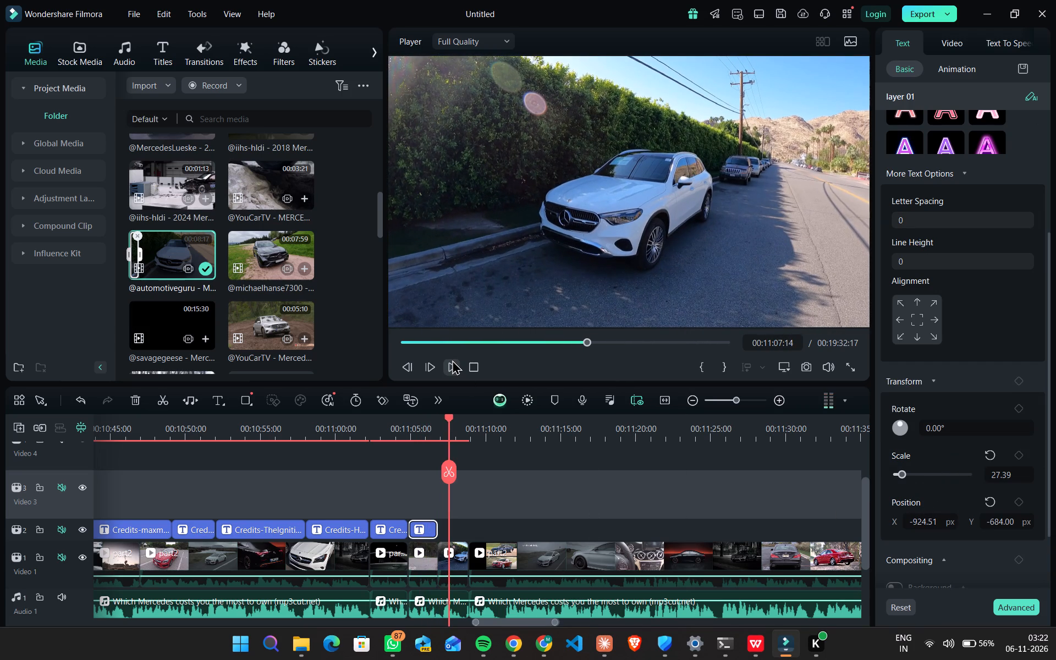
click(452, 360)
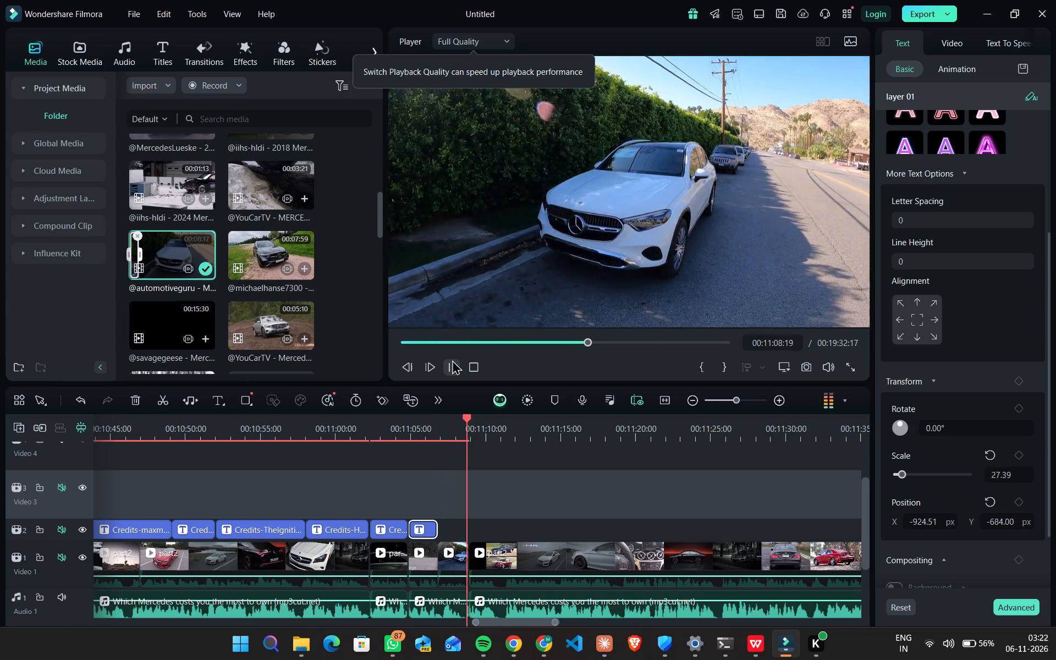
click(452, 360)
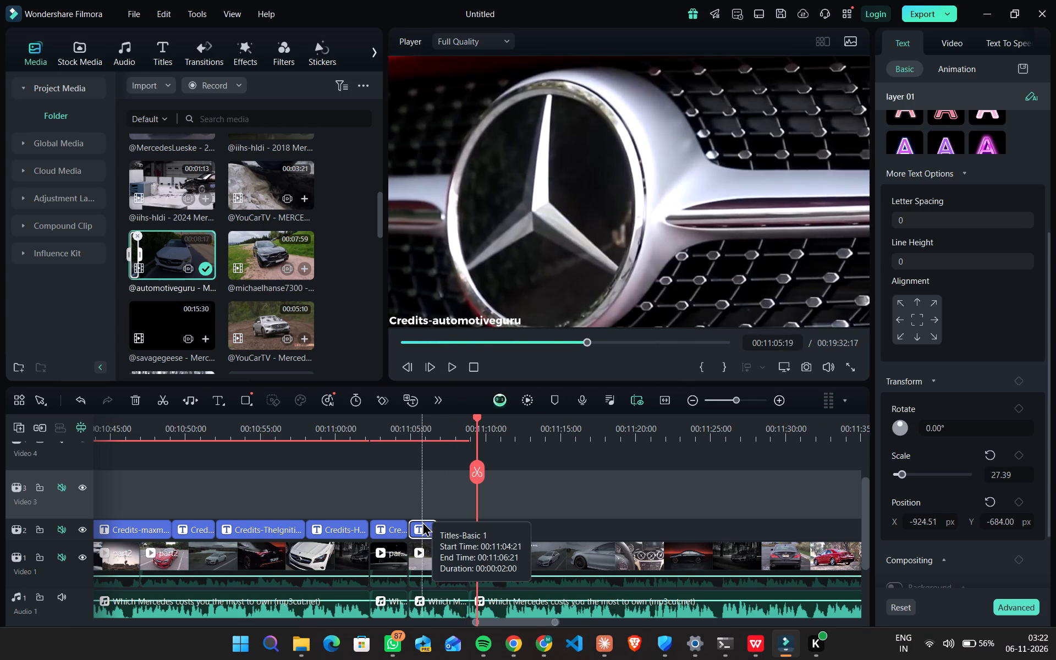
drag(421, 522, 444, 525)
For the uncredited grille shot, copy the channel name Carscom from row 10's source_file cell in the used_segments.csv spreadsheet.
click(395, 441)
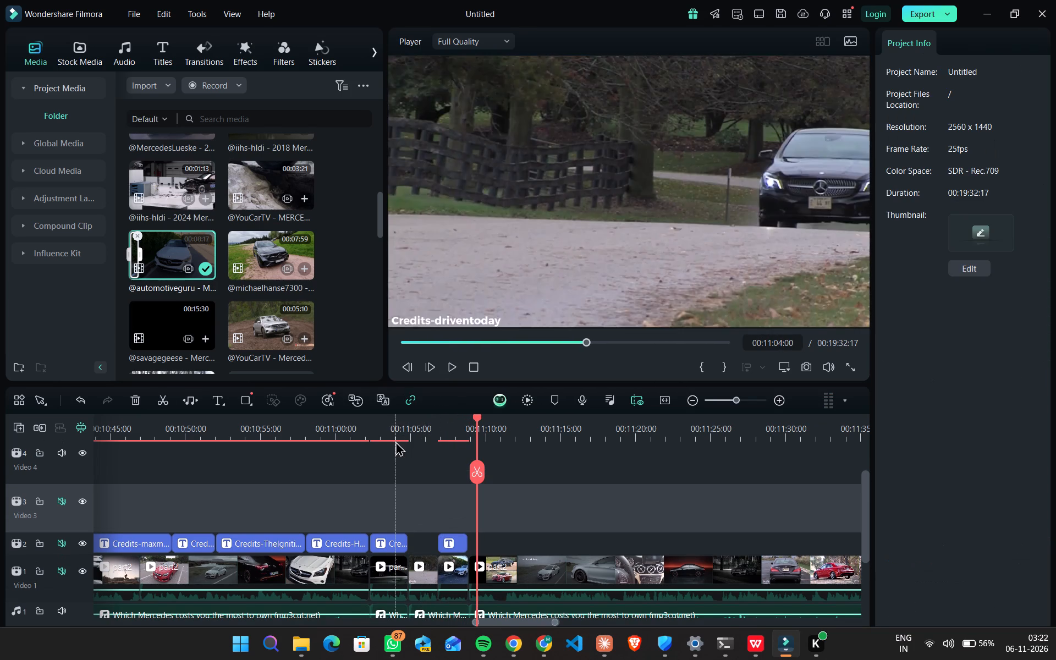
click(393, 431)
drag(393, 431, 425, 437)
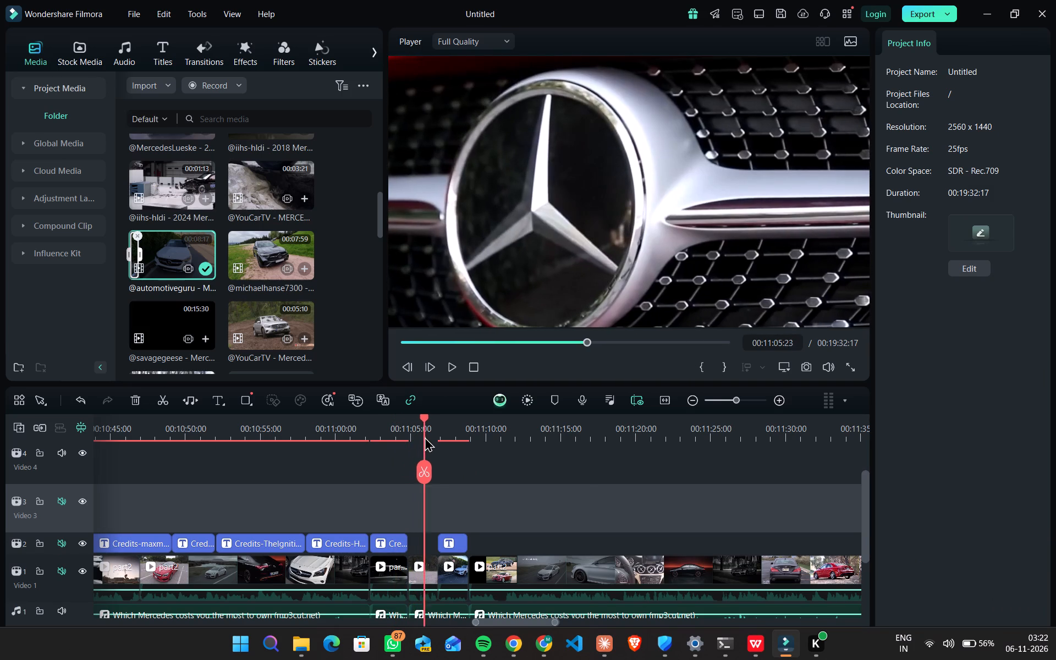
drag(425, 437, 427, 437)
click(754, 638)
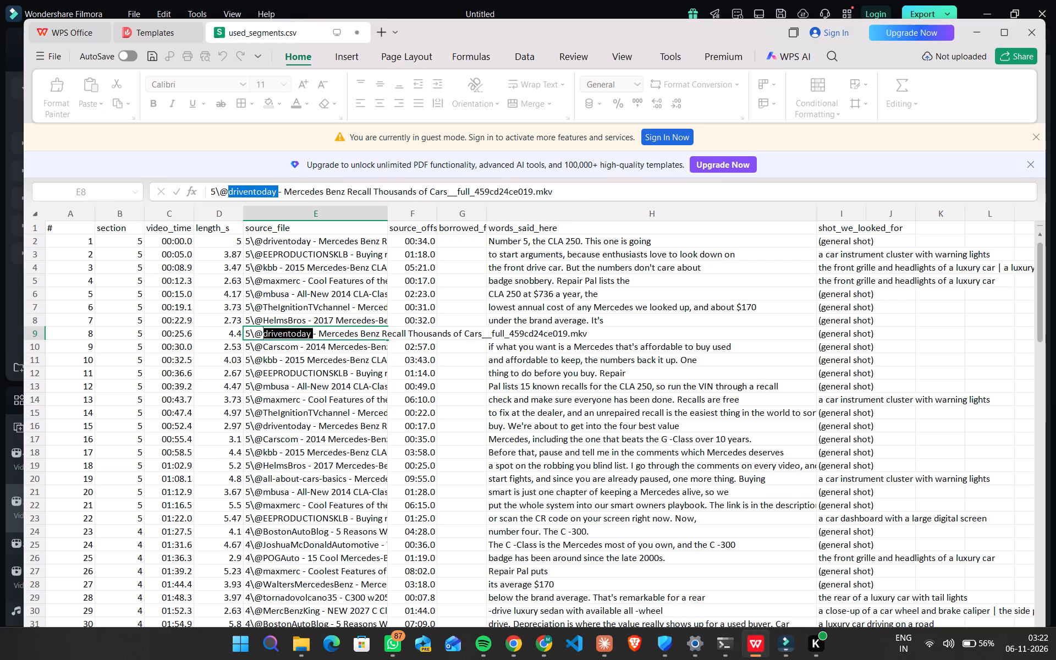
double_click(287, 349)
drag(297, 349, 265, 349)
key(ctrl+c)
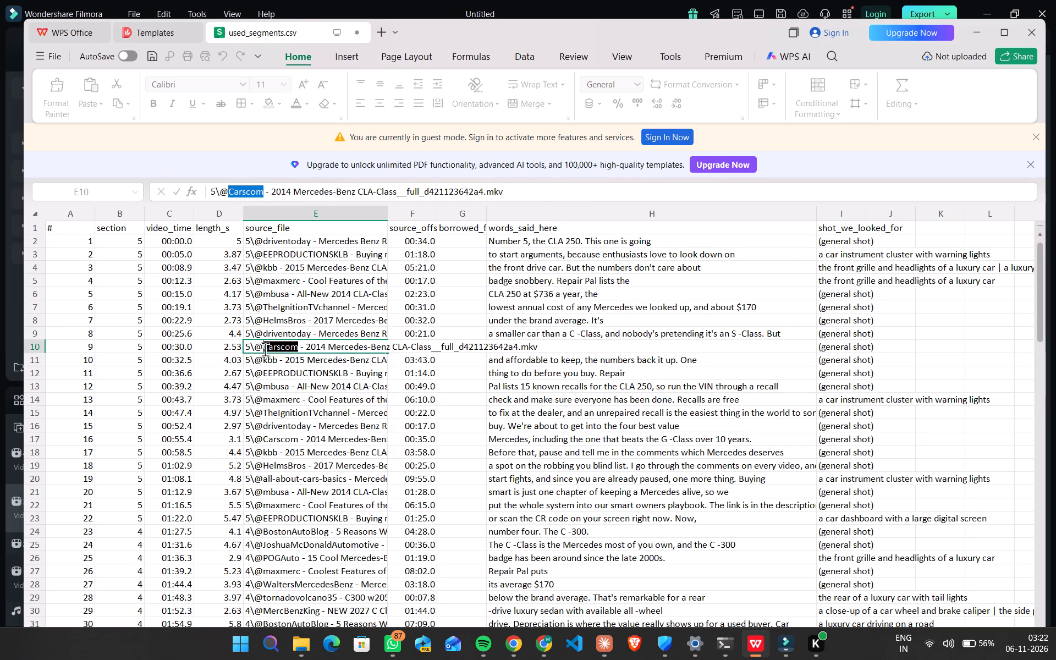
click(982, 33)
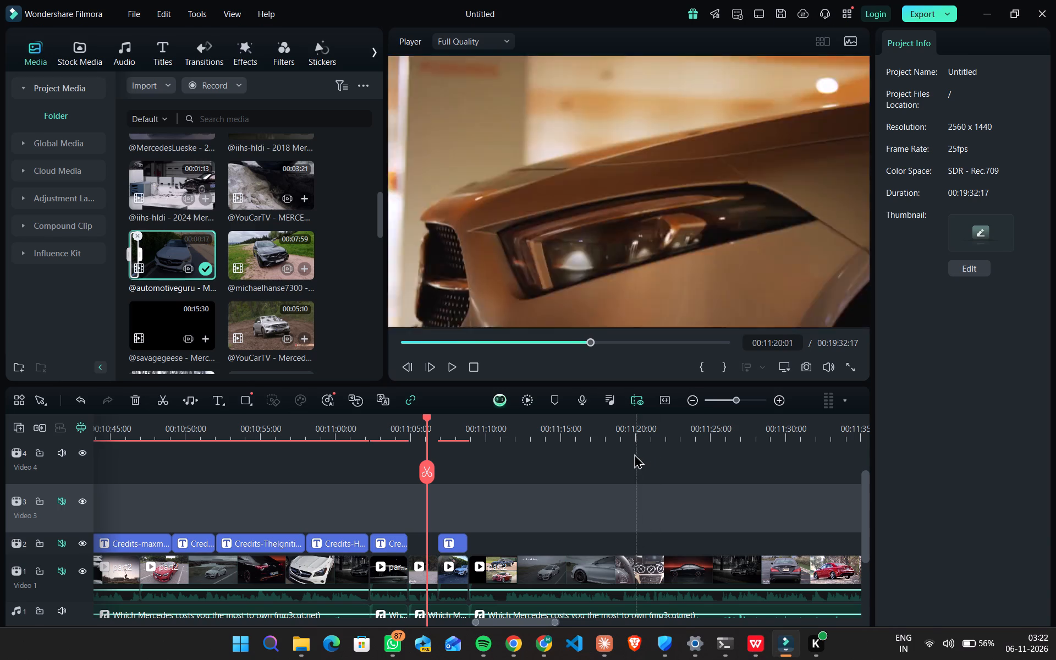
Paste a Credits-carcomfy title, trim it to about 2 seconds, and fit it over the grille shot on Video 2.
key(ctrl+v)
drag(466, 497, 452, 504)
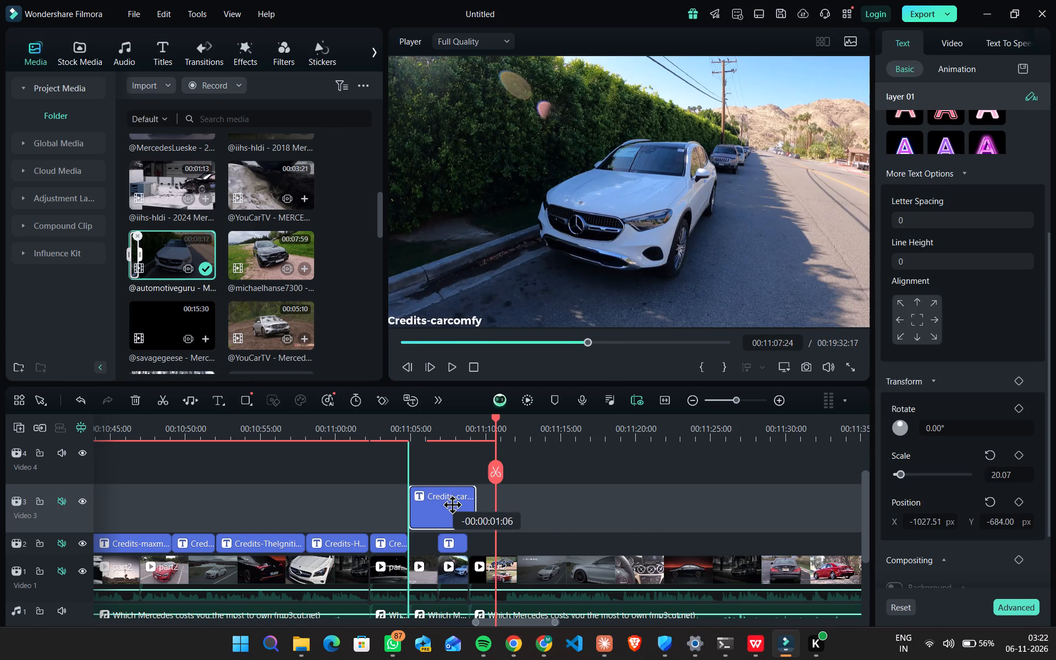
drag(452, 504, 452, 504)
drag(472, 507, 435, 507)
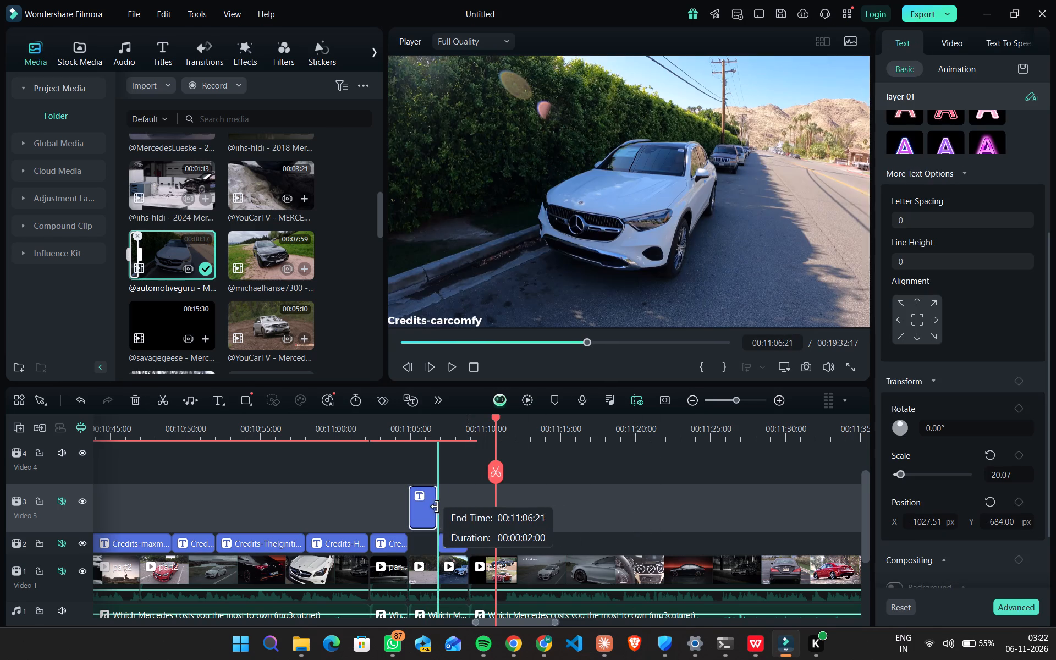
drag(435, 507, 433, 507)
drag(425, 507, 426, 537)
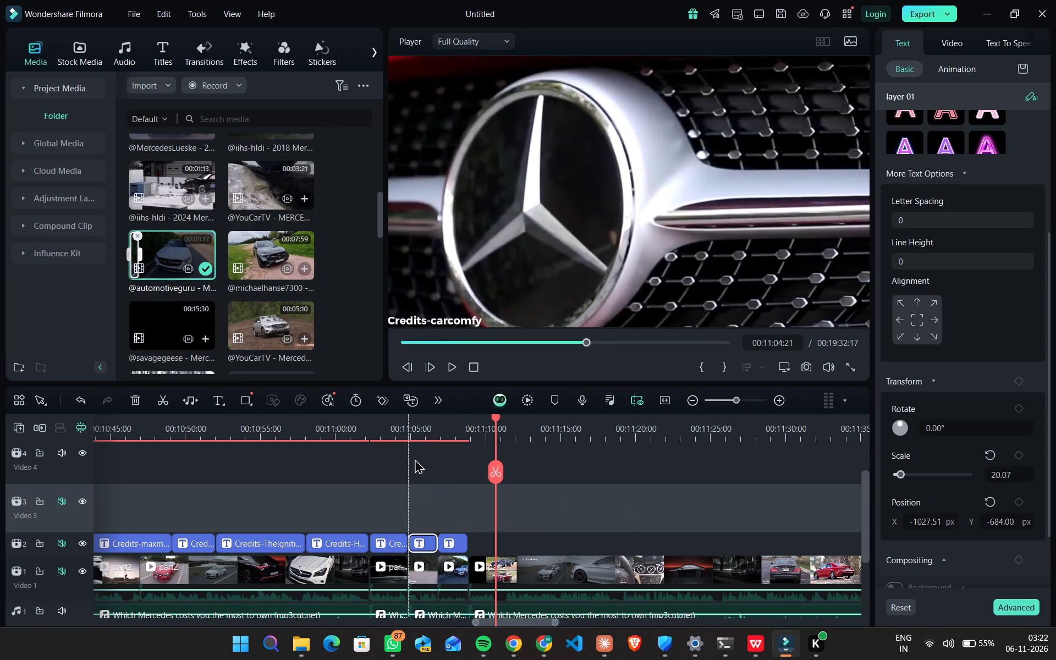
Change the text of the pasted credit over the grille shot to Credits-Carscom.
click(417, 434)
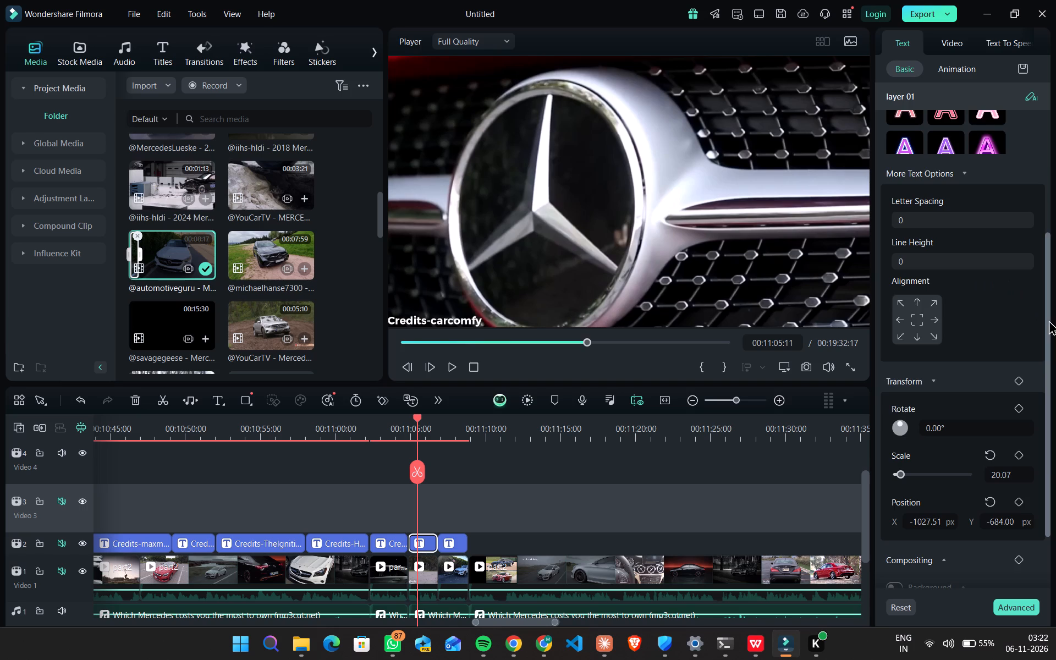
drag(1049, 320, 1052, 42)
drag(962, 127, 920, 132)
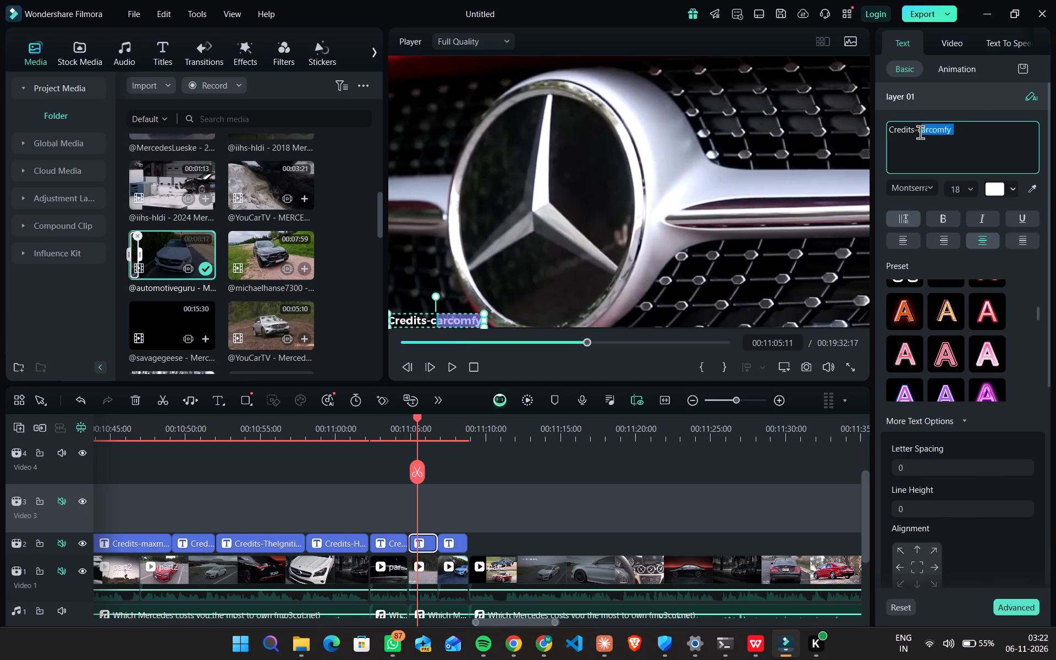
drag(920, 132, 918, 133)
key(ctrl+v)
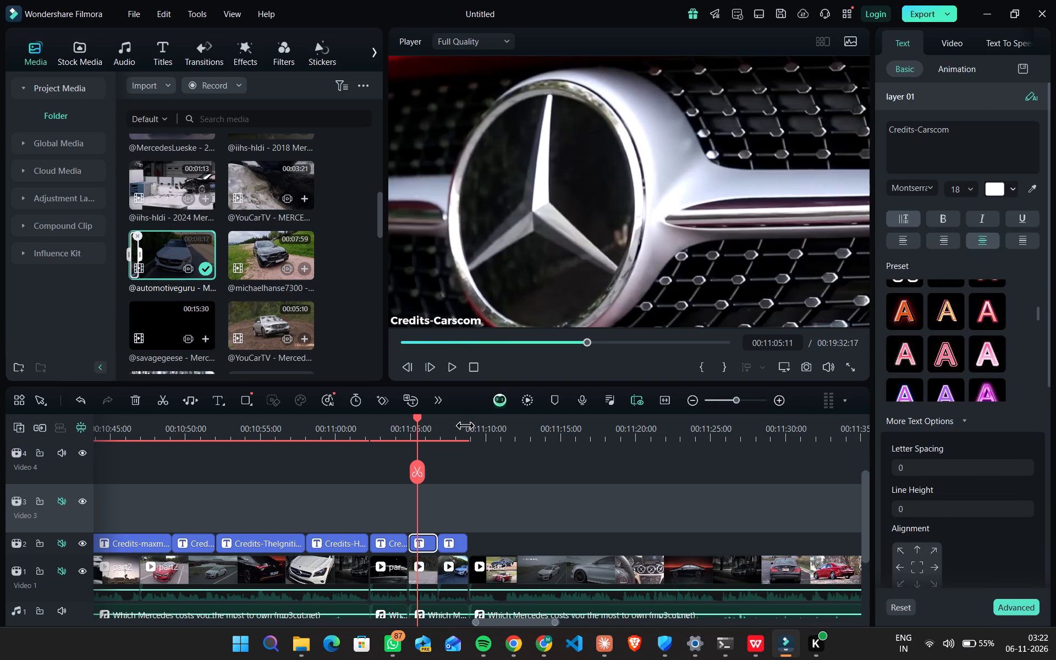
For the white CLA sedan shot, copy the channel name EEPRODUCTIONSKLB from row 12's source_file cell in used_segments.csv.
drag(416, 421, 466, 432)
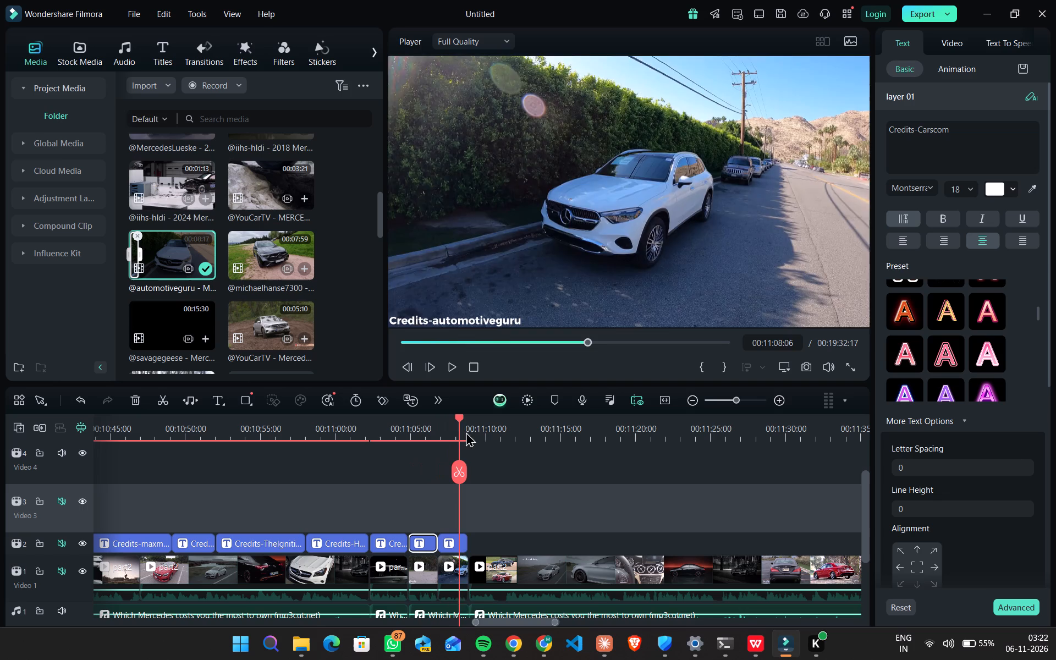
drag(466, 432, 469, 435)
click(765, 653)
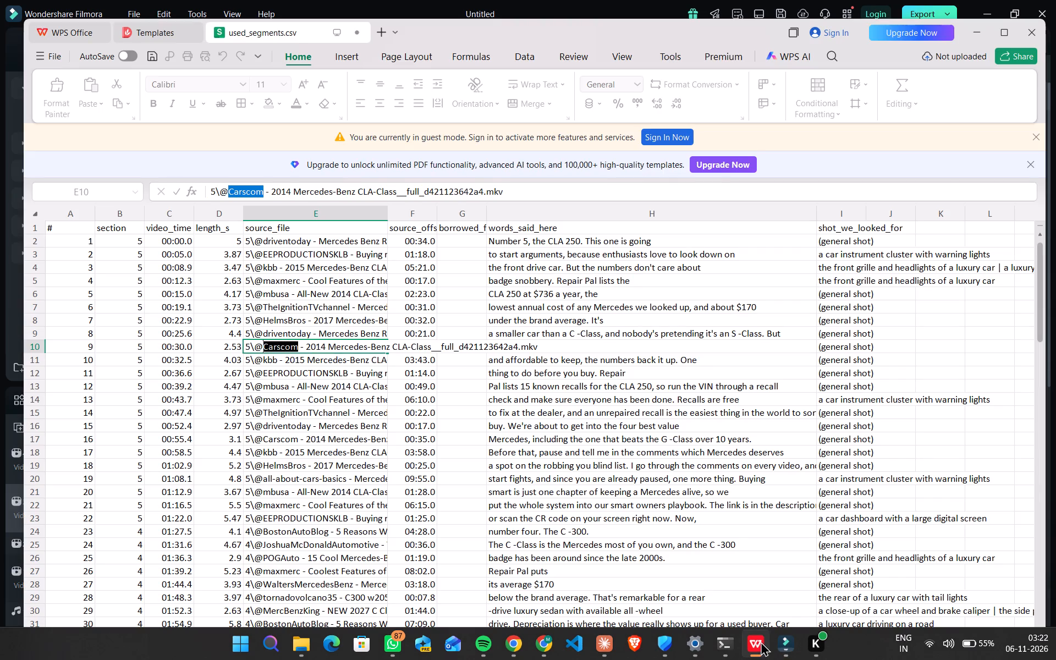
click(761, 645)
key(space)
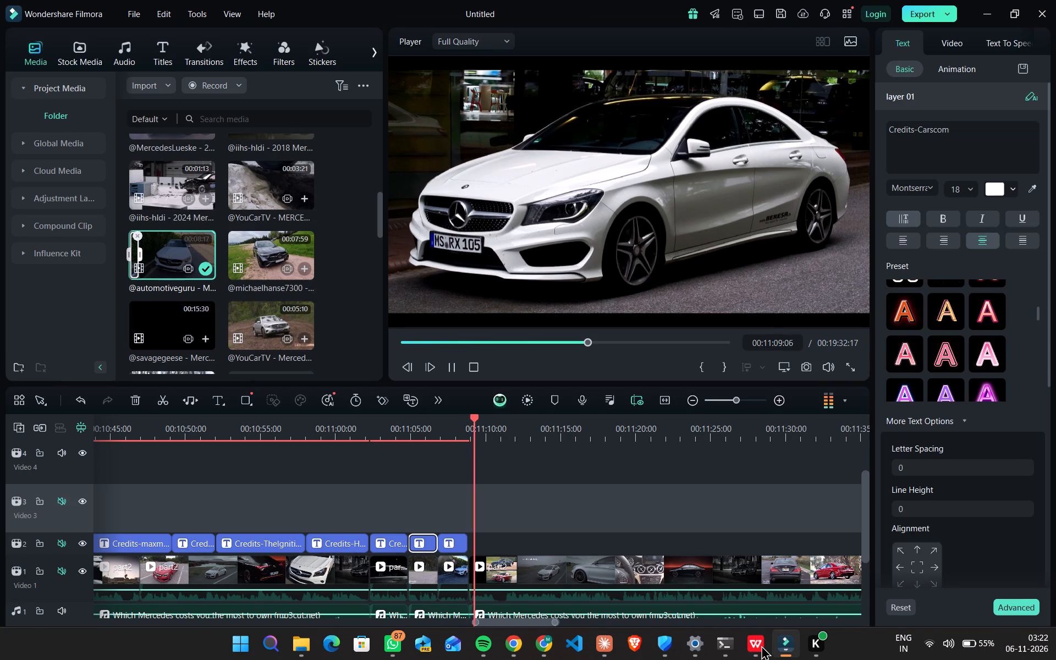
key(space)
click(763, 643)
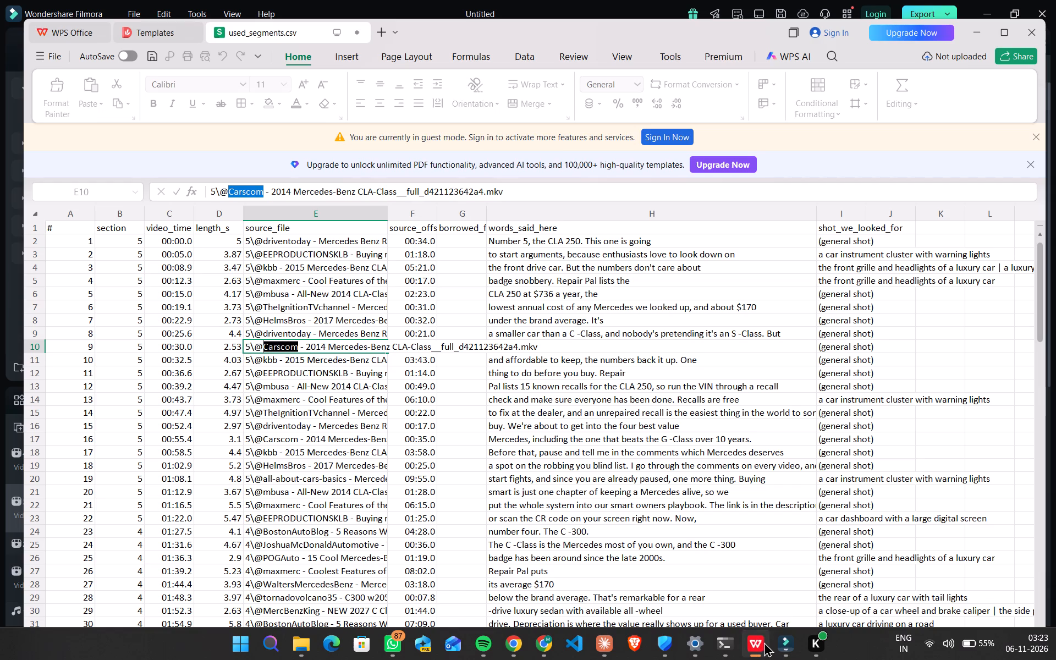
double_click(342, 376)
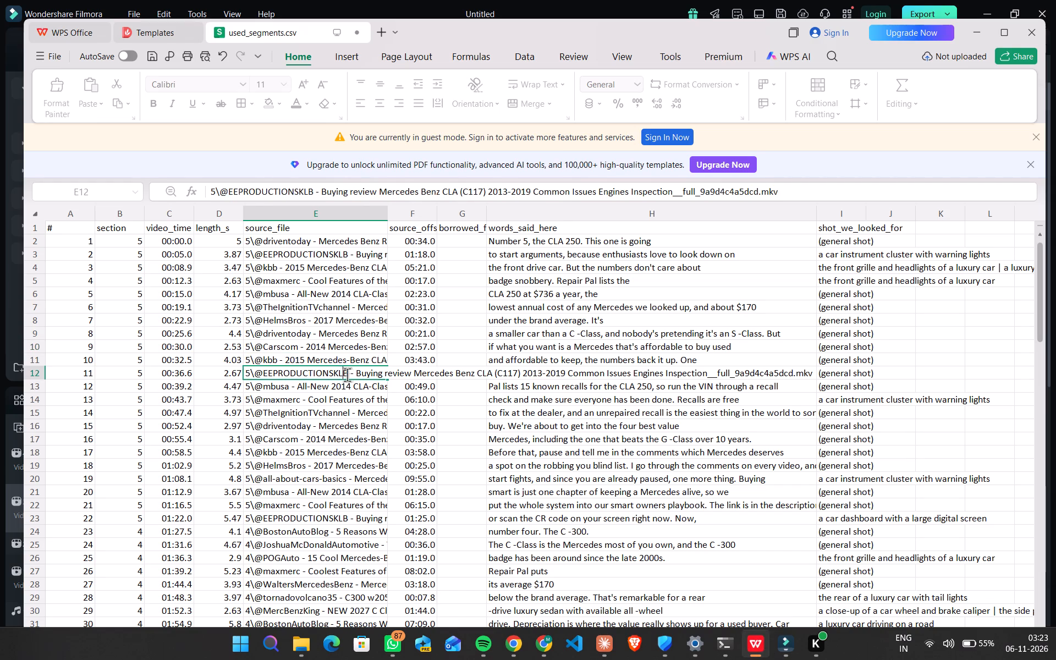
drag(350, 375, 264, 375)
key(ctrl+c)
click(349, 404)
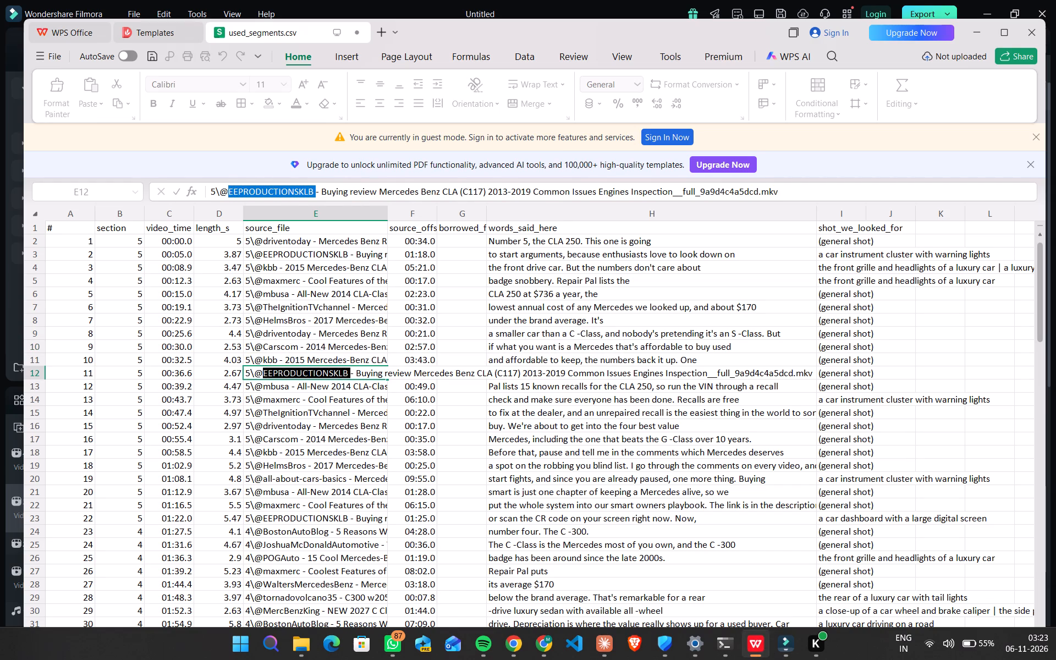
click(351, 380)
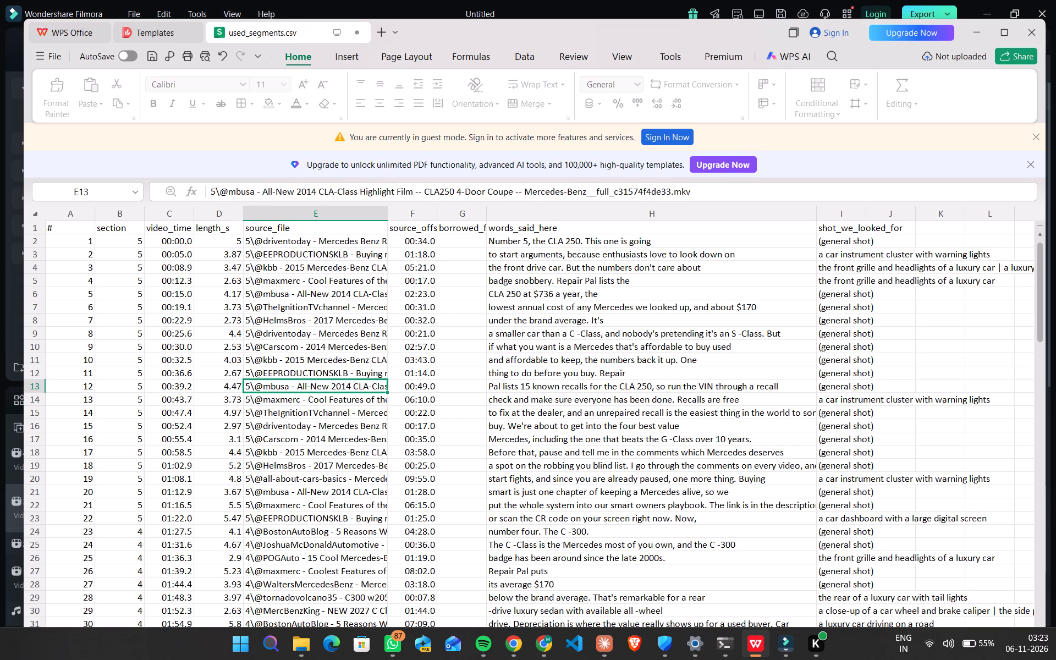
click(353, 375)
click(980, 26)
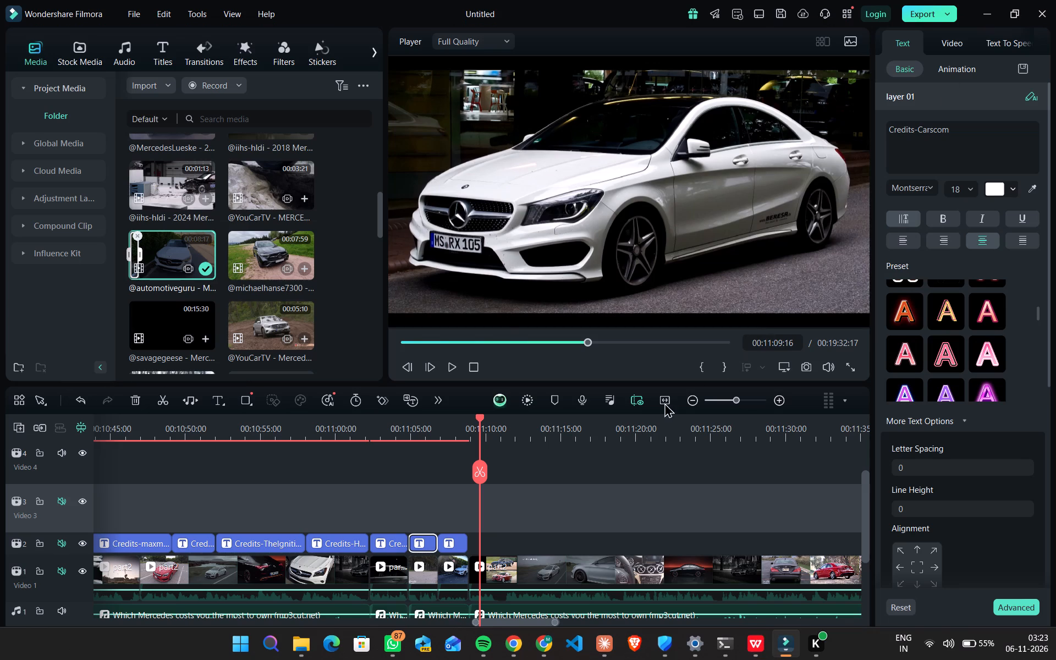
Paste another Credits-carcomfy title onto Video 2 right after the automotiveguru credit and trim it to about 00:00:02:16, matching the white CLA shot.
key(ctrl+v)
drag(503, 502, 498, 519)
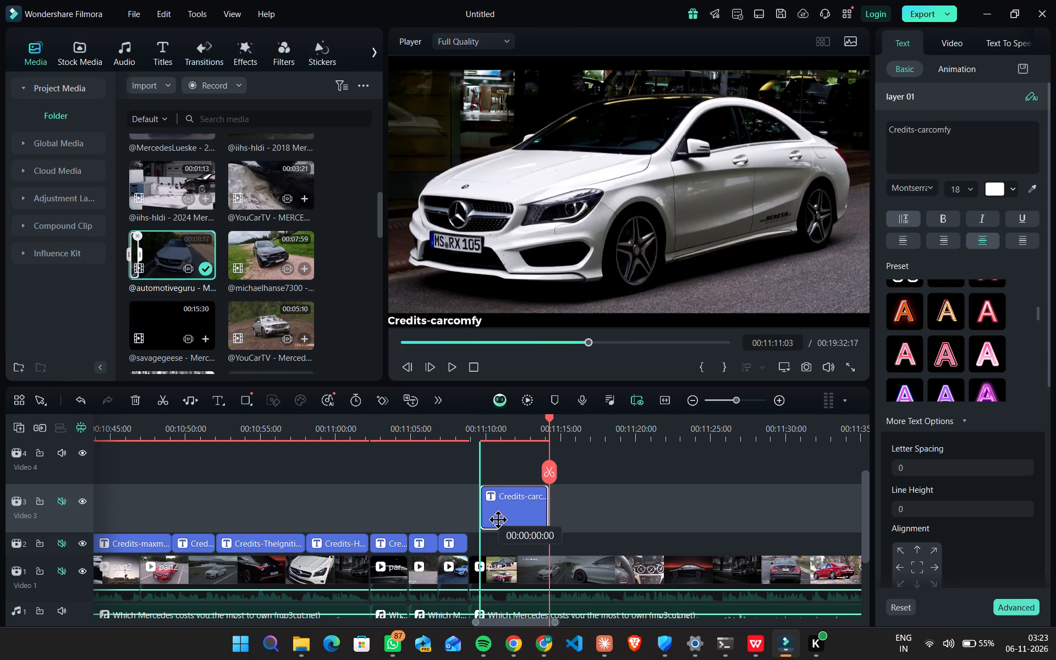
drag(498, 519, 494, 537)
drag(535, 541, 523, 541)
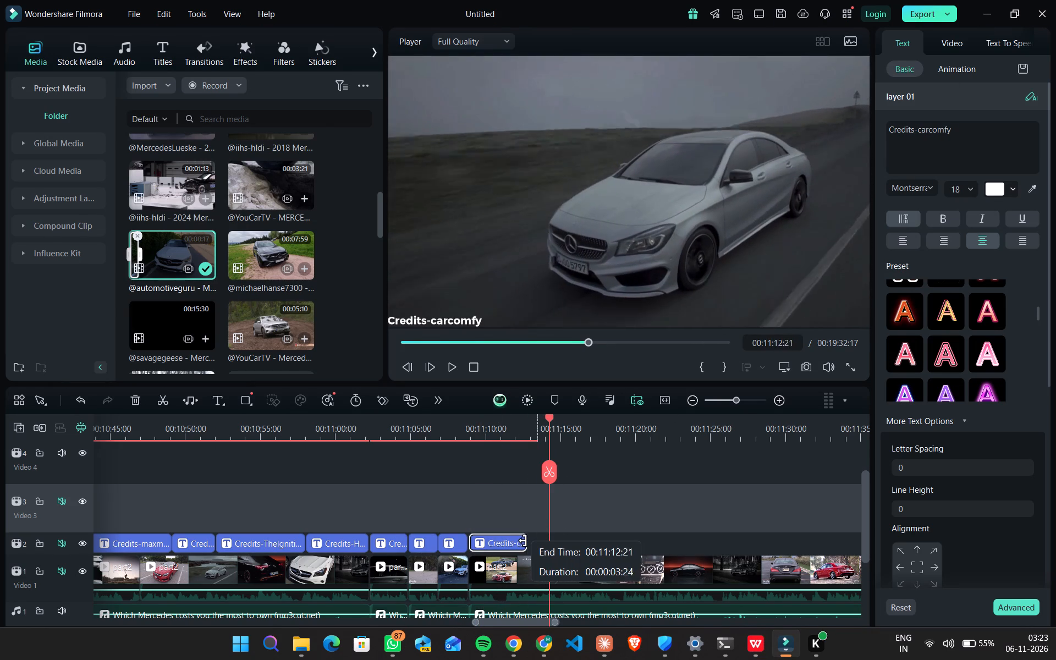
drag(523, 541, 509, 542)
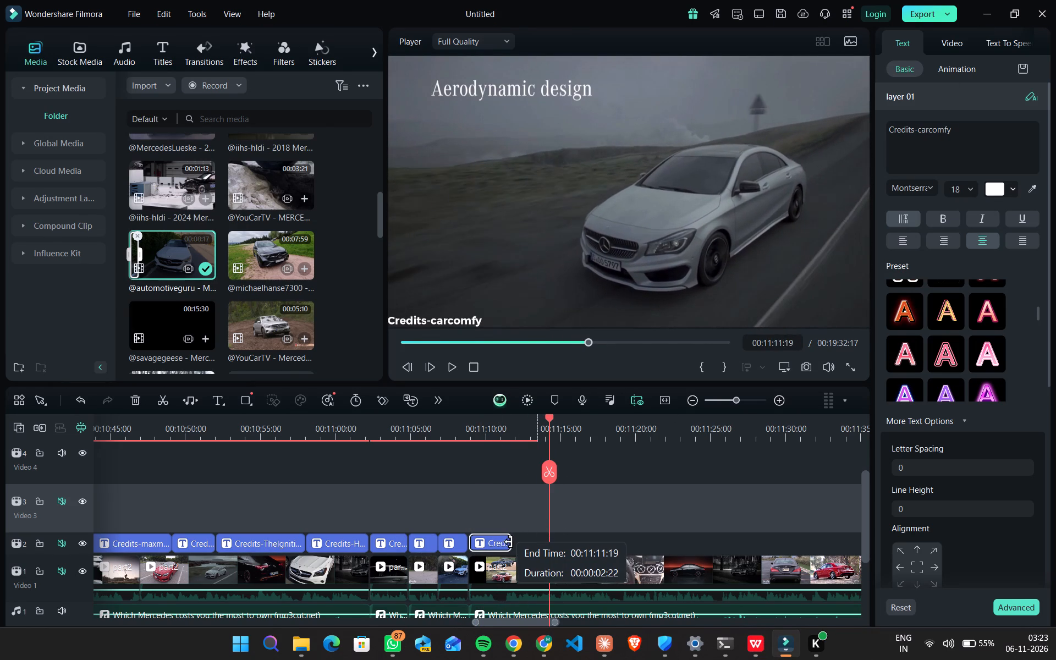
drag(509, 542, 506, 542)
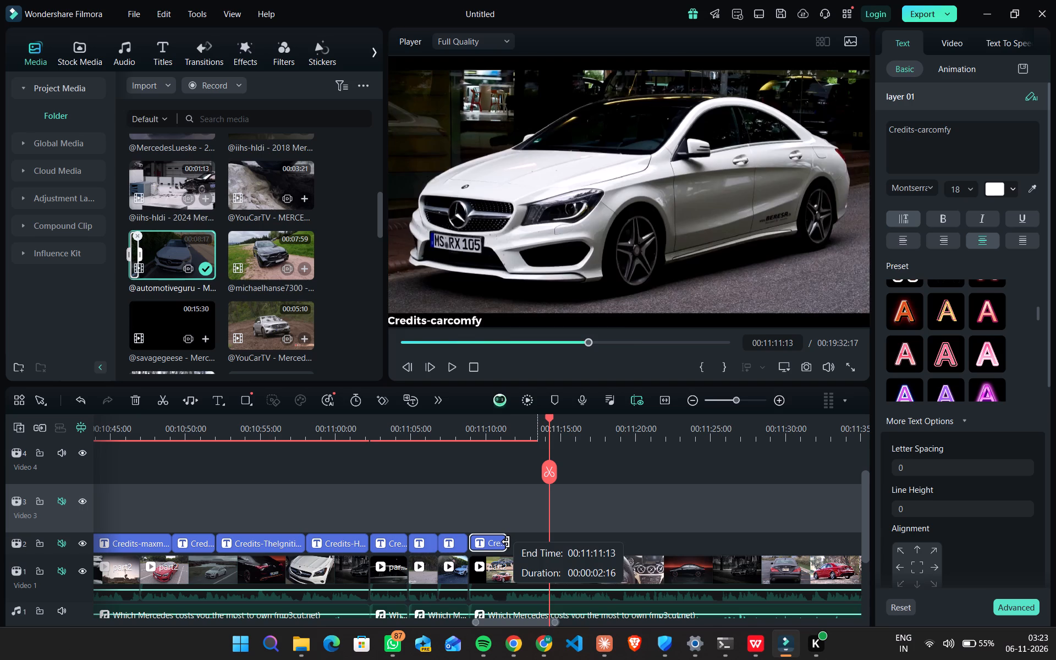
drag(506, 542, 508, 542)
Split the newest Credits-carcomfy title at 00:11:11:14, where the Aerodynamic design shot begins.
click(486, 430)
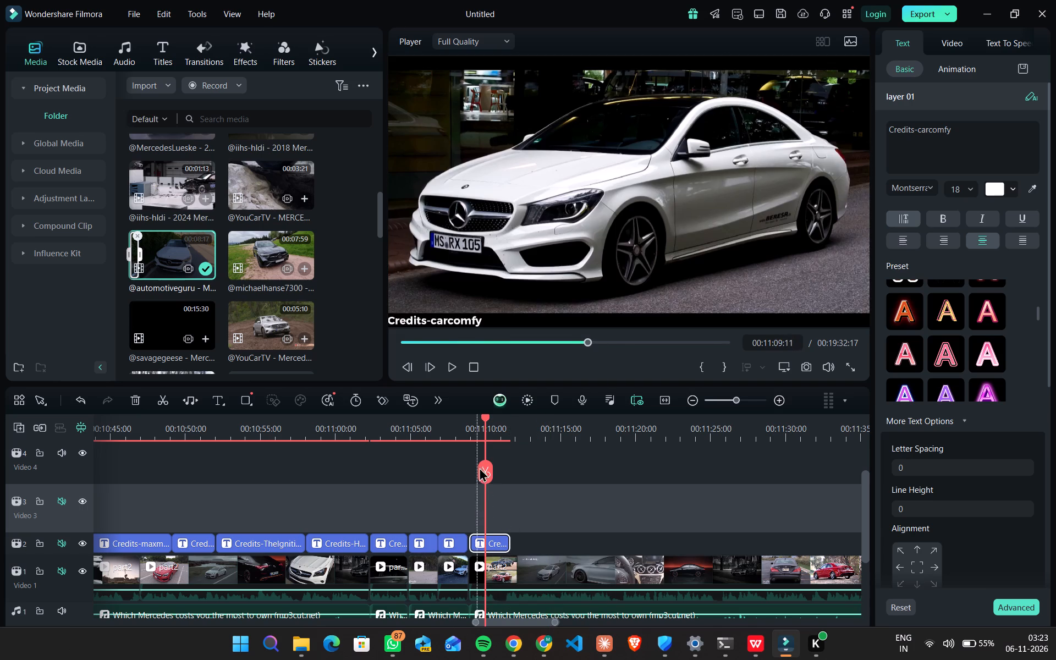
drag(483, 421, 489, 432)
drag(489, 432, 502, 433)
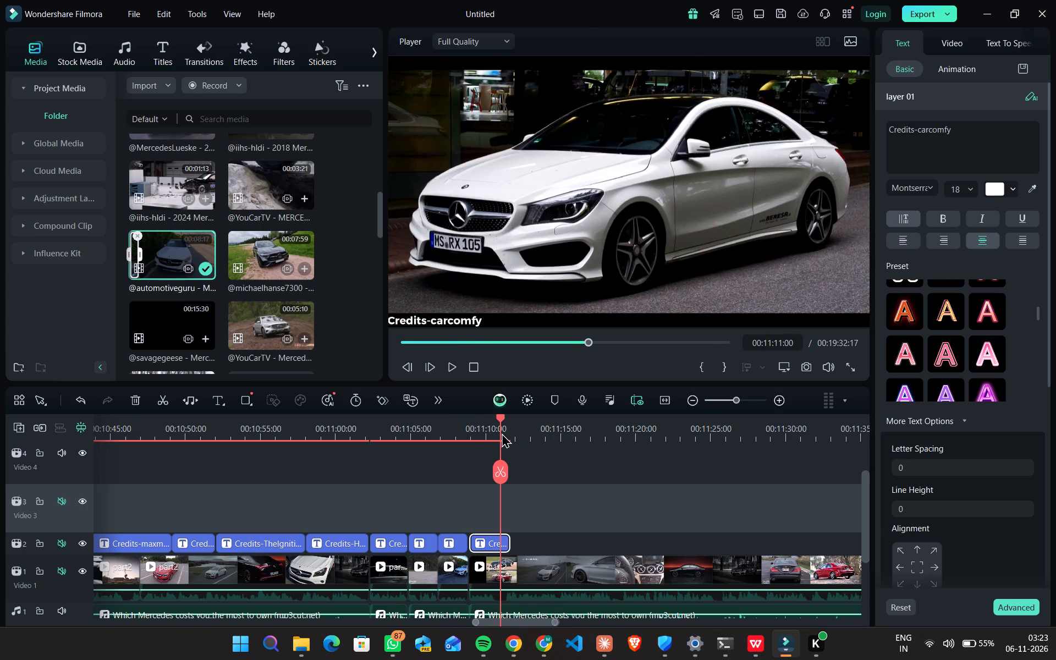
drag(502, 433, 510, 436)
key(Left)
key(Left)
key(Left)
key(Left)
key(Left)
key(Left)
key(Left)
key(Left)
key(Left)
key(Left)
key(Left)
key(Left)
key(Left)
key(Left)
key(Left)
key(Left)
key(Left)
key(Left)
key(Left)
key(Left)
key(Left)
key(Left)
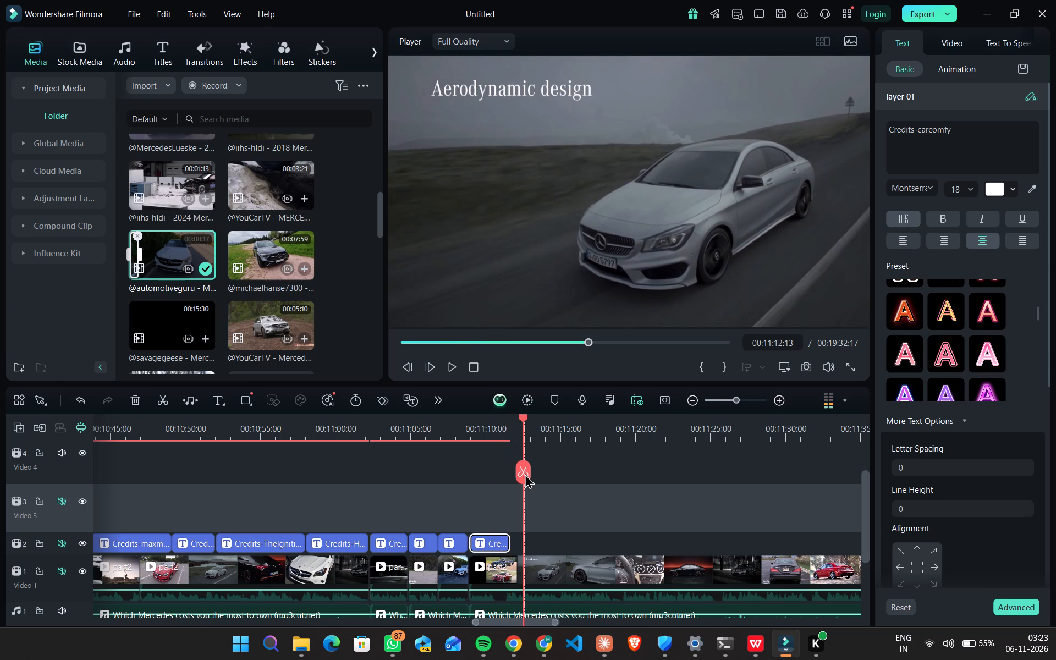
key(Left)
key(Left)
key(Left)
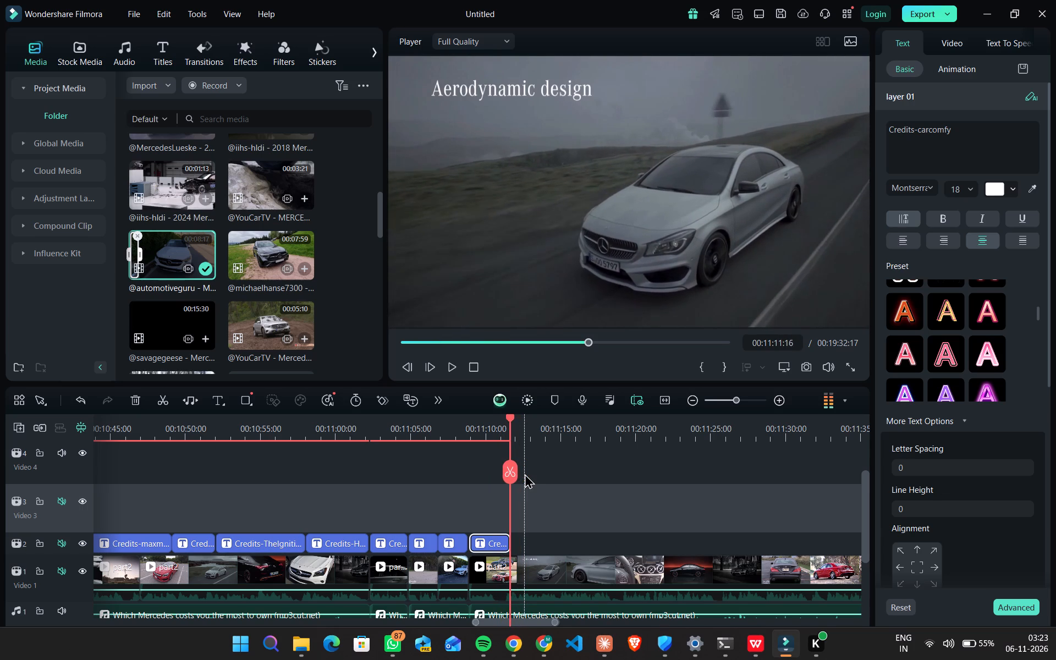
key(Left)
key(Left)
key(Left)
key(Left)
key(Right)
key(Right)
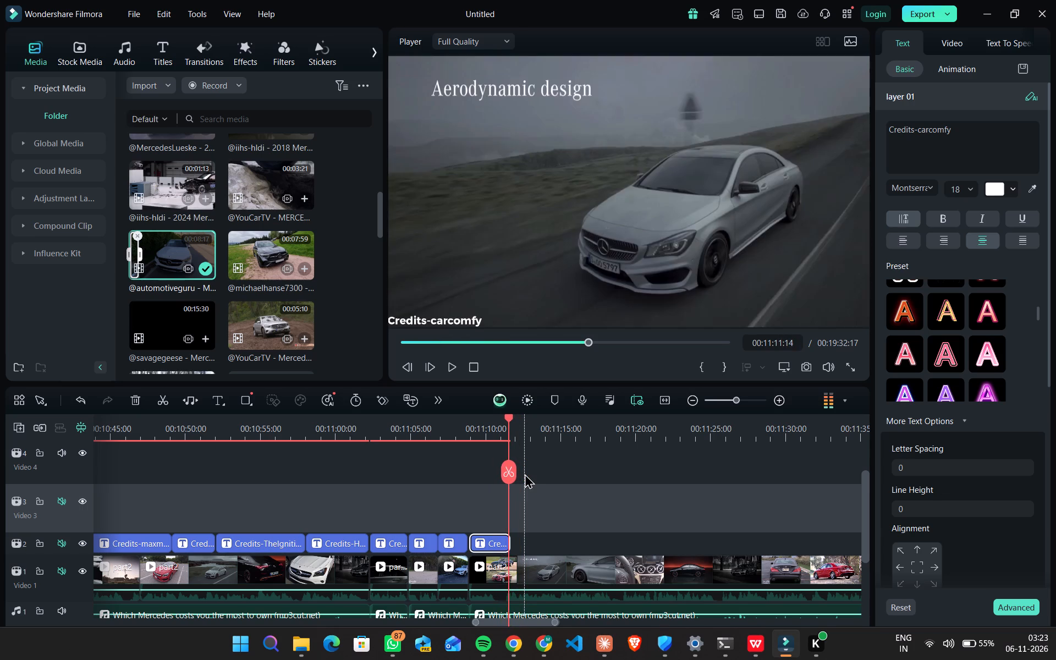
key(Left)
key(Right)
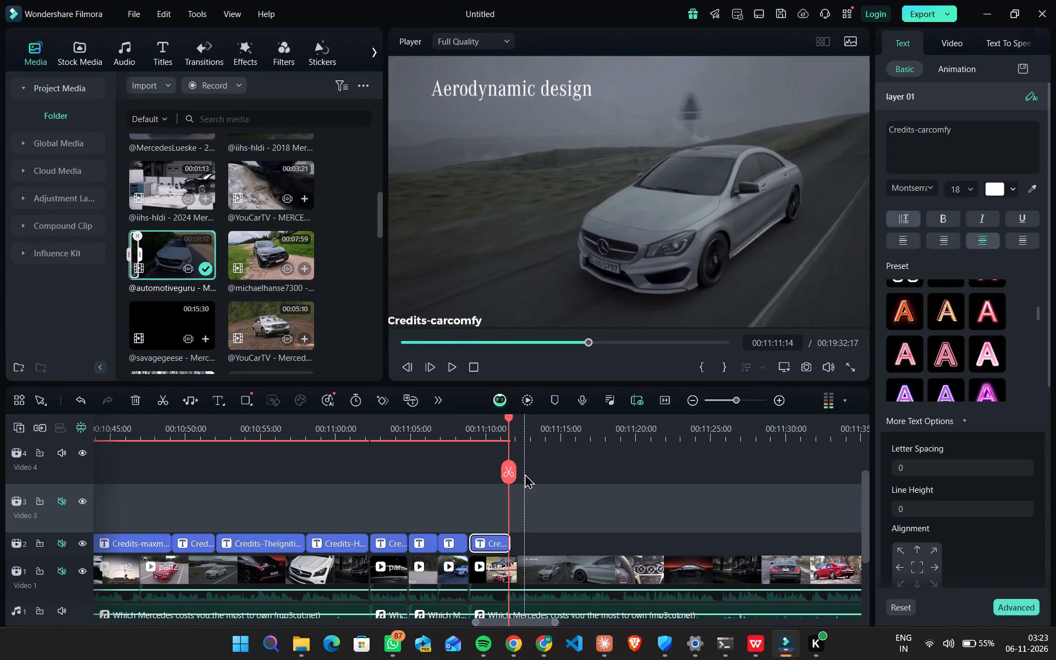
key(ctrl+b)
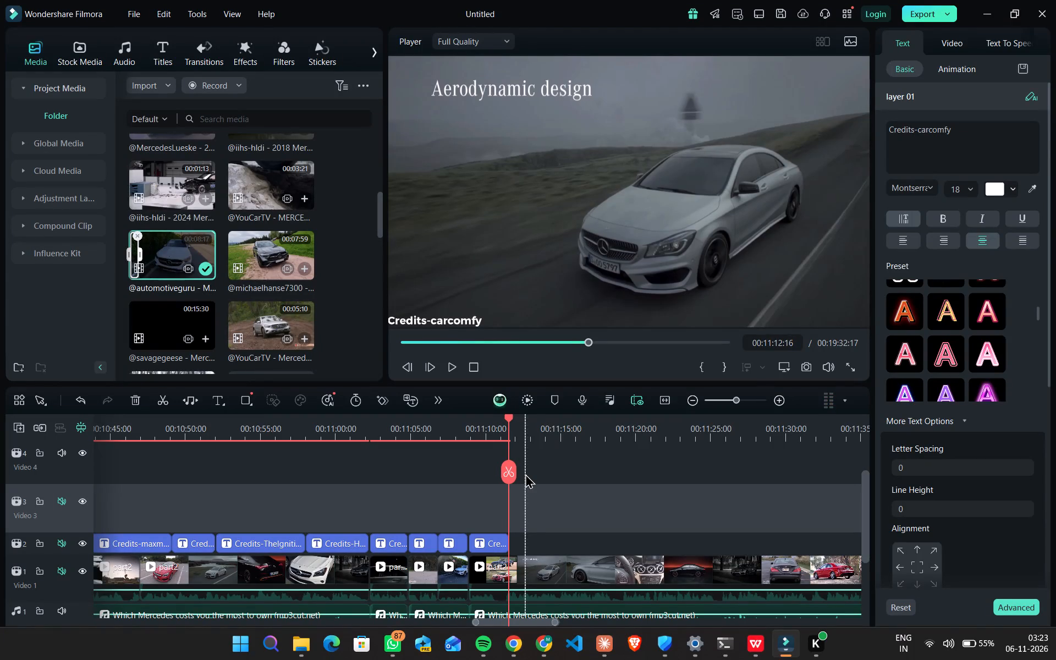
Split the part2 clip on Video 1 at 00:11:11:14, where the Aerodynamic design shot begins.
click(548, 560)
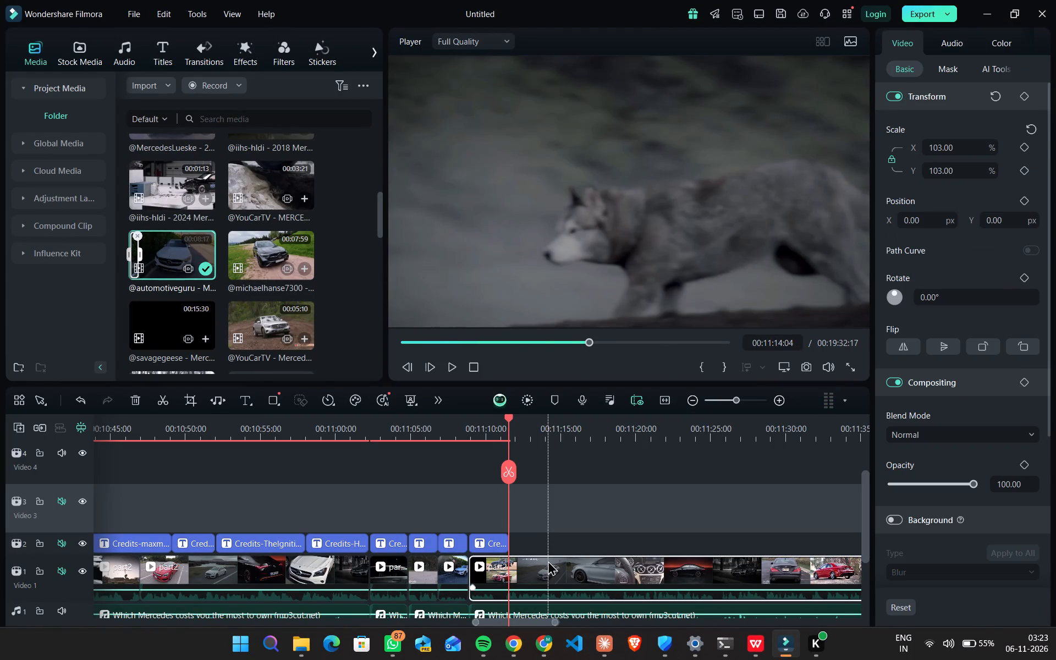
key(ctrl+b)
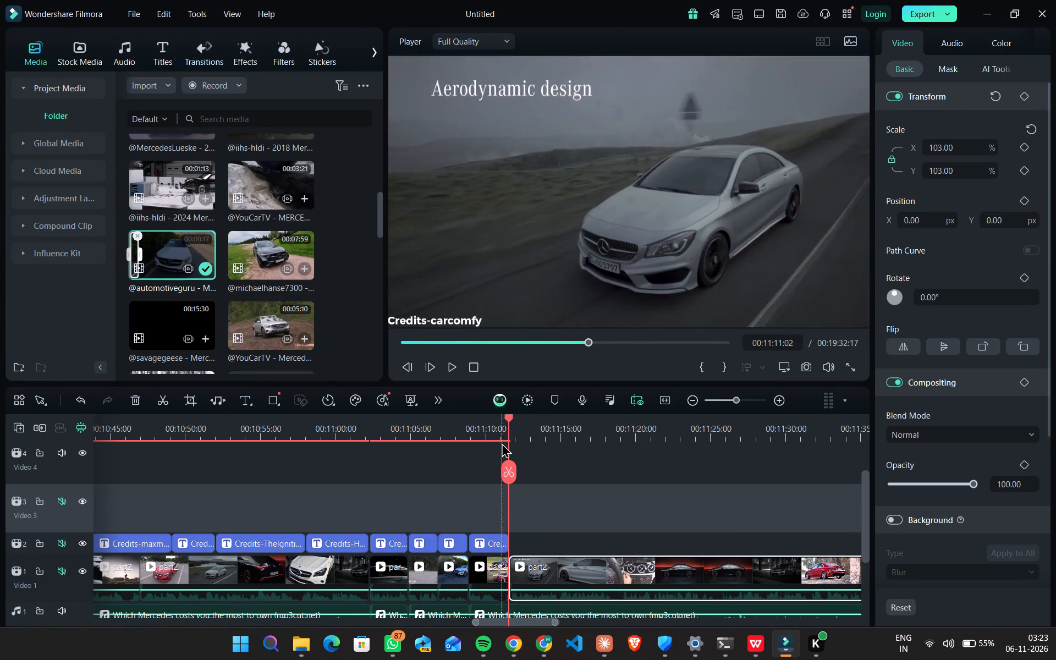
Enlarge the white CLA sedan shot before the new cut to a scale of 125%.
click(491, 577)
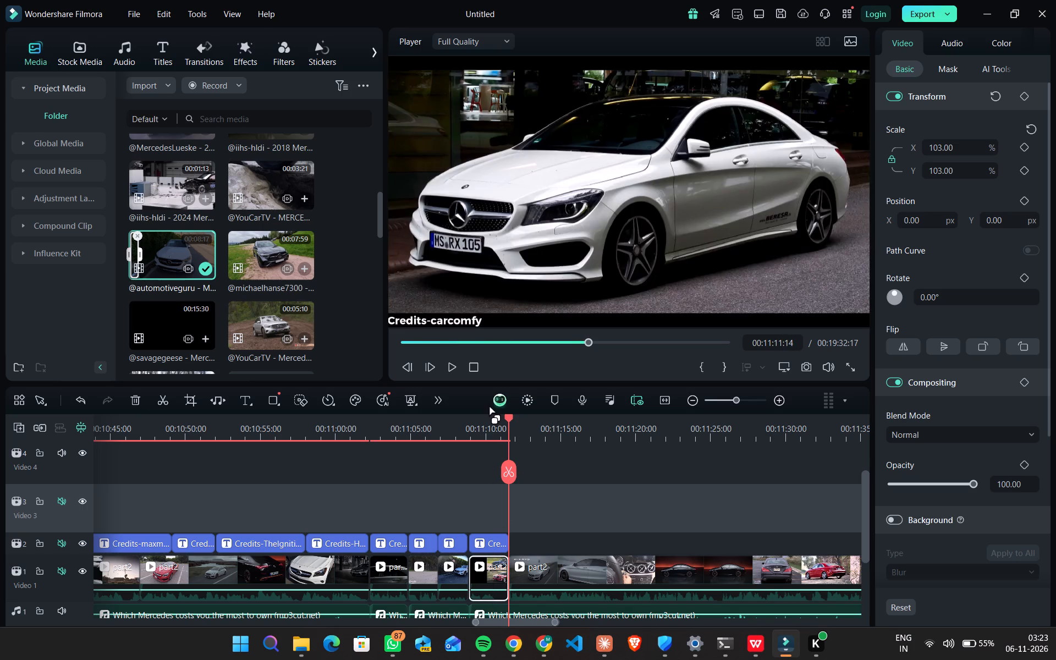
click(485, 420)
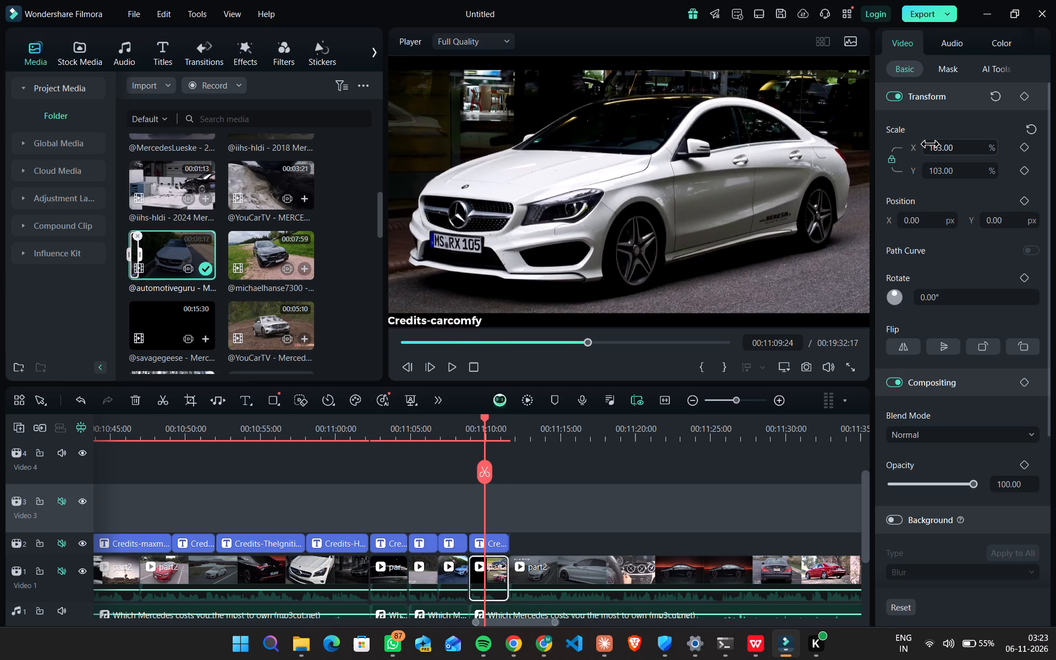
click(934, 148)
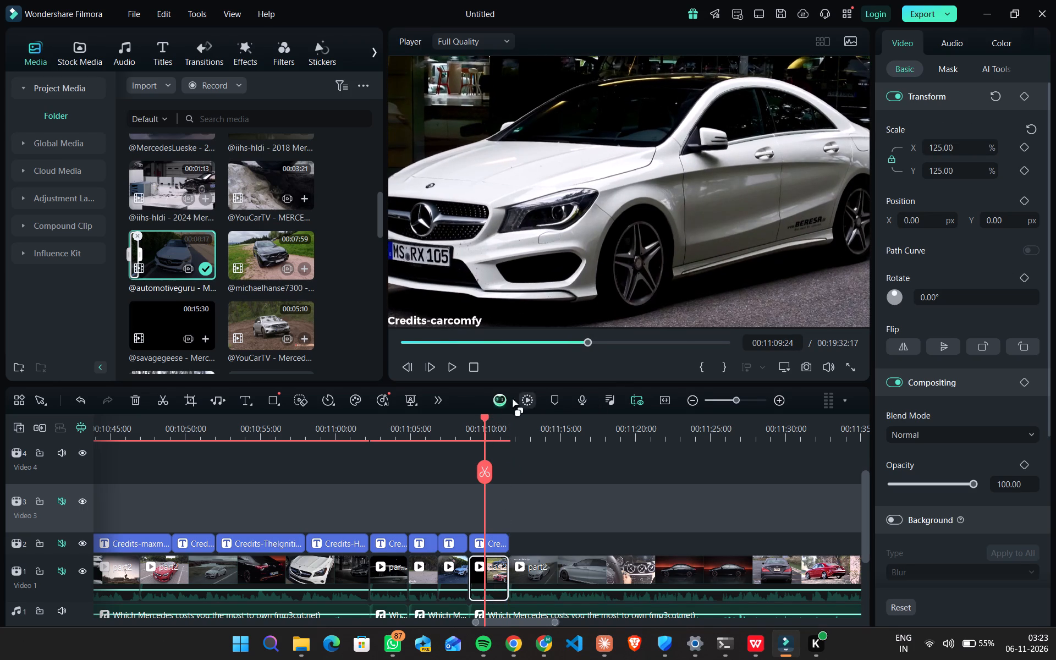
drag(482, 416, 509, 420)
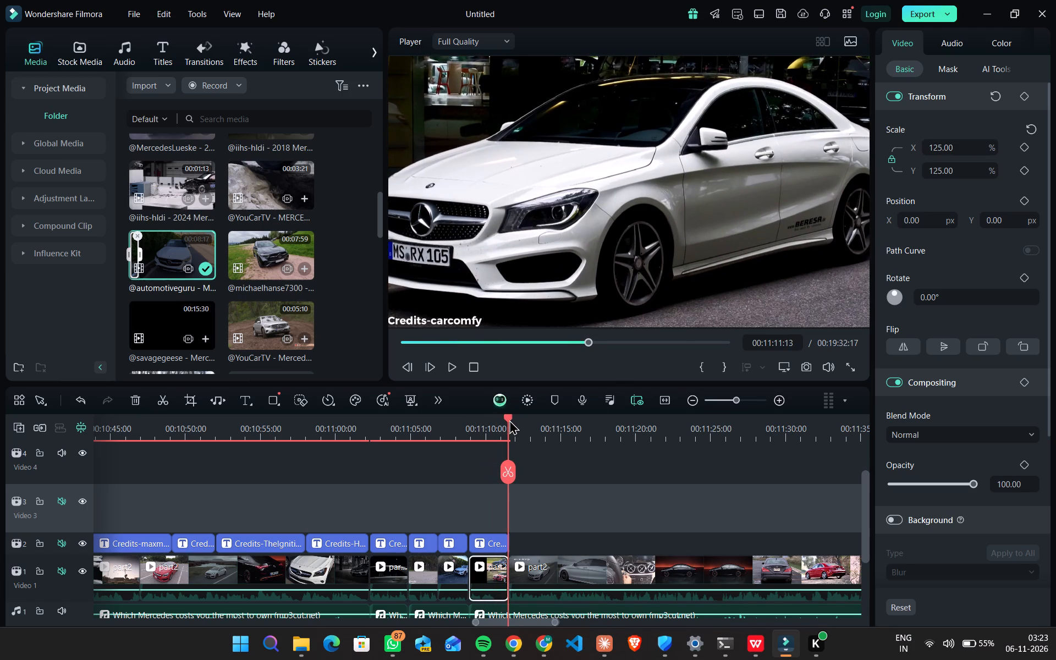
drag(509, 420, 493, 420)
Change the credit over the white CLA shot to Credits-EEPRODUCTIONSKLB and set its X position to -836.10 px.
click(475, 322)
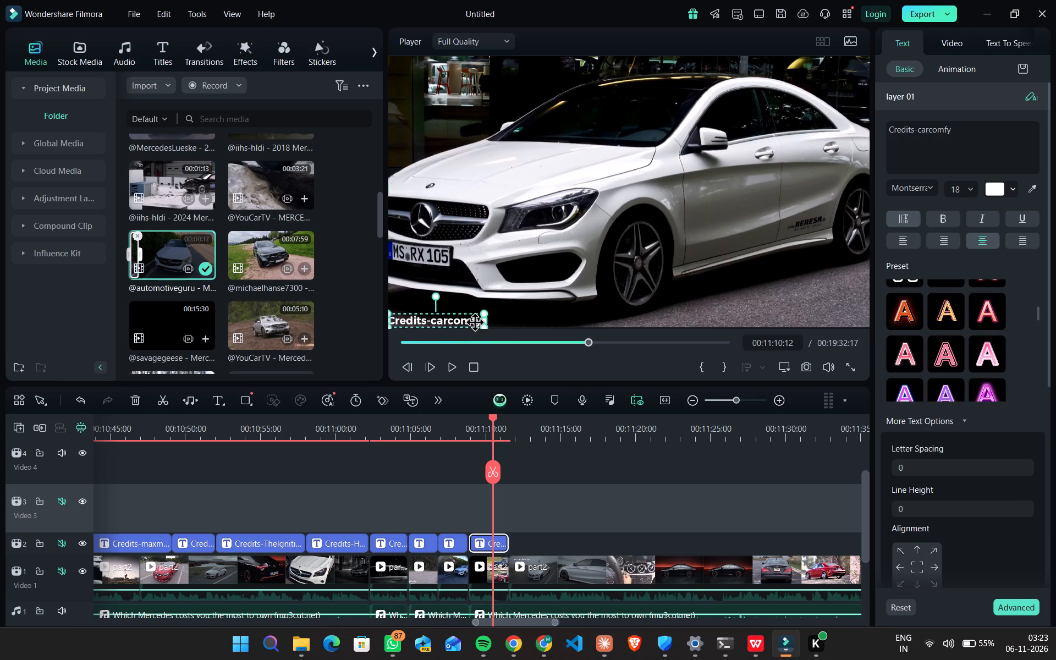
drag(969, 130, 928, 136)
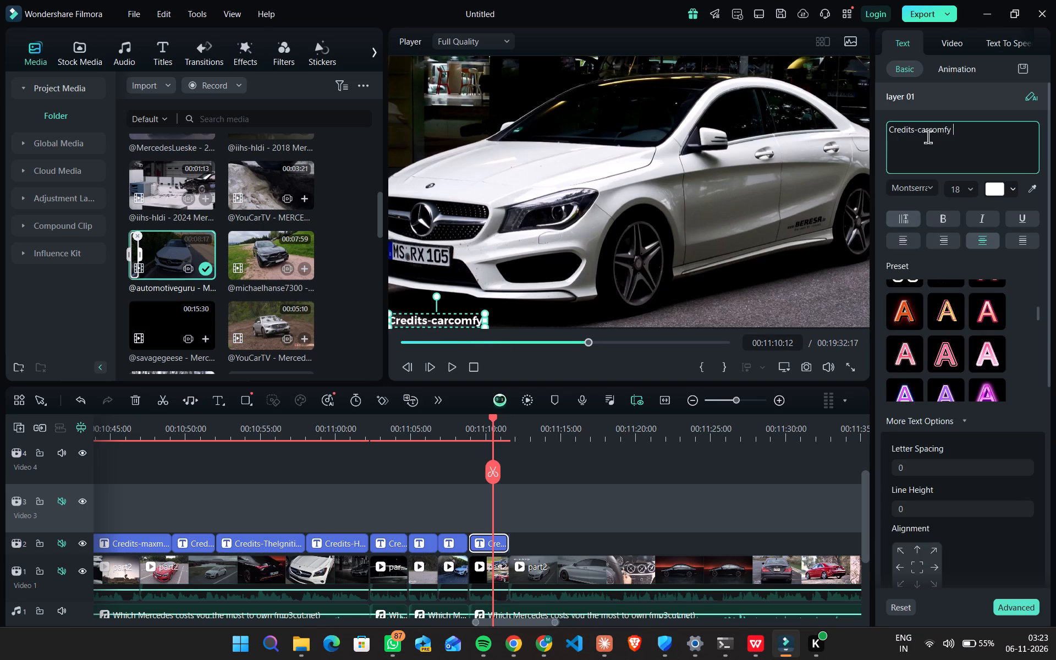
drag(928, 136, 919, 129)
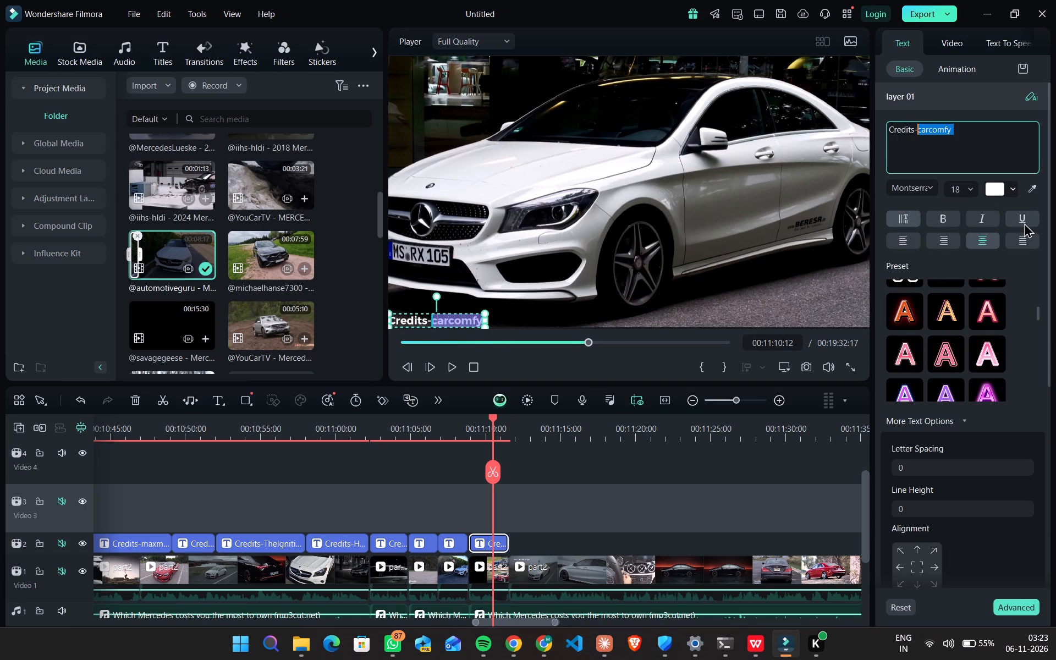
key(ctrl+v)
scroll(1039, 487, down, 8)
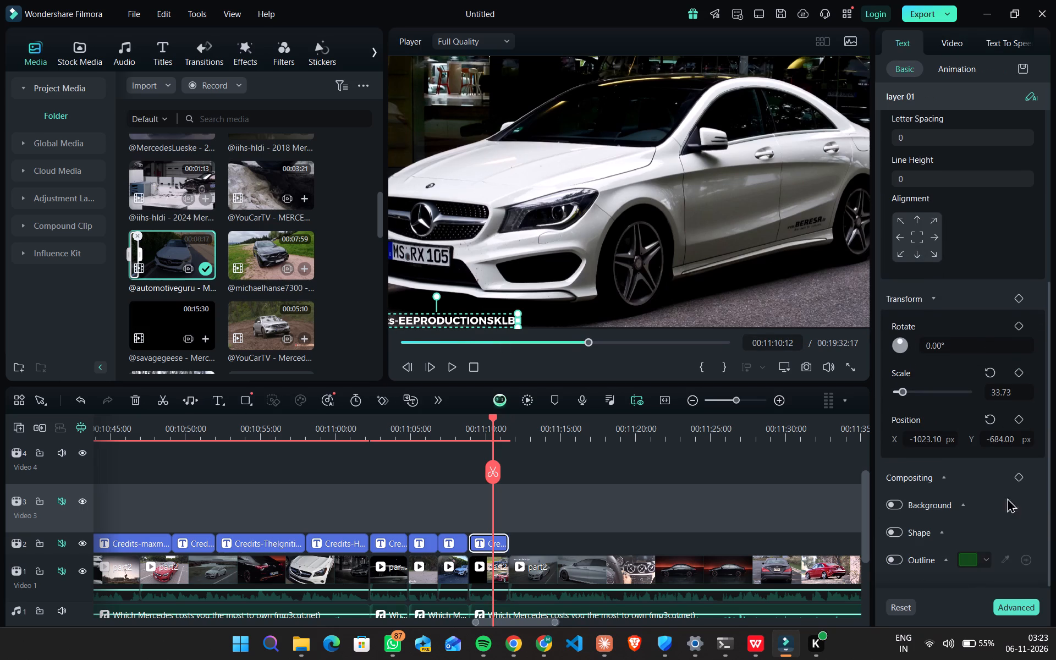
click(931, 437)
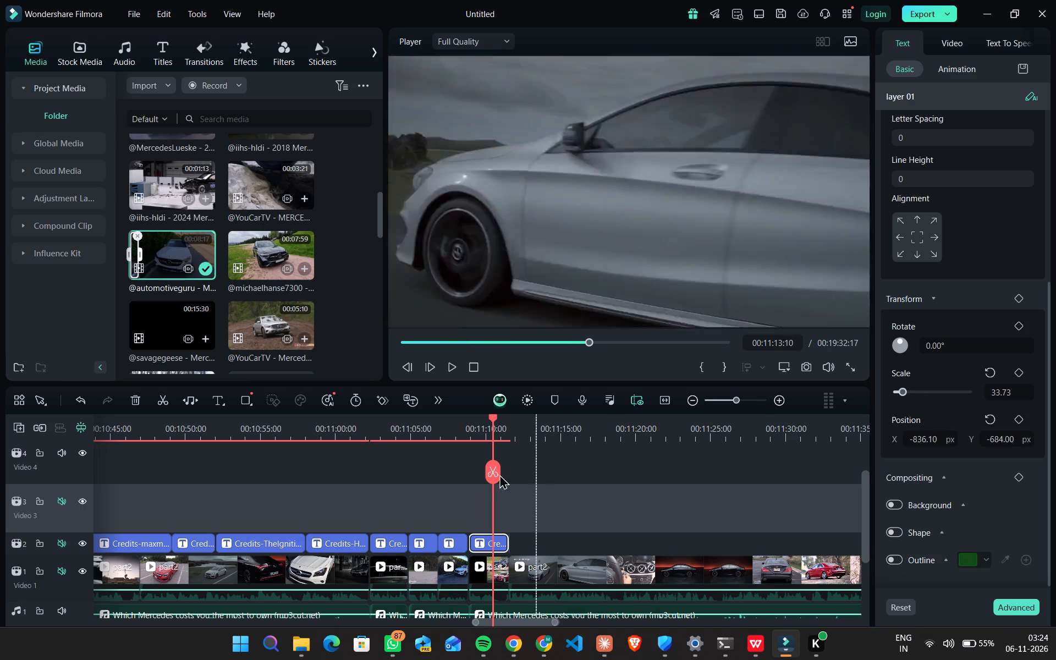
Delete the leftover sliver of the Credits-carcomfy title that starts at 00:11:11:14, over the Aerodynamic design shot.
key(space)
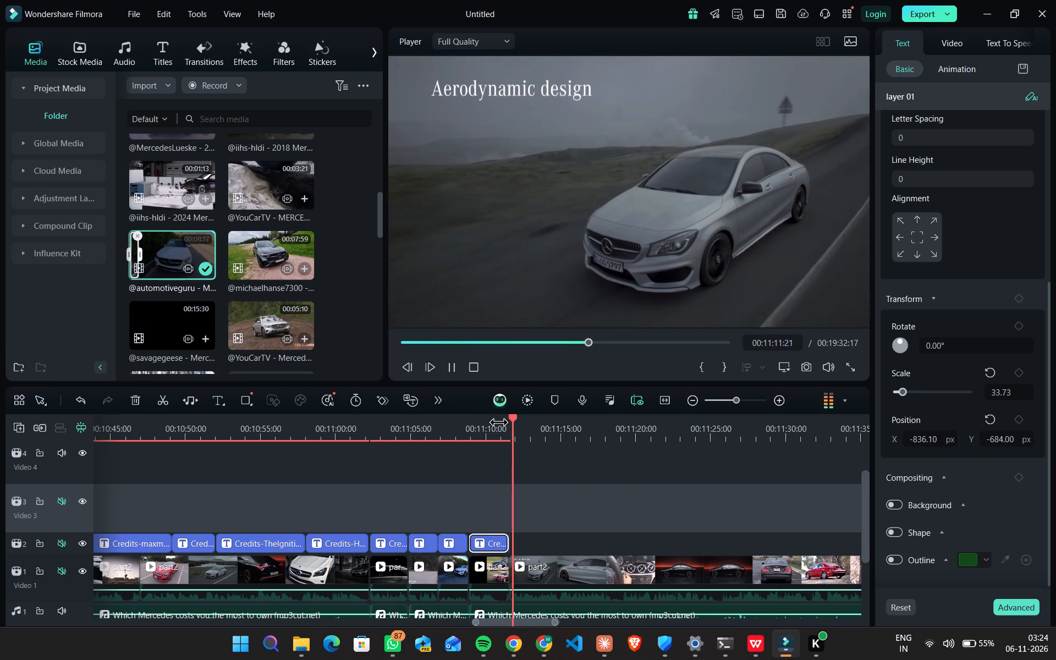
key(space)
drag(504, 422, 500, 424)
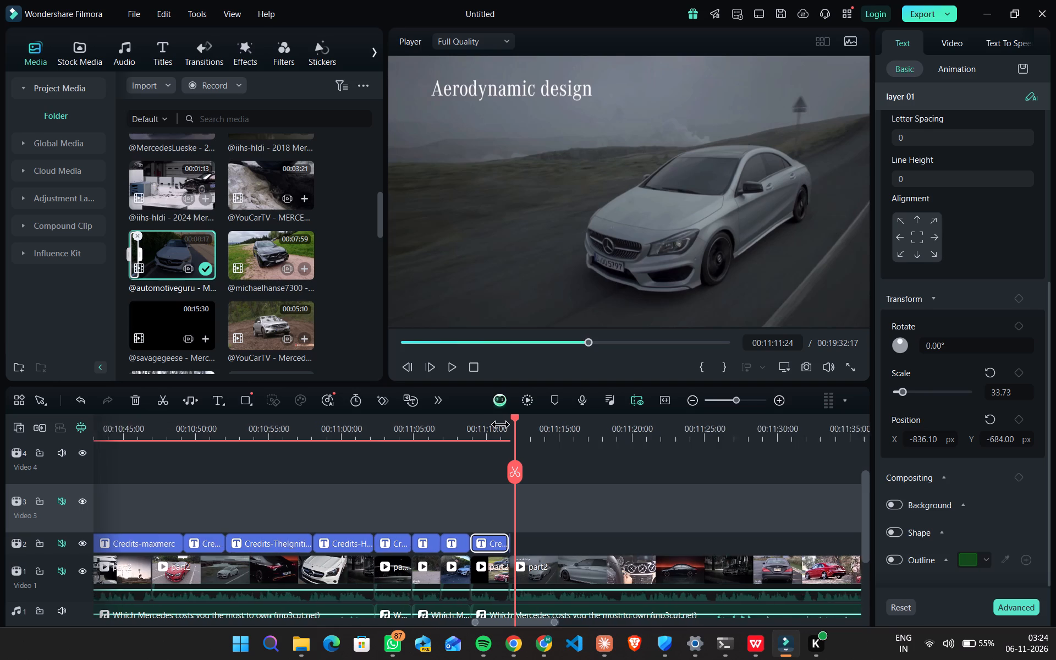
drag(500, 424, 493, 424)
drag(515, 424, 510, 423)
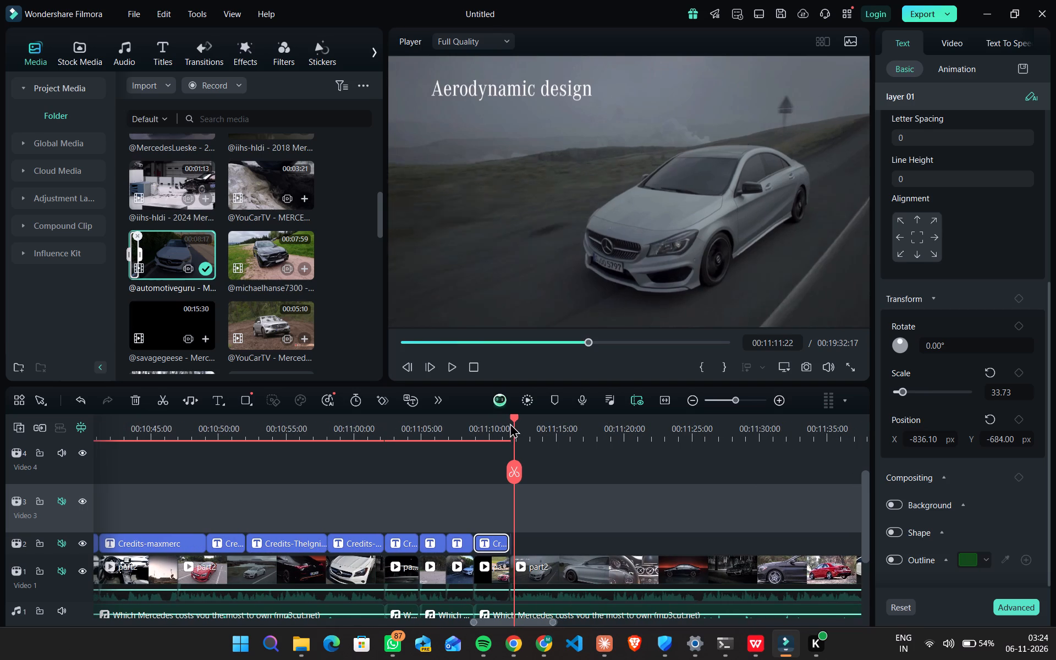
drag(510, 423, 511, 424)
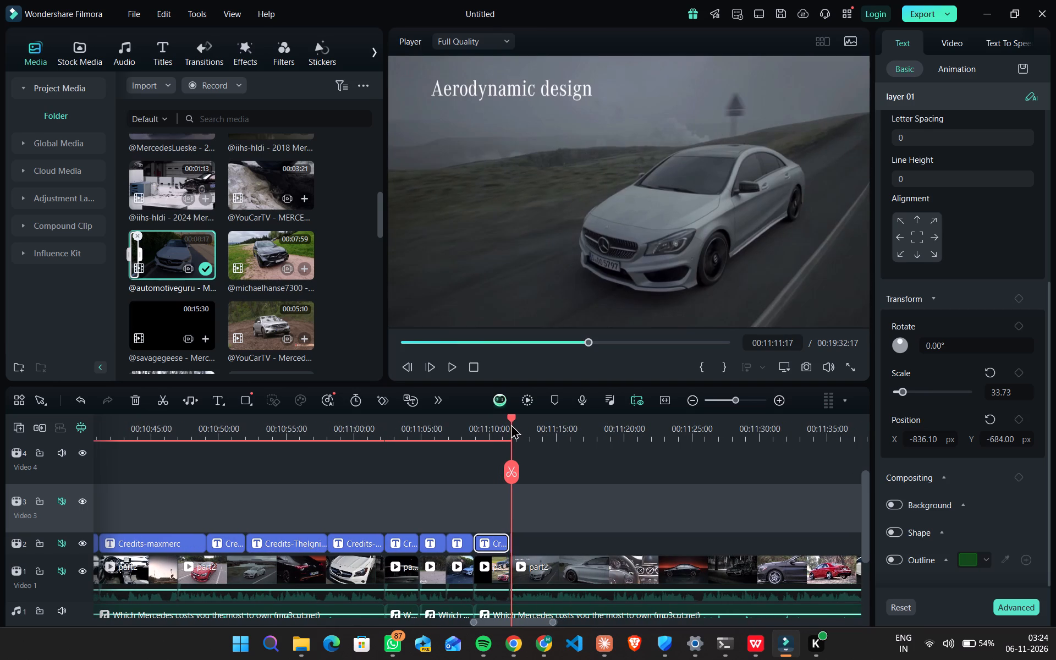
drag(511, 424, 522, 427)
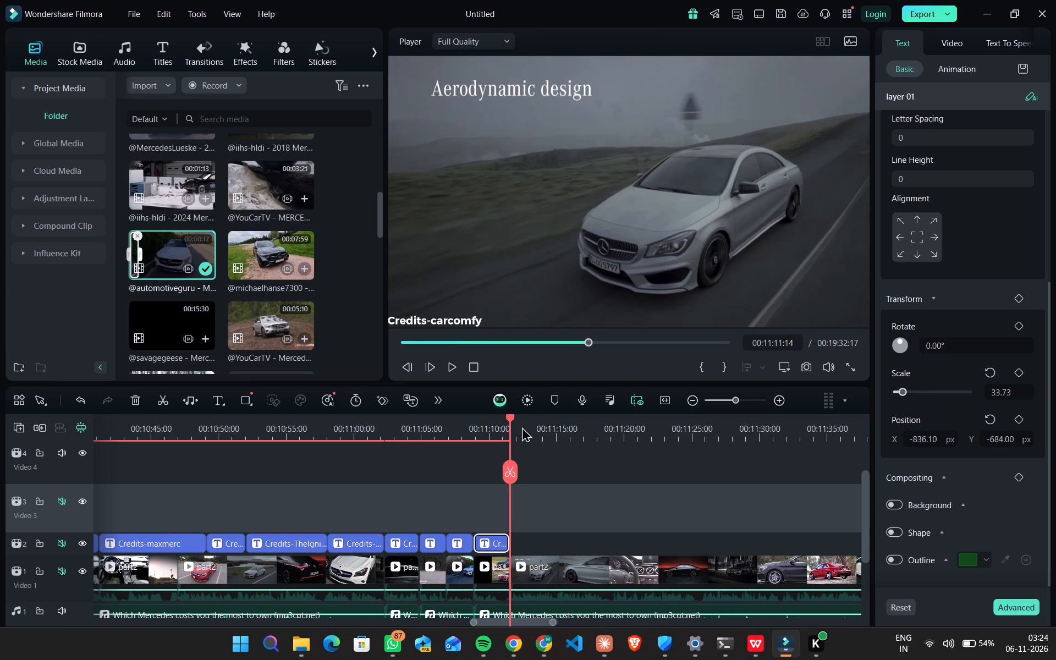
drag(522, 427, 533, 431)
drag(517, 525, 513, 541)
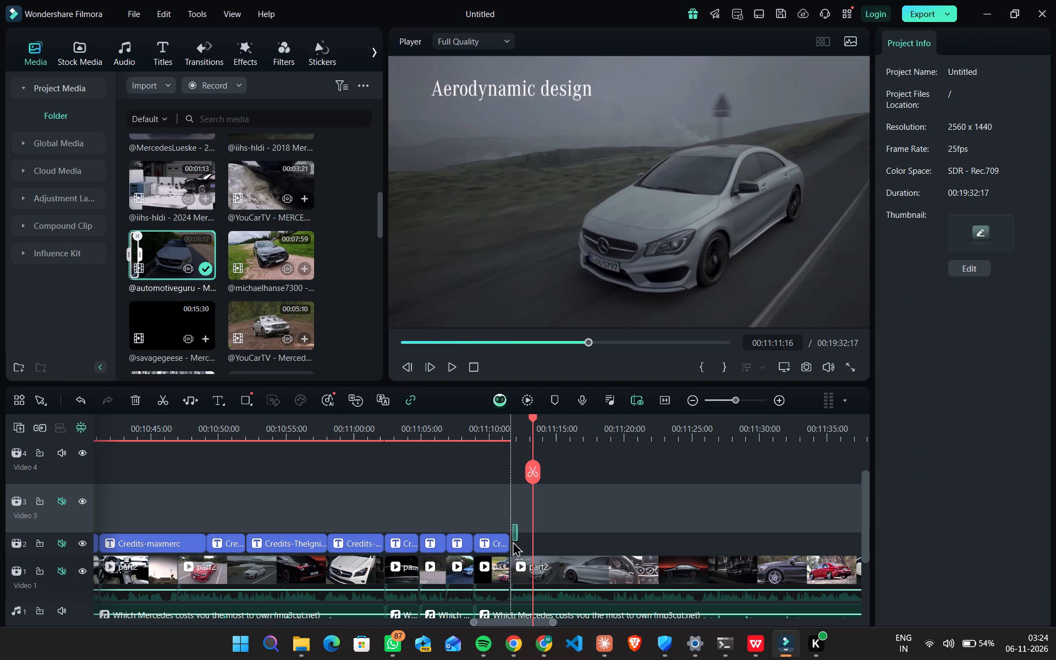
drag(513, 541, 511, 548)
drag(511, 548, 509, 550)
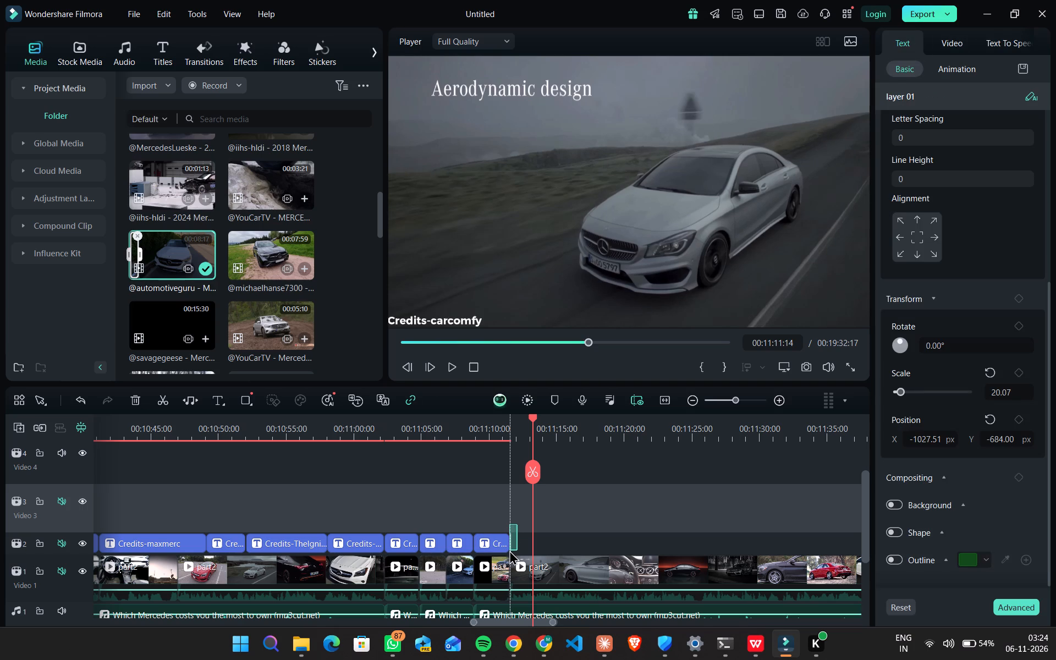
key(Delete)
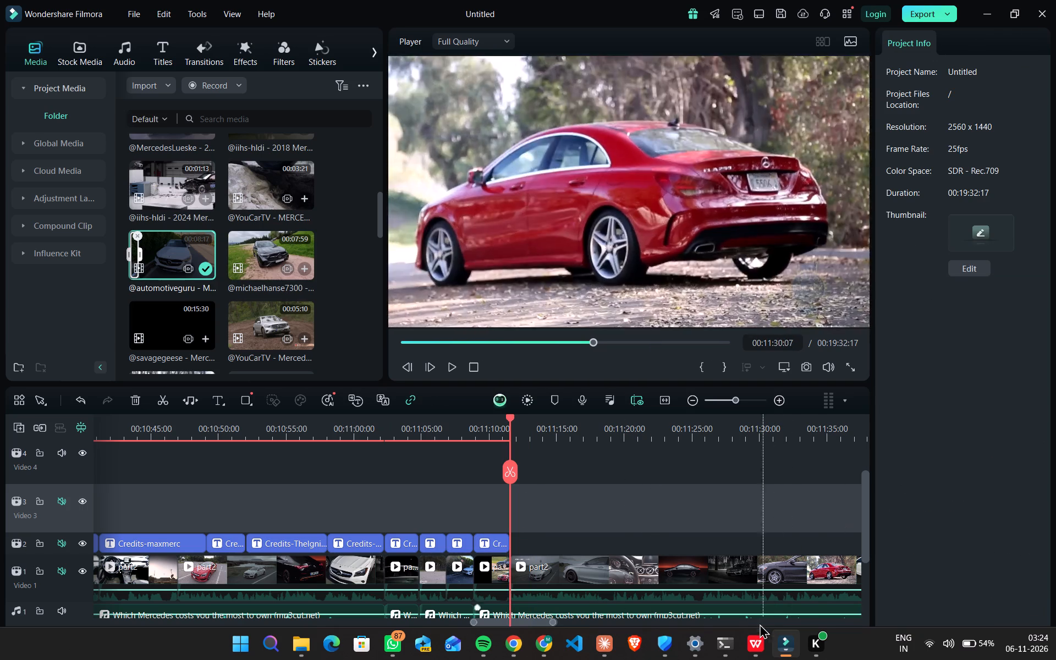
For the Aerodynamic design shot, copy the channel name mbusa from row 13's source_file cell in used_segments.csv and return to Filmora.
click(746, 648)
double_click(284, 387)
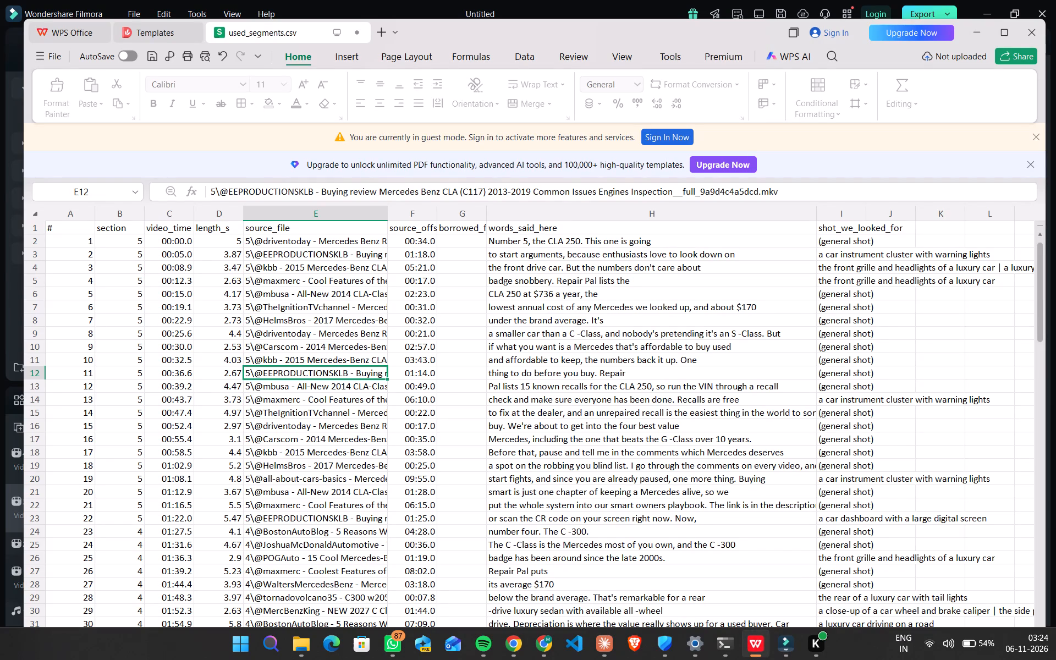
drag(289, 388, 261, 385)
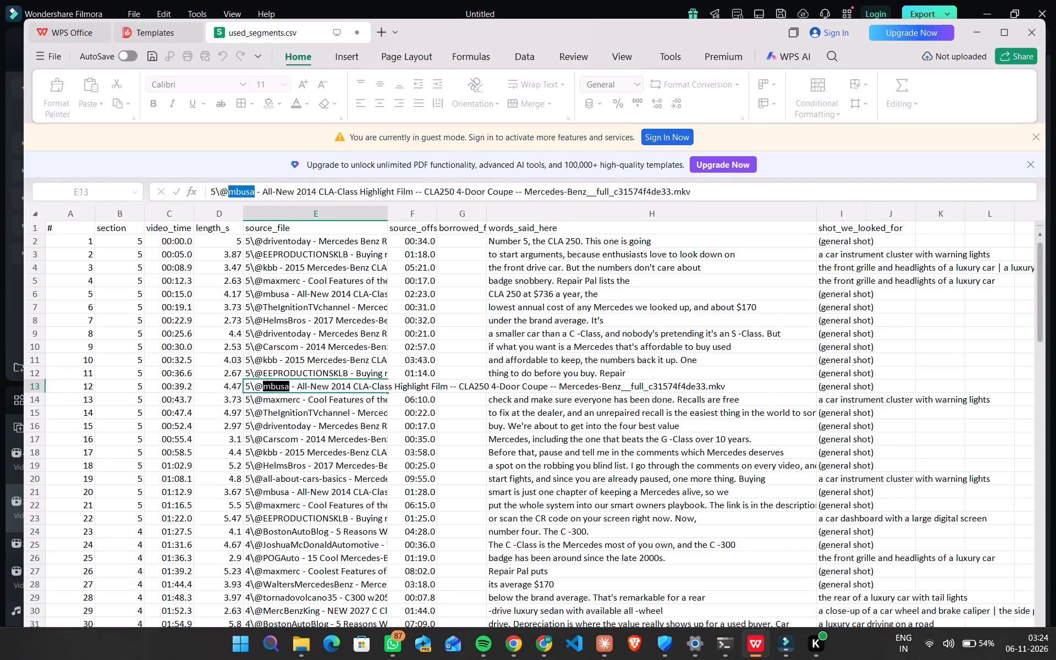
key(ctrl+c)
click(980, 23)
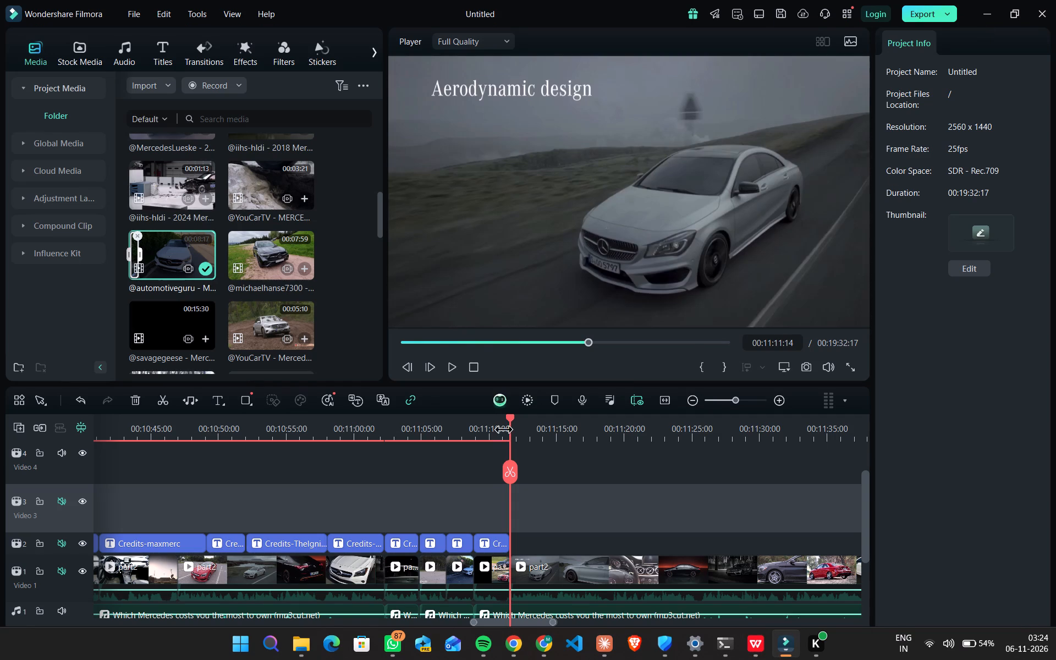
Split the part2 clip at 00:11:14:01, on the frame where the silver CLA shot changes to the wolf shot.
drag(509, 423, 529, 428)
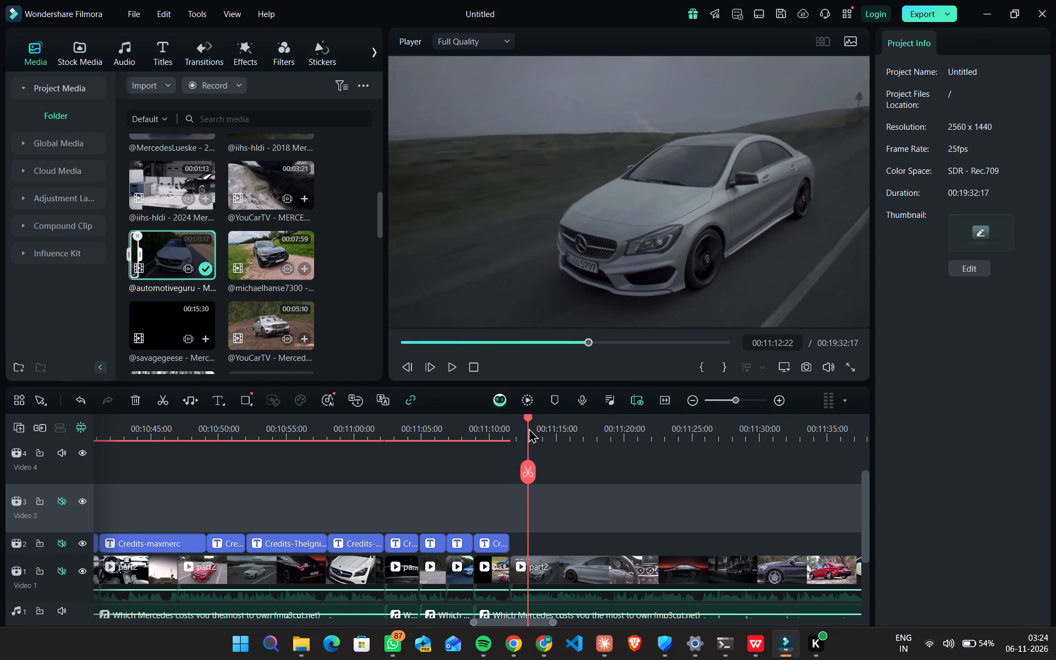
drag(529, 428, 535, 432)
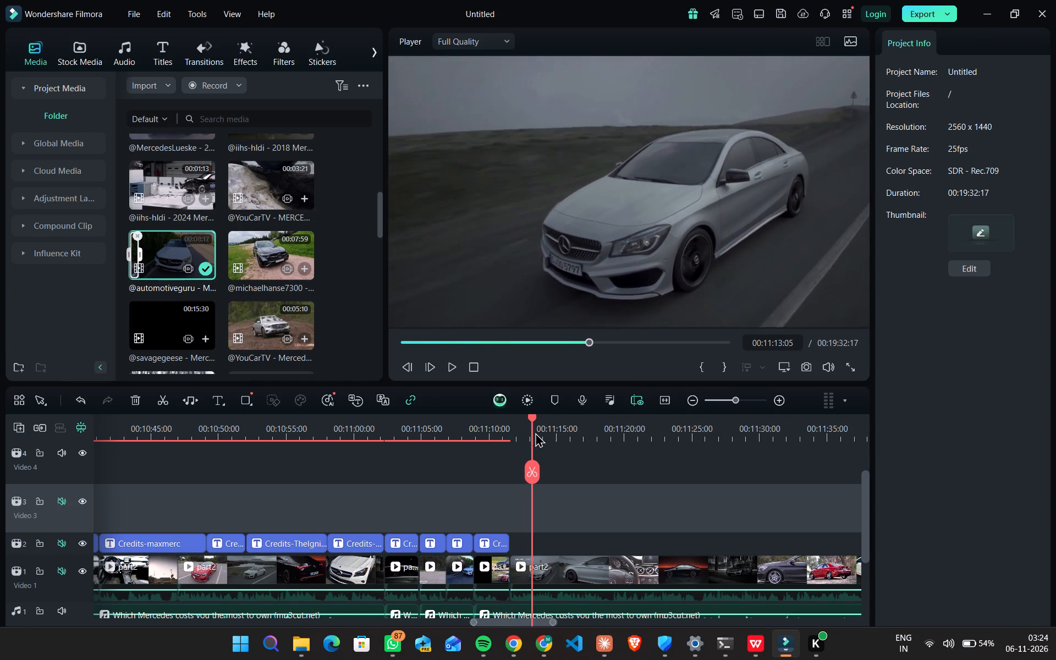
drag(535, 432, 560, 444)
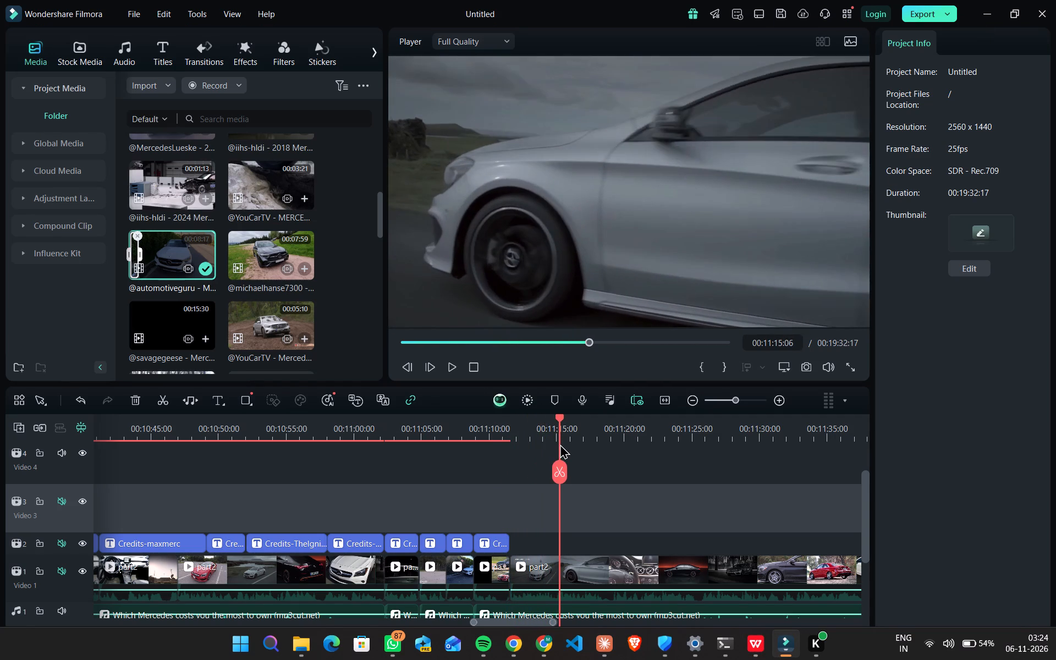
drag(560, 444, 541, 448)
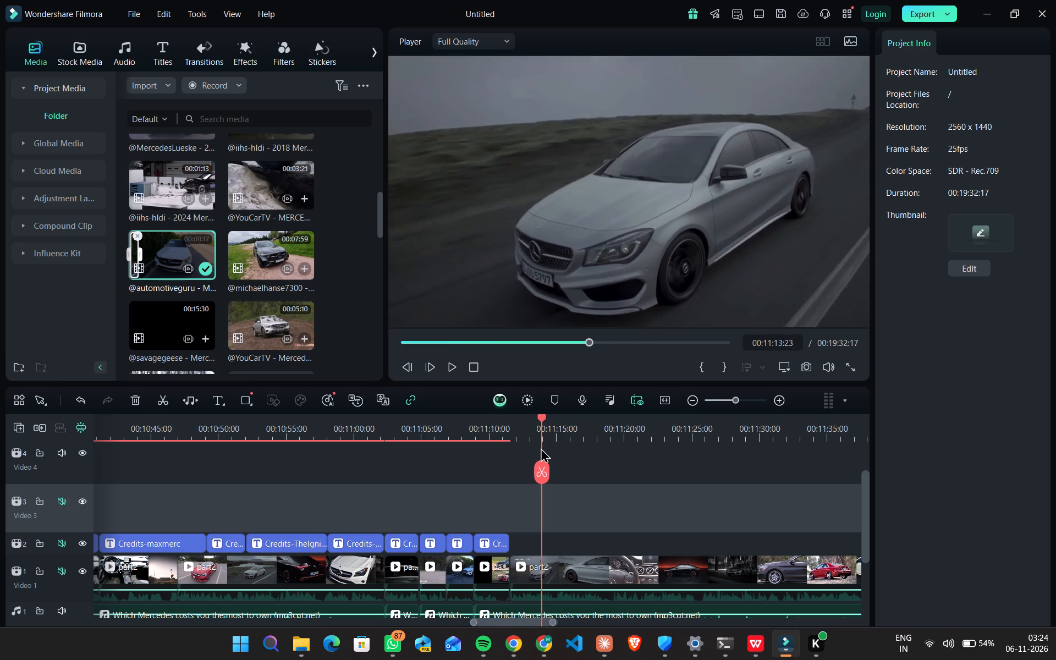
drag(541, 448, 545, 449)
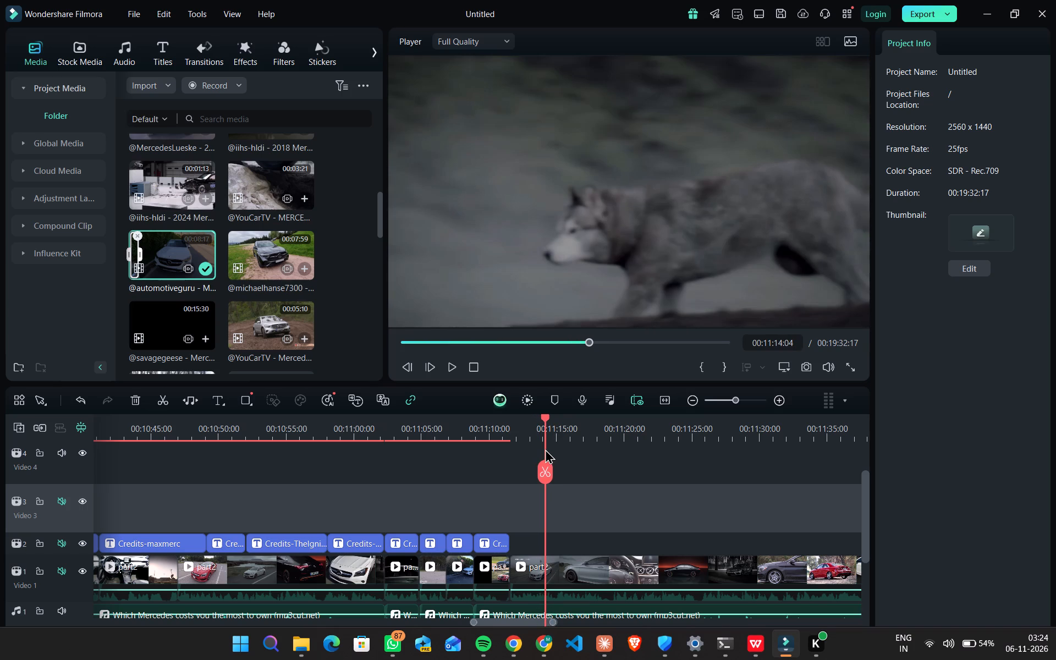
key(Left)
key(Left)
key(Left)
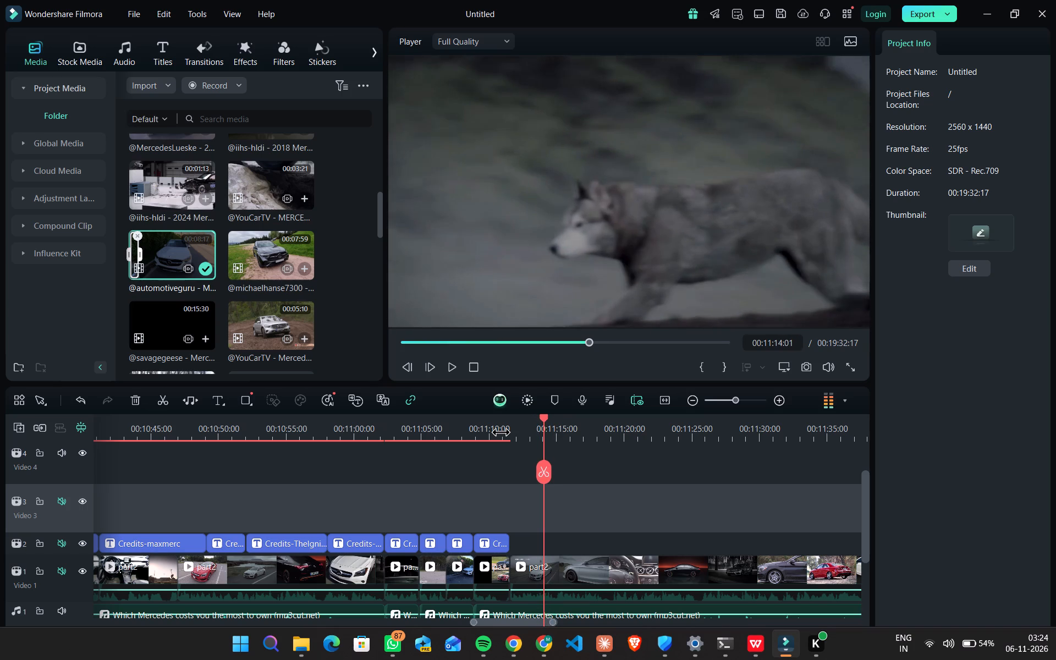
key(Left)
key(Left)
key(Right)
key(Right)
key(Left)
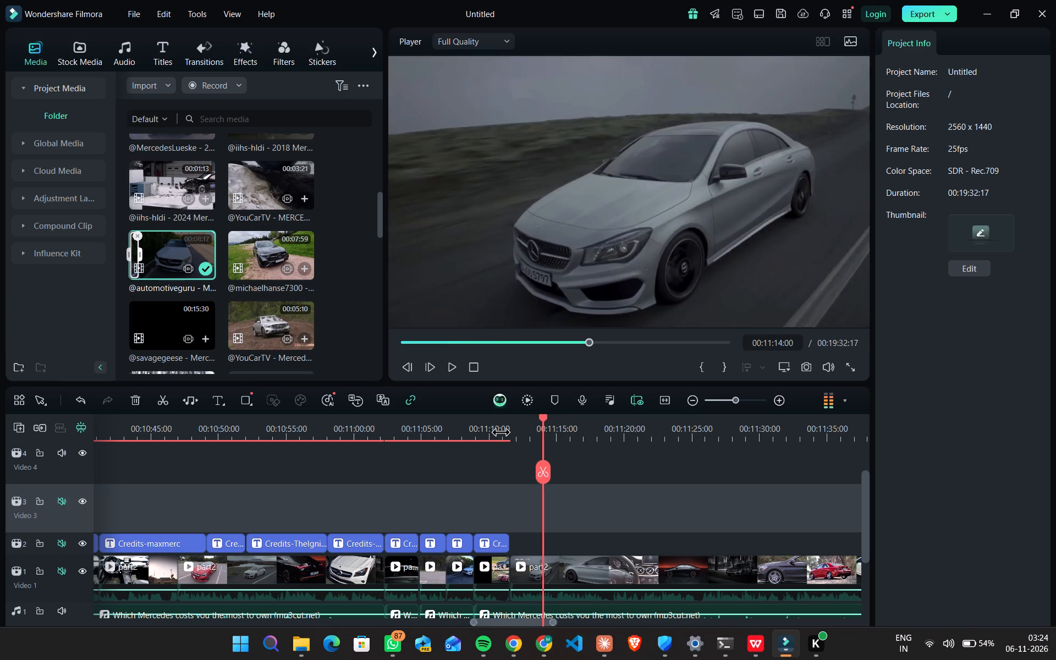
key(Right)
key(Left)
key(Right)
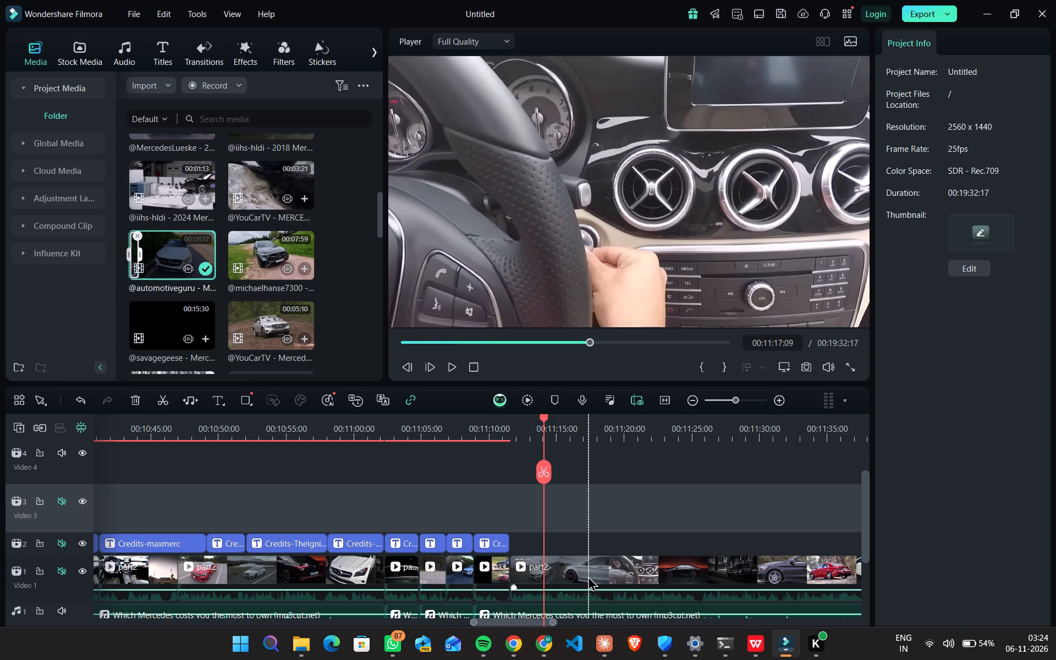
ctrl+click(587, 575)
key(ctrl+b)
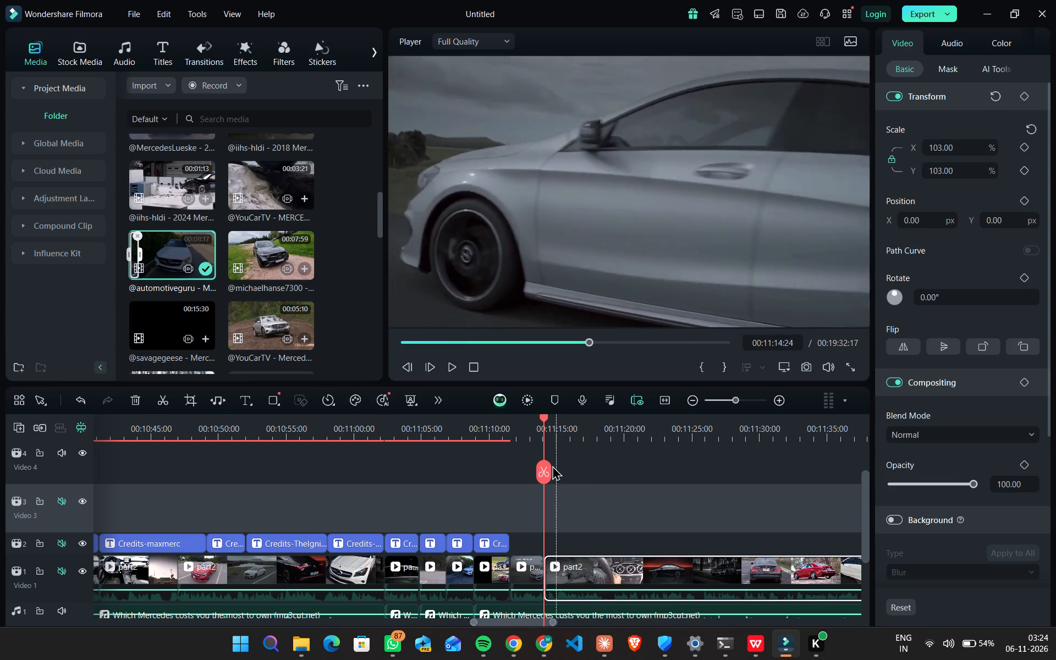
Set the scale of the part2 clip that starts with the wolf shot to 130%.
drag(541, 422, 527, 424)
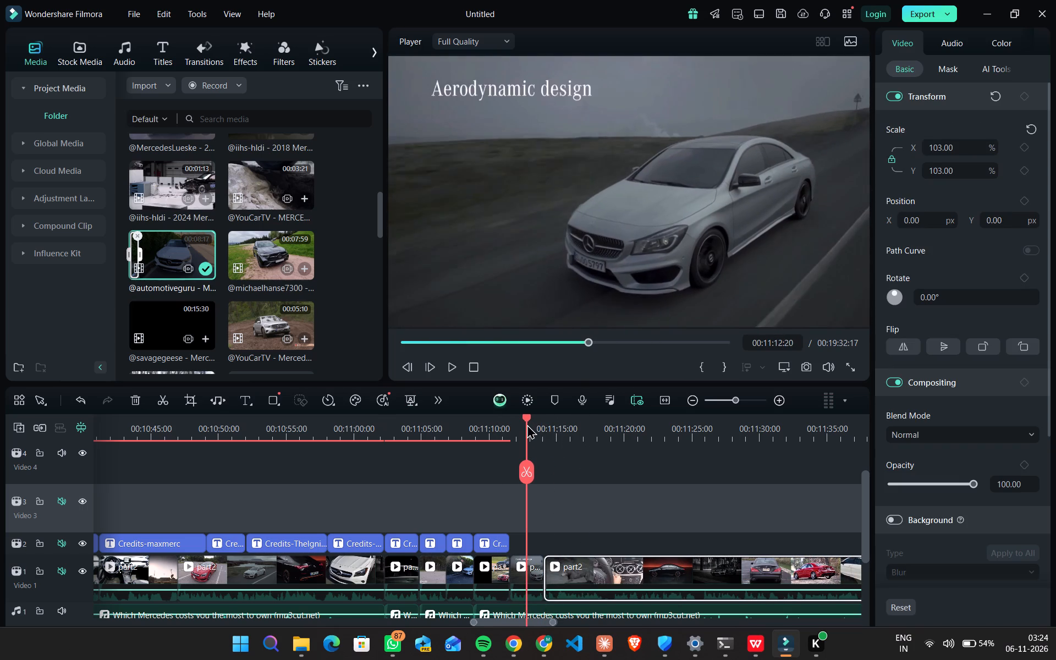
drag(527, 424, 528, 424)
drag(528, 424, 527, 424)
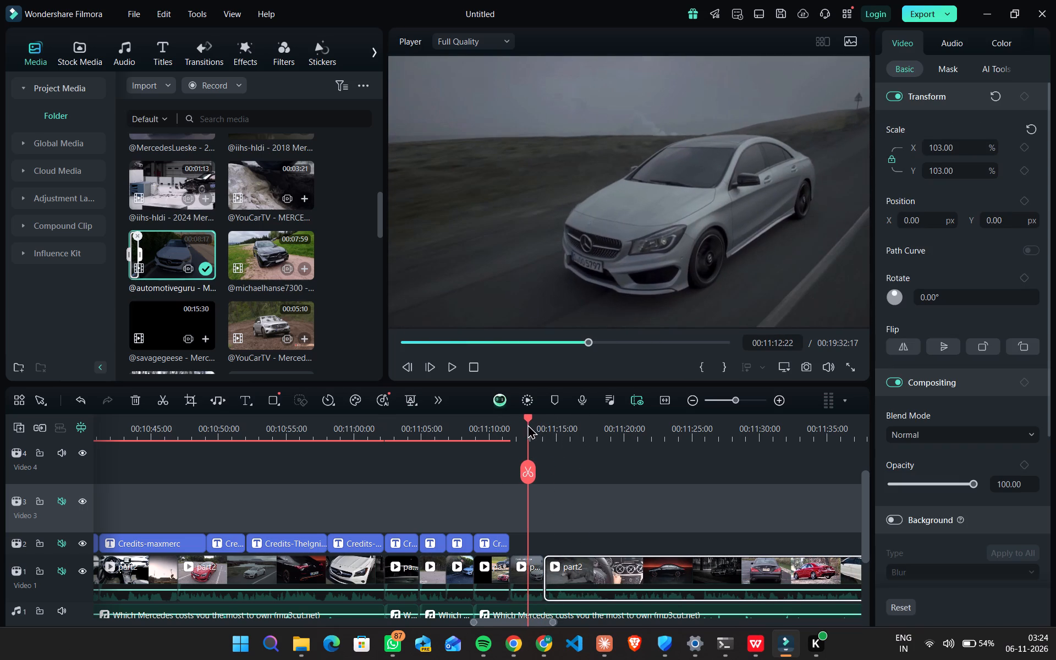
drag(527, 424, 518, 427)
click(947, 151)
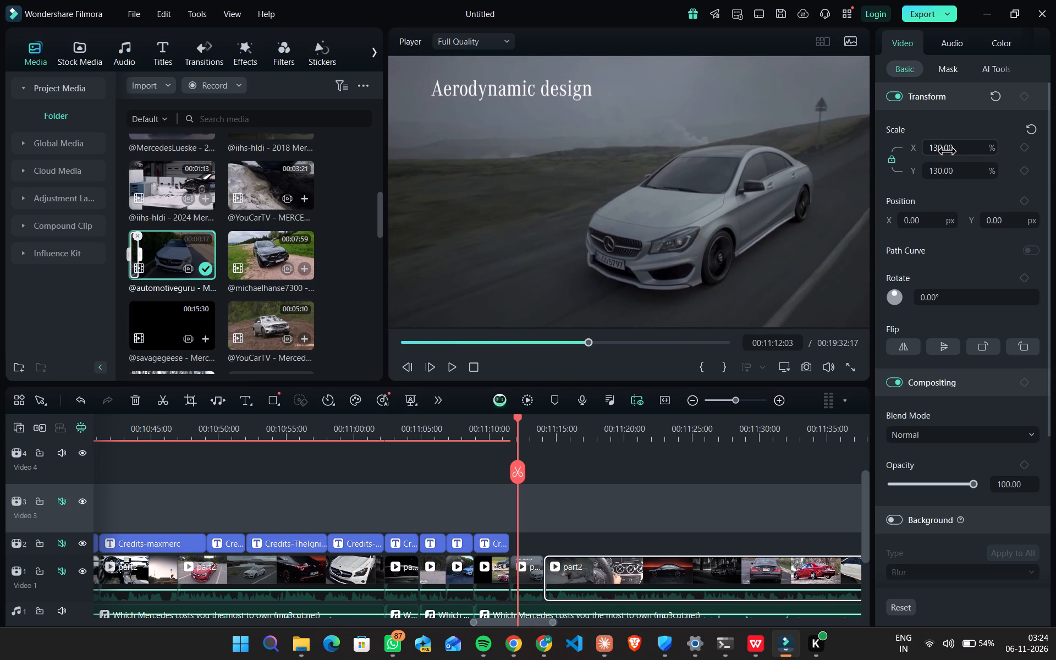
Undo the 130% scale on the part2 clip that follows the Aerodynamic design clip.
key(ctrl+z)
Set the scale of the short Aerodynamic design part2 clip to 175% and play the result.
click(528, 560)
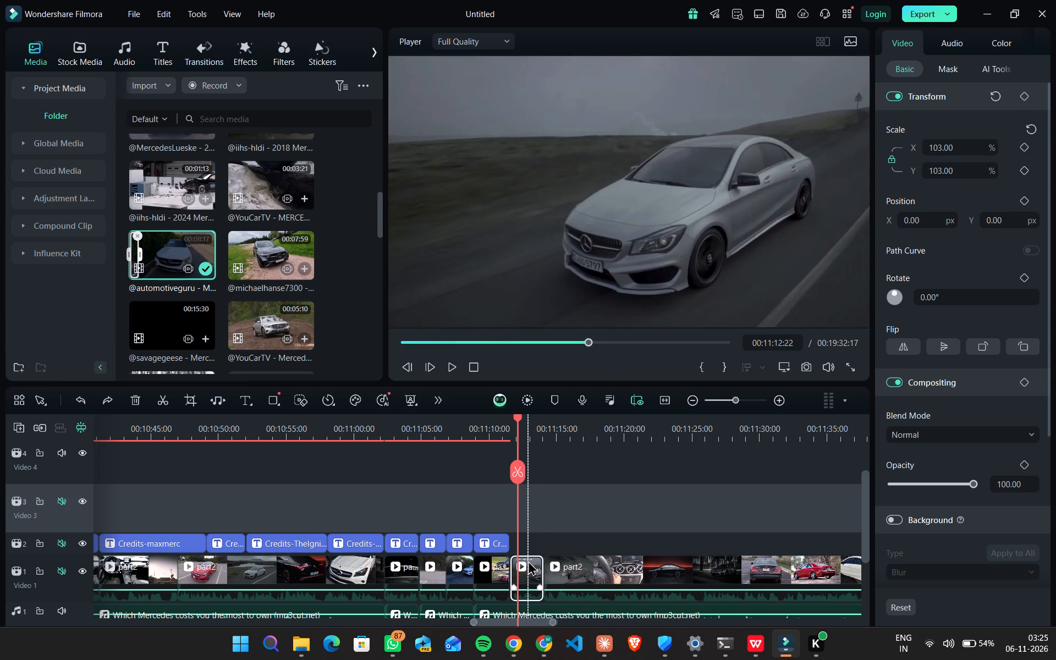
click(945, 150)
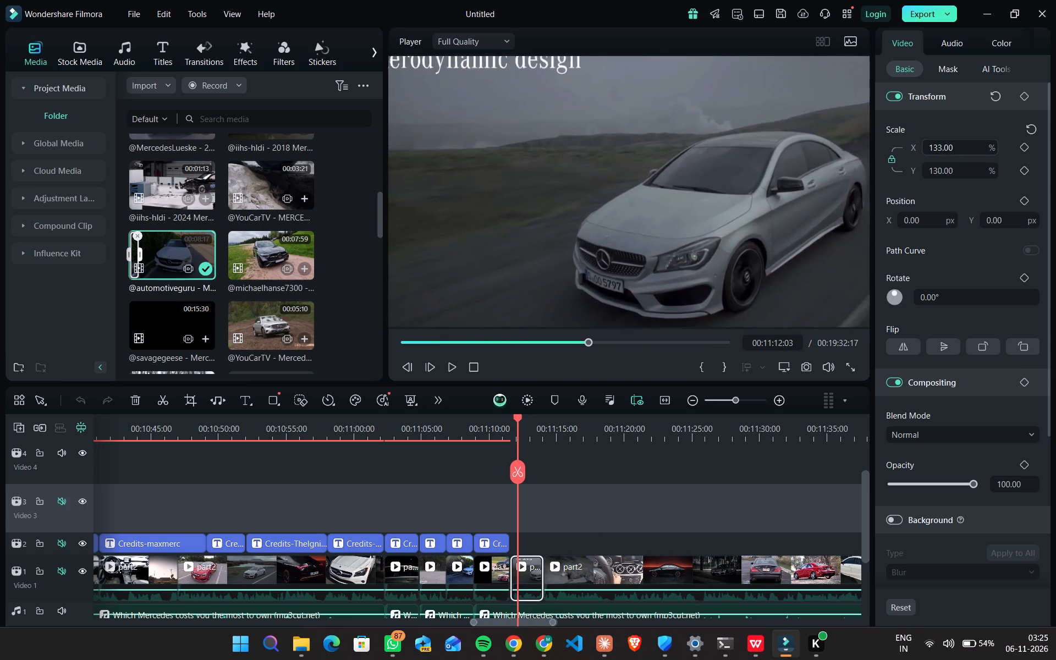
click(453, 372)
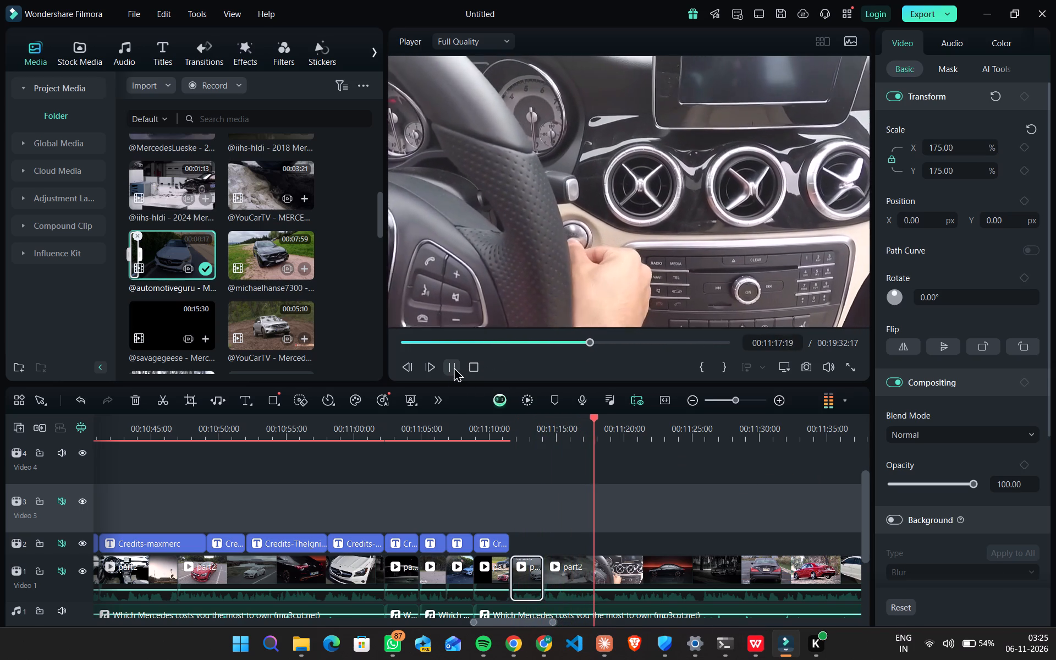
click(454, 367)
Paste the Credits title at the start of the Aerodynamic design shot and place it on Video 2, directly after the preceding credit.
drag(596, 421, 509, 430)
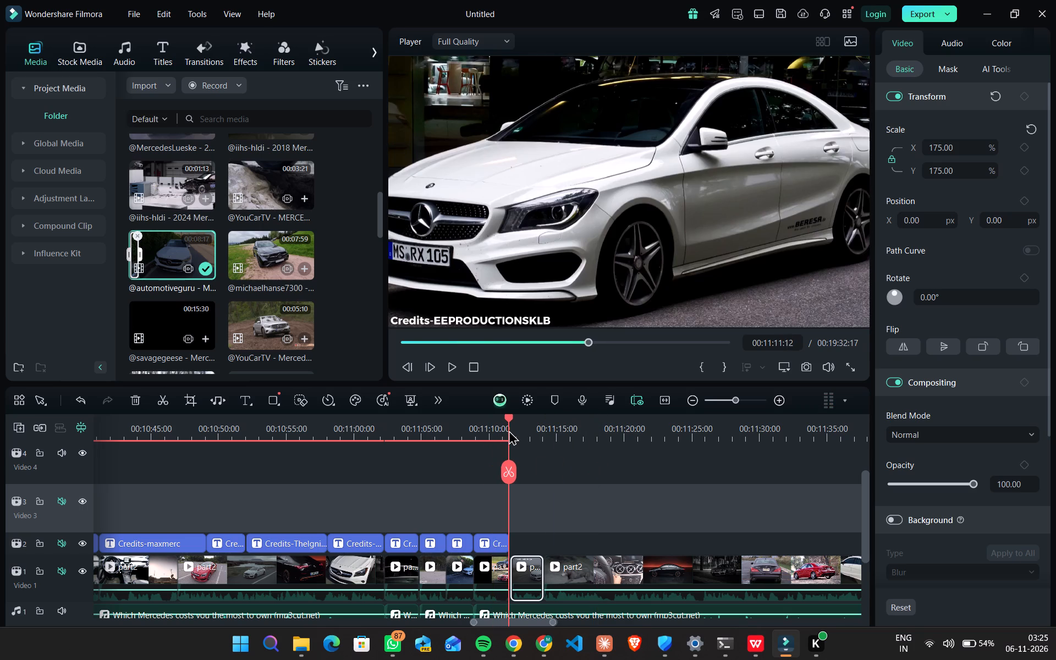
drag(509, 430, 513, 431)
key(ctrl+v)
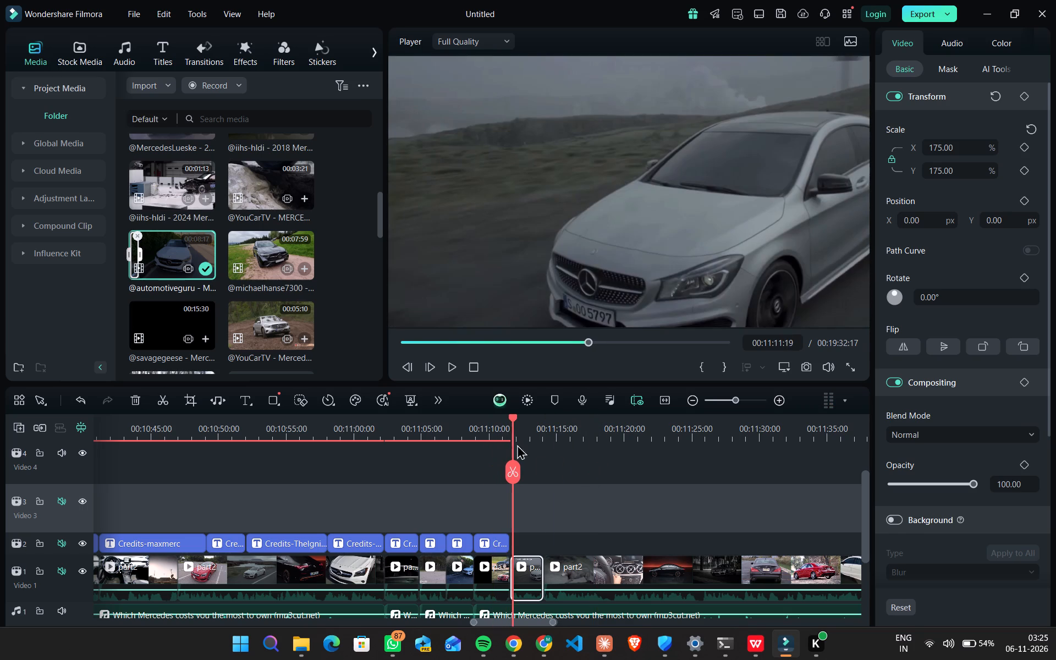
drag(533, 499, 529, 535)
click(569, 541)
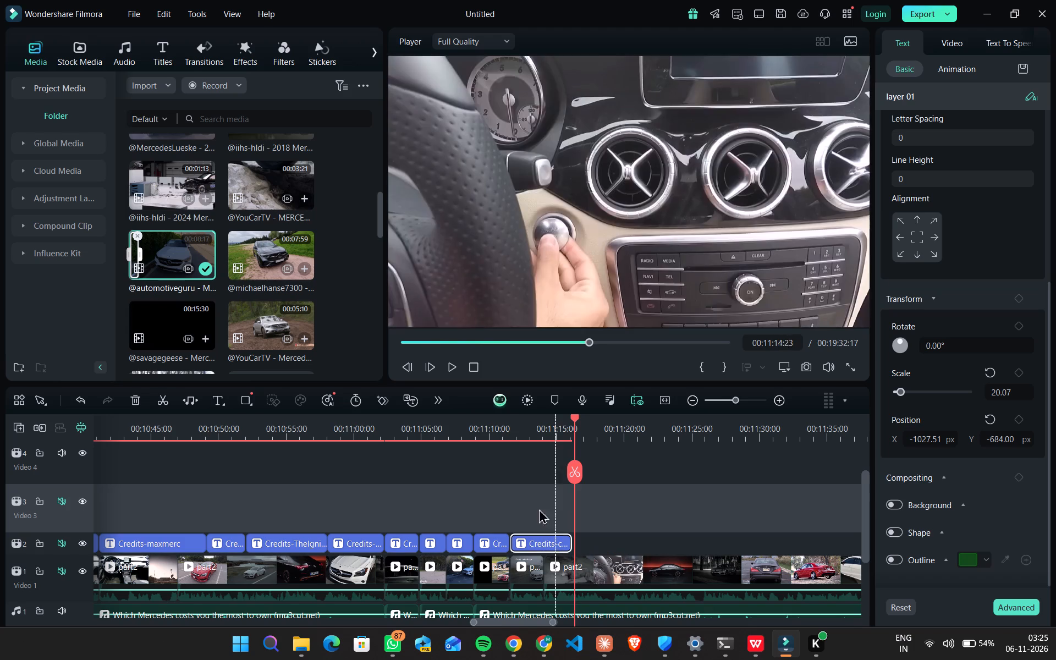
Replace carcomfy with mbusa in the Aerodynamic design shot's title so it reads Credits-mbusa.
click(521, 437)
drag(521, 437, 537, 437)
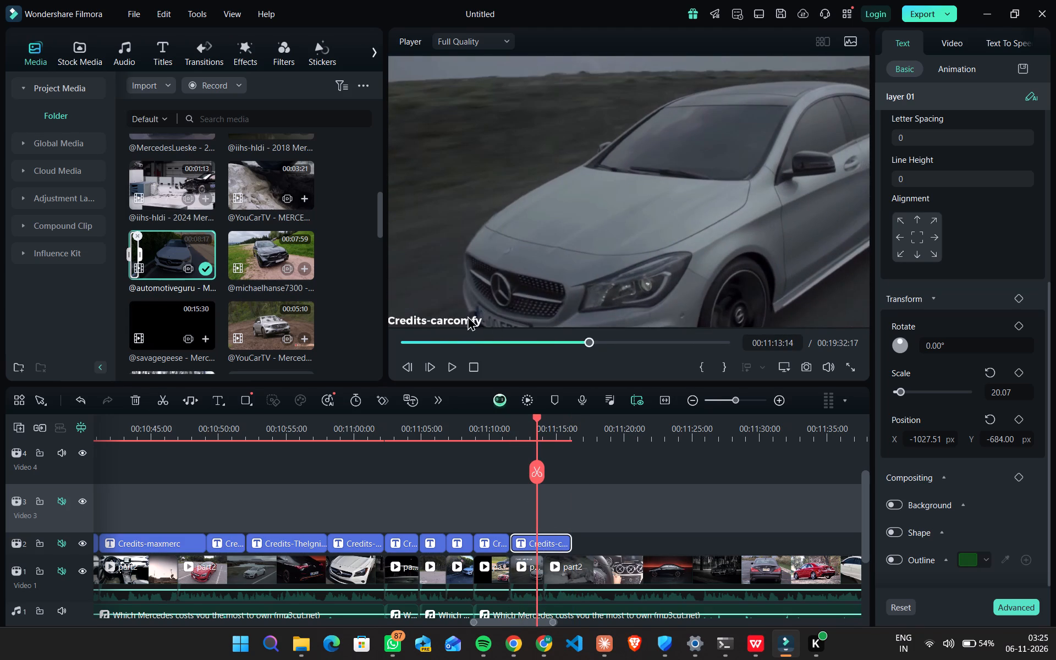
click(468, 316)
drag(1048, 391, 1055, 172)
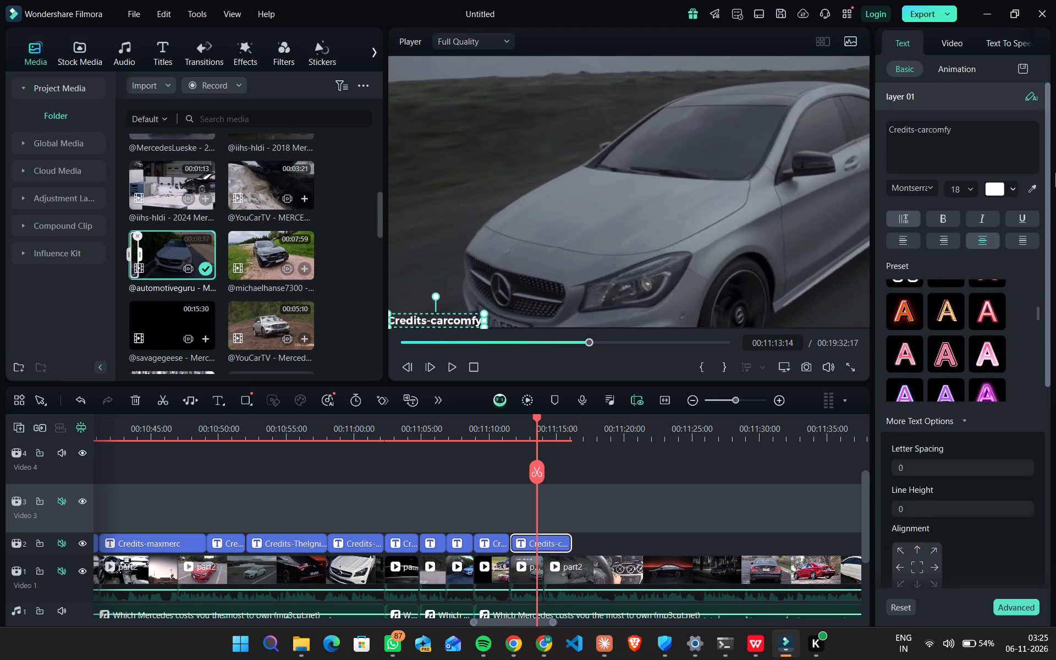
drag(1055, 172, 1055, 144)
drag(978, 132, 916, 130)
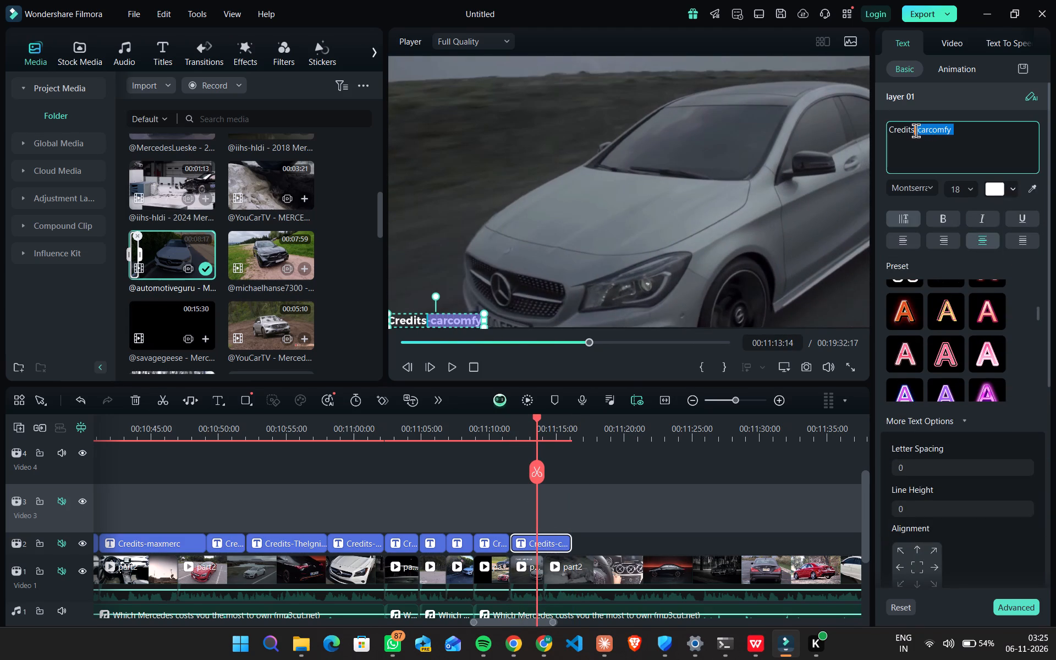
drag(916, 130, 917, 130)
key(ctrl+v)
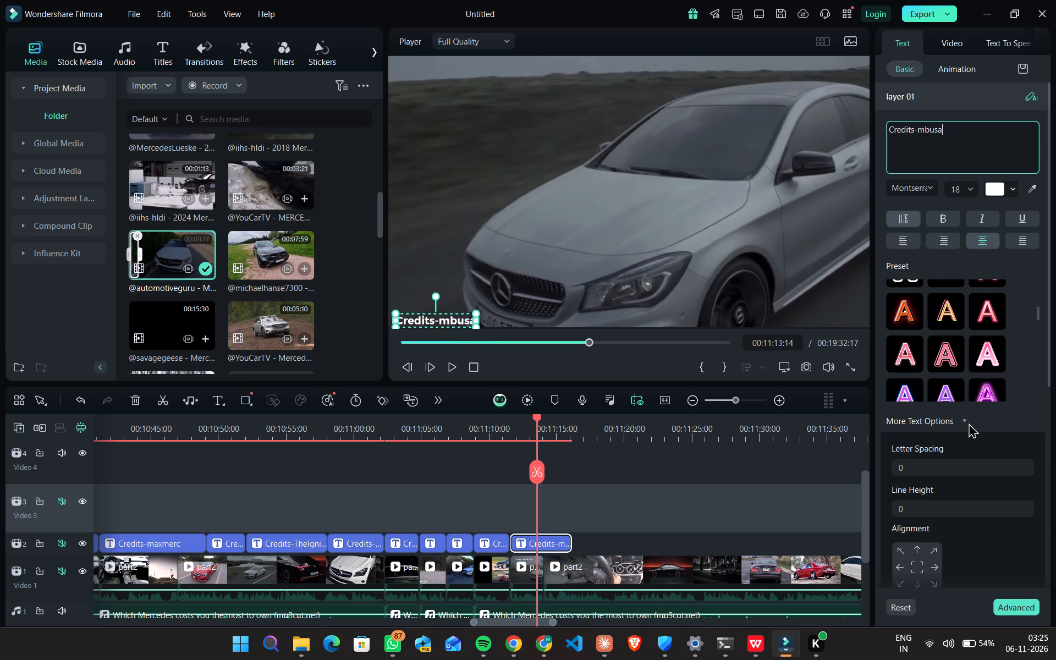
Paste another Credits title over the dashboard start-button shot and place it on Video 2, directly after Credits-mbusa.
click(448, 365)
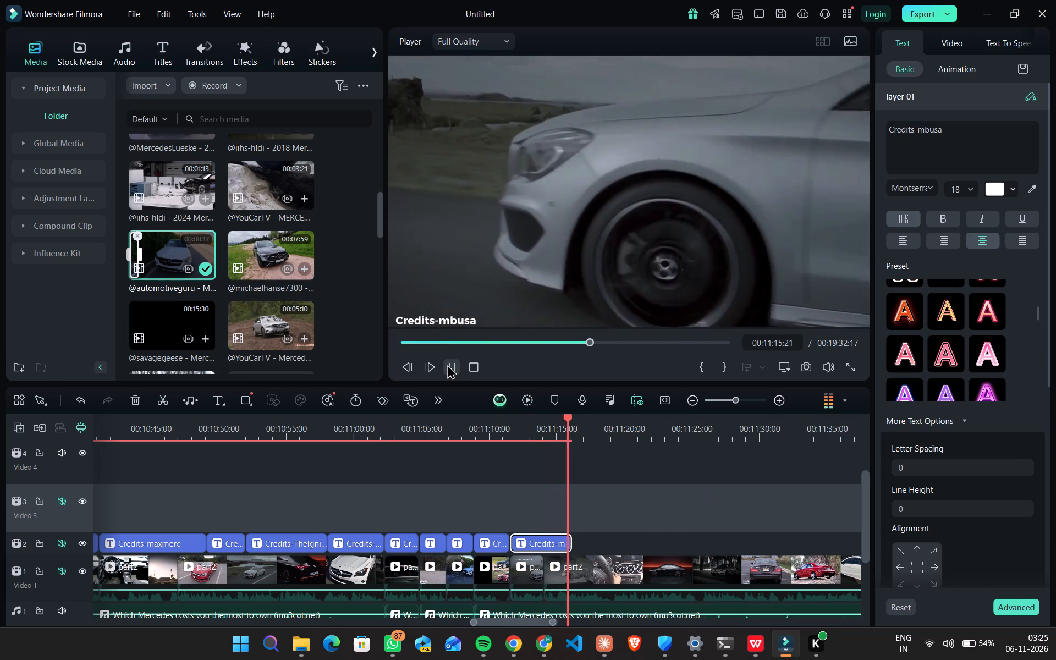
click(447, 364)
key(ctrl+v)
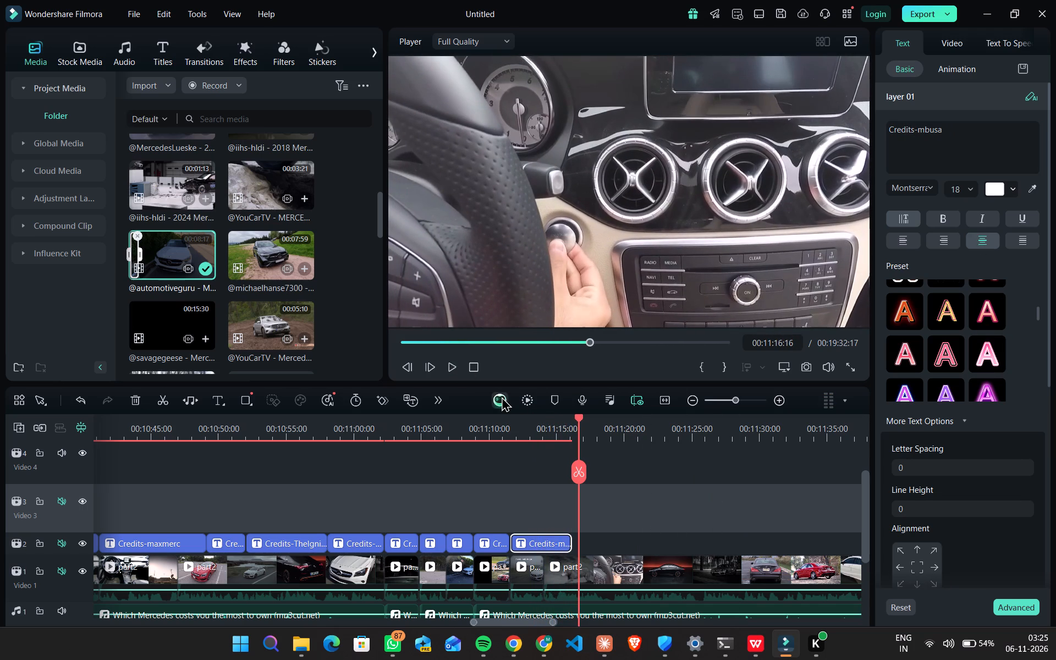
drag(603, 499, 593, 539)
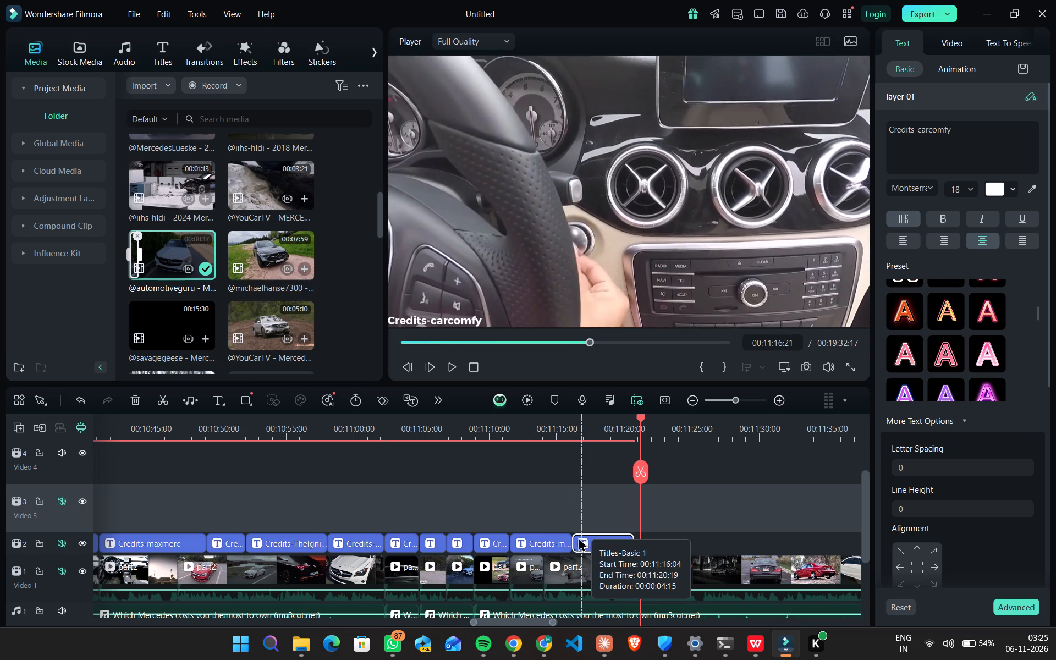
For the dashboard start-button shot, copy the channel name maxmerc from row 14's source_file cell in used_segments.csv and return to Filmora.
click(579, 436)
drag(579, 435, 594, 438)
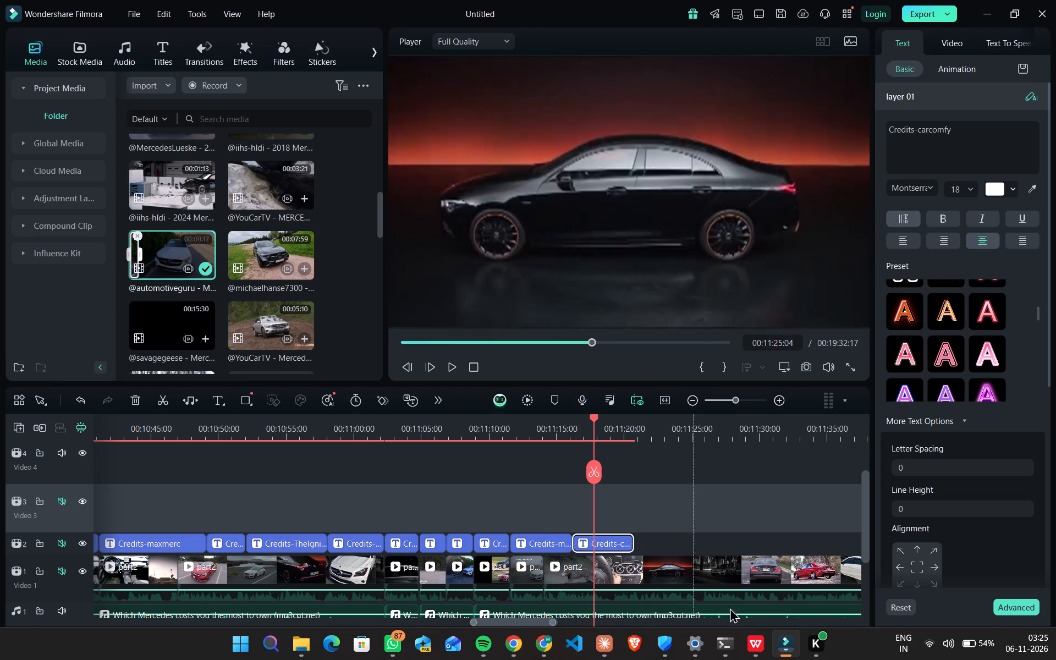
click(762, 659)
double_click(293, 403)
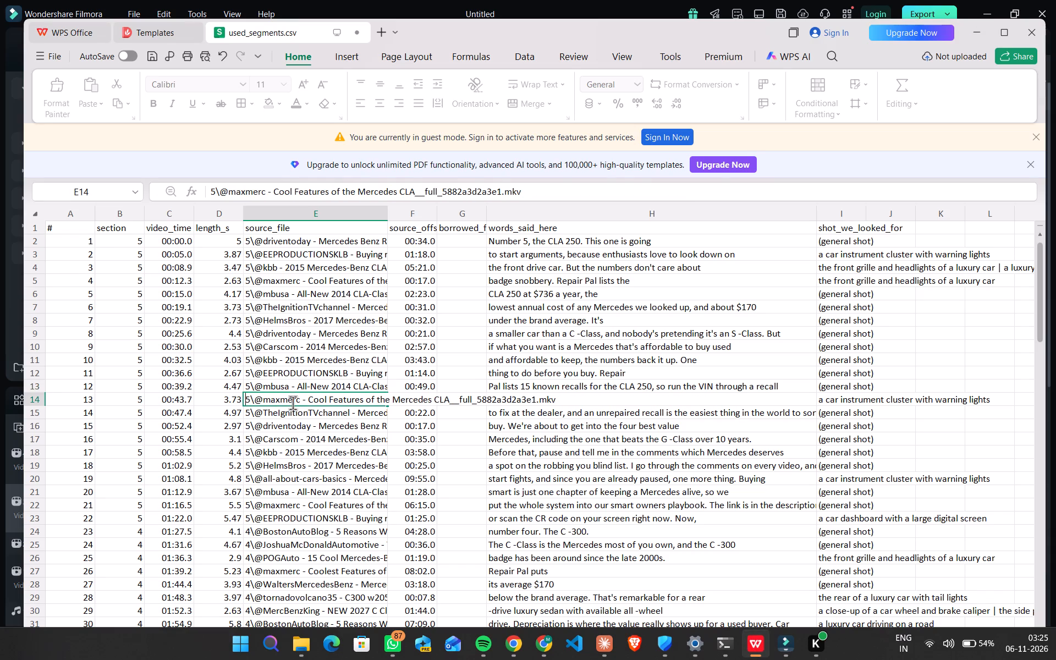
drag(301, 401, 261, 398)
key(ctrl+c)
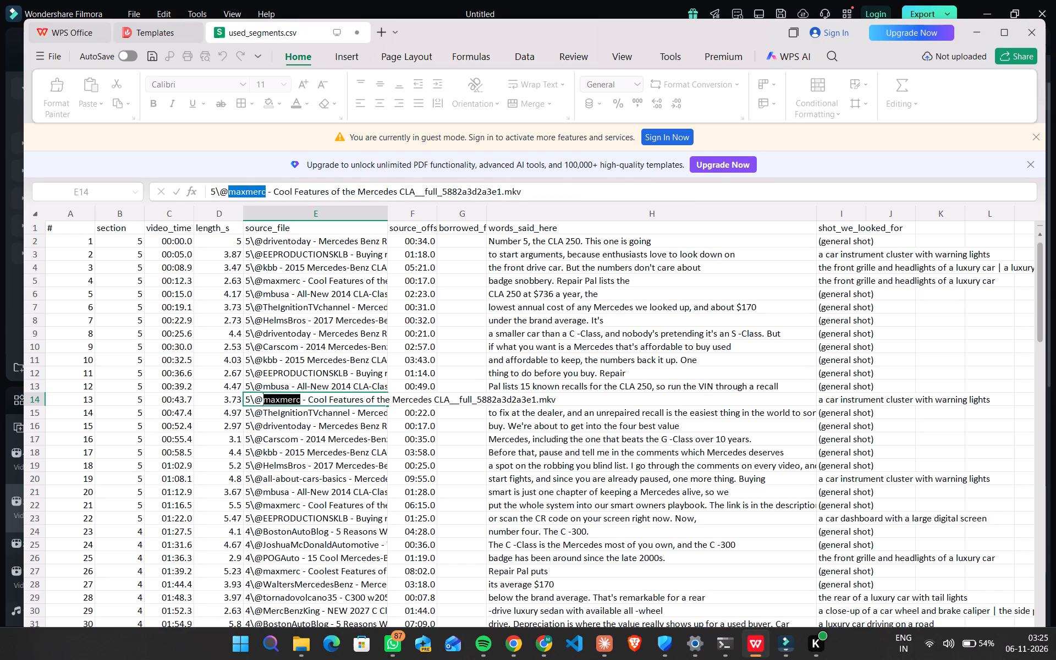
click(971, 29)
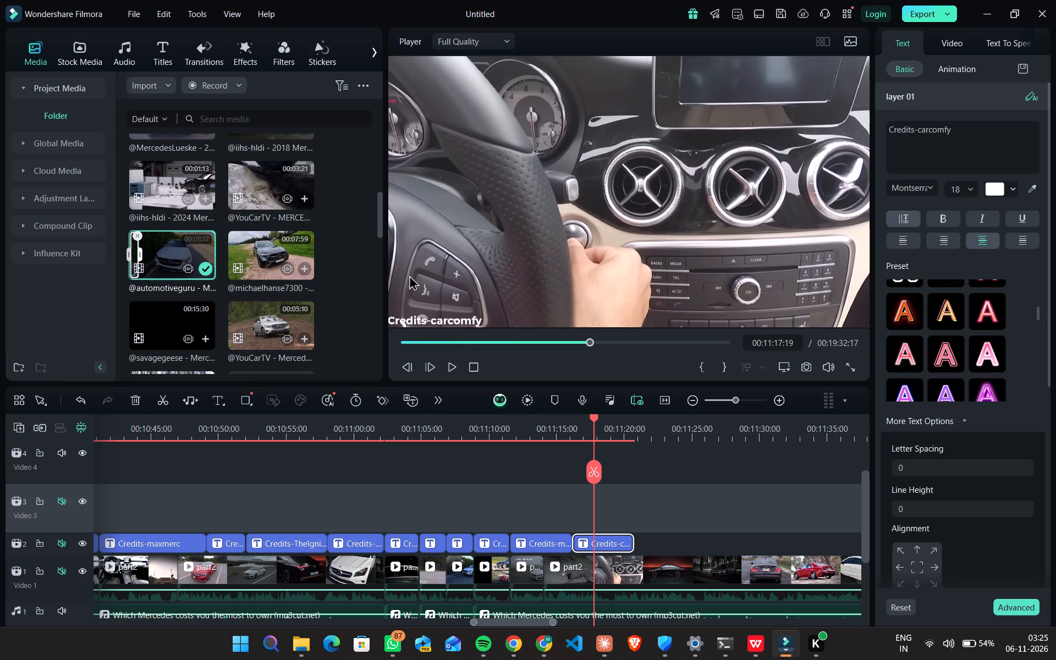
Replace carcomfy in the dashboard shot's title so it reads Credits-maxmerc.
drag(977, 137, 916, 131)
click(977, 131)
drag(969, 131, 930, 133)
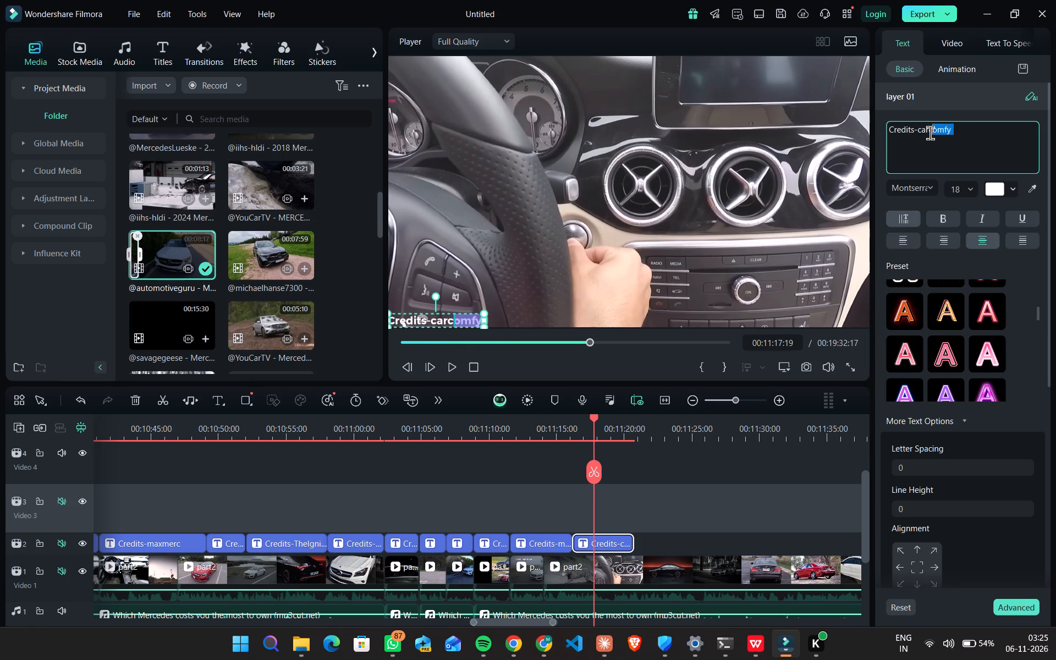
drag(930, 133, 919, 133)
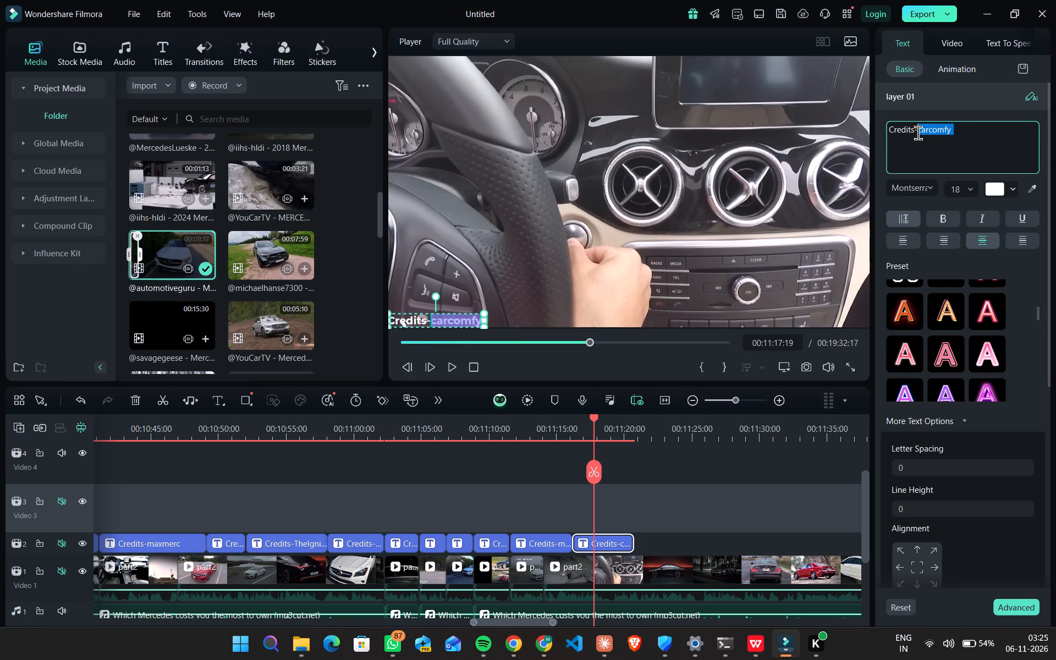
key(ctrl+v)
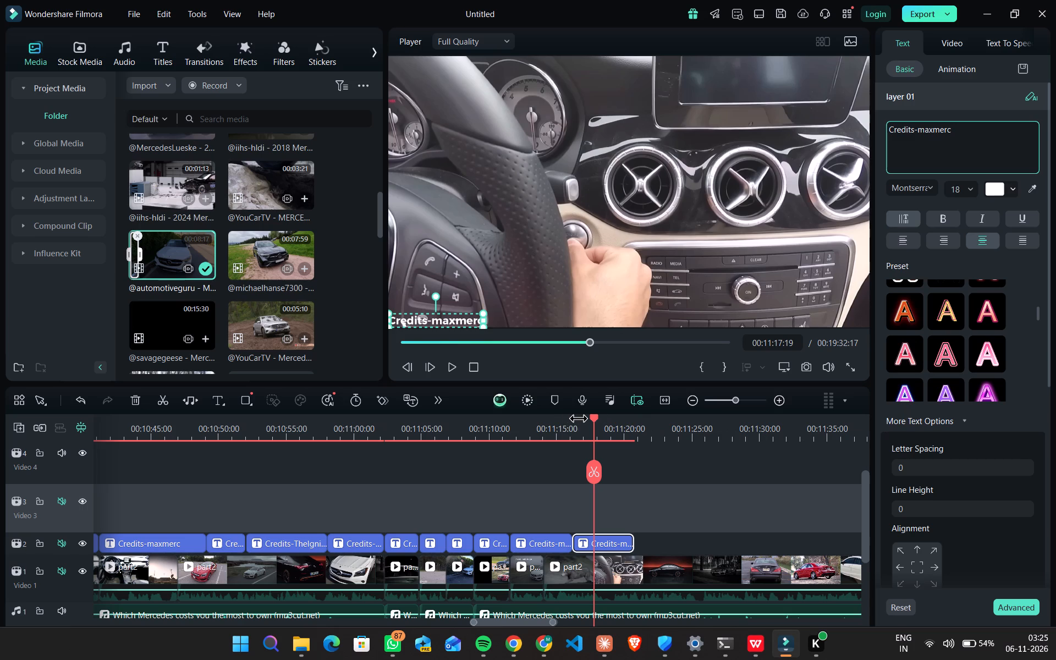
Trim the end of the dashboard shot's Credits-maxmerc title to about 00:11:19, where the steering wheel footage ends.
drag(592, 421, 570, 422)
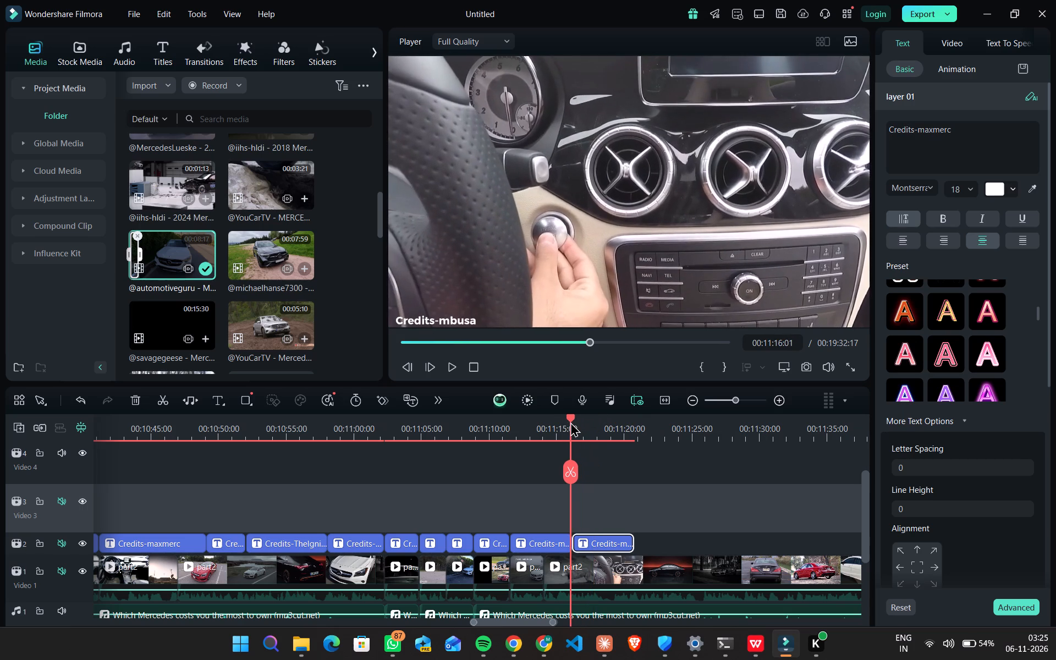
drag(570, 422, 594, 425)
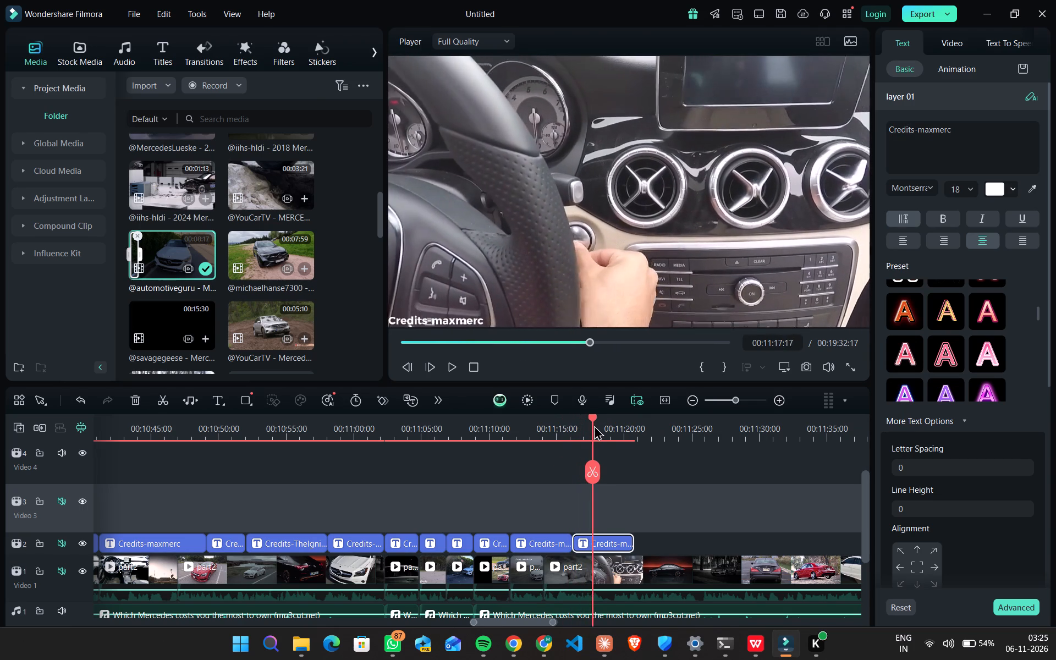
drag(594, 425, 615, 428)
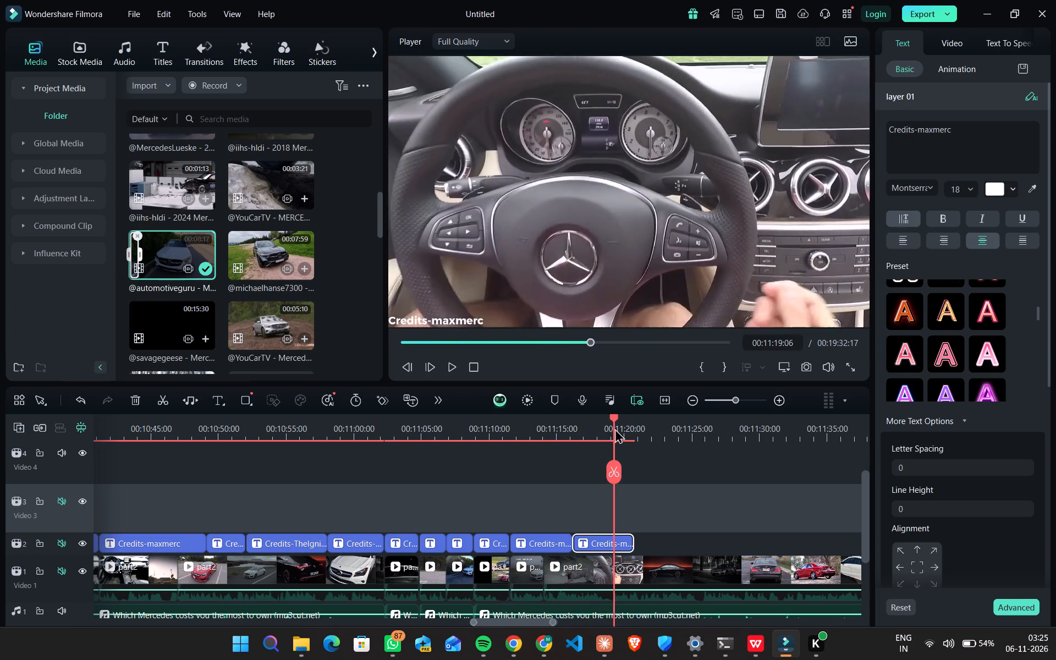
drag(615, 428, 617, 431)
drag(632, 541, 624, 543)
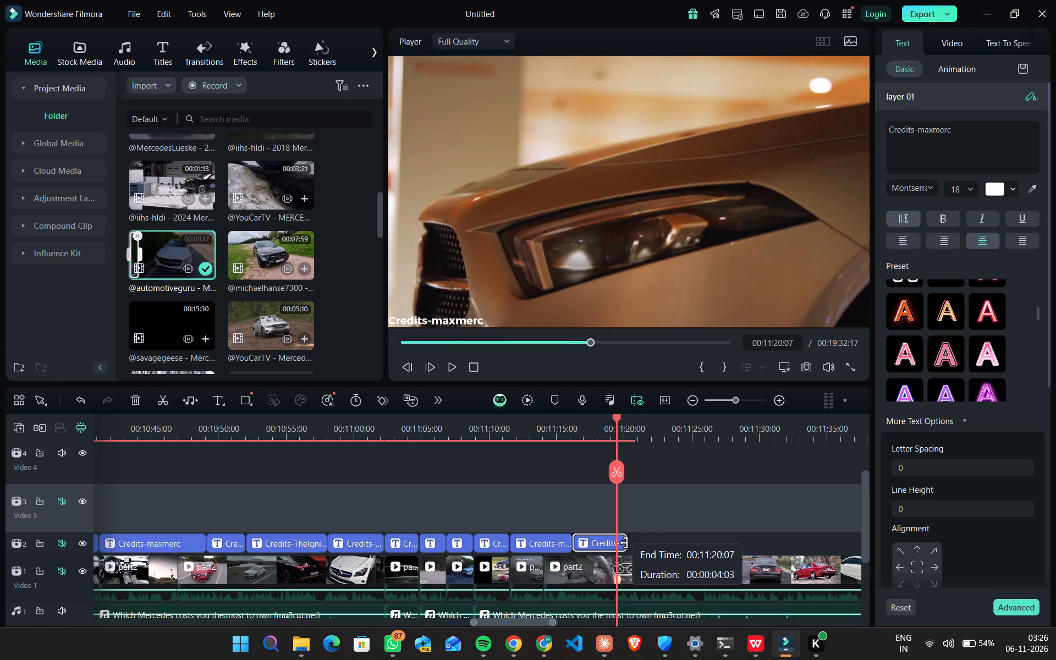
drag(624, 543, 618, 545)
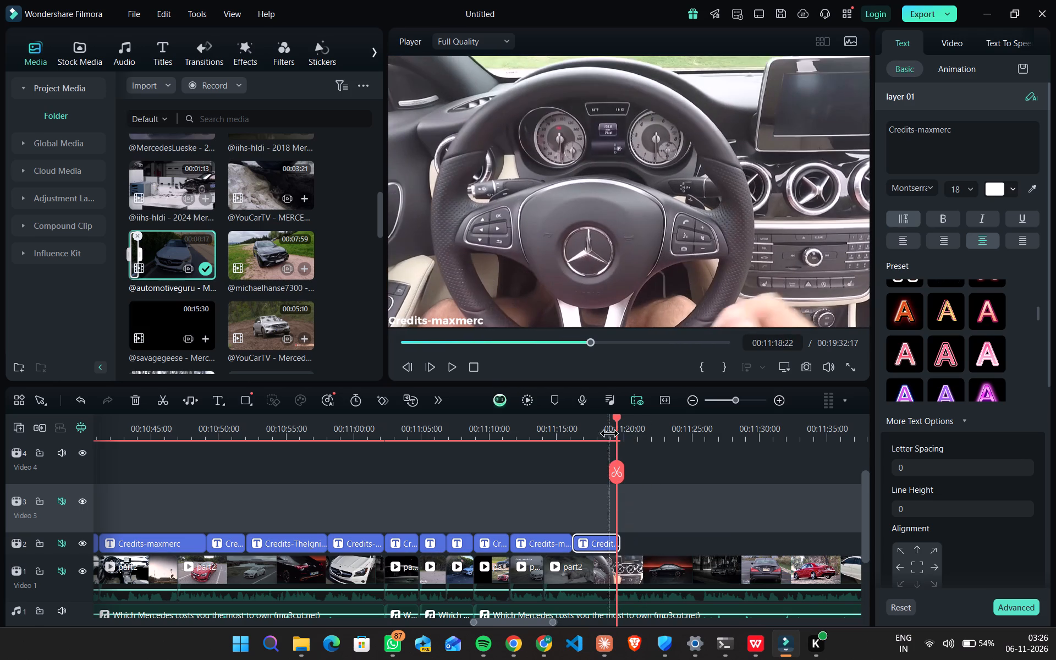
Paste another Credits title for the headlight close-up shot and place it on Video 2, directly after the trimmed Credits-maxmerc title.
drag(611, 424, 627, 427)
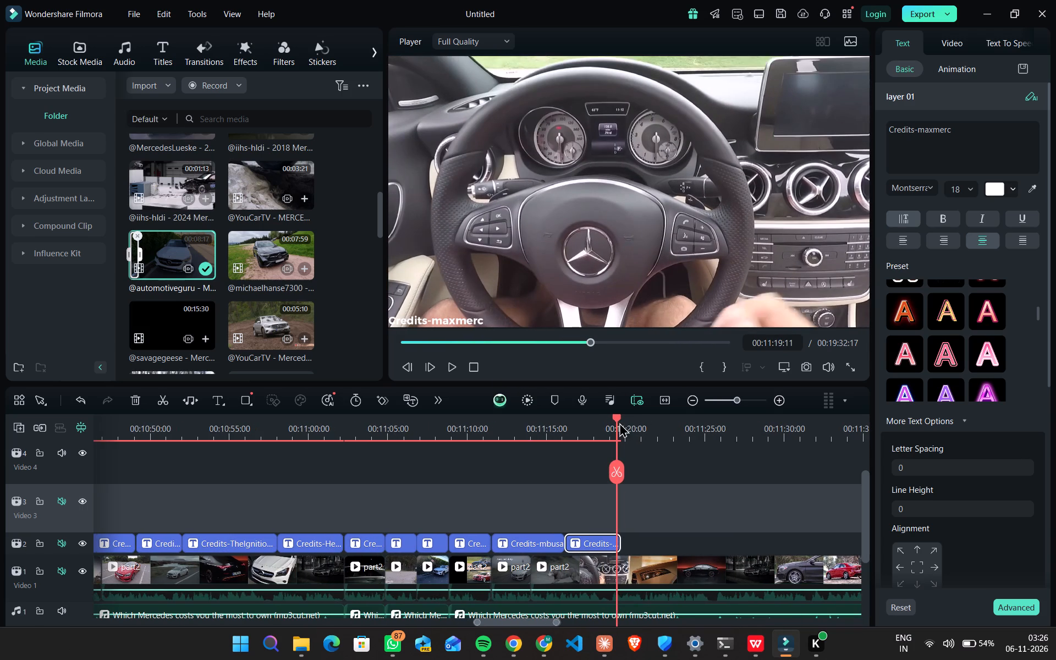
drag(619, 422, 635, 426)
key(ctrl+v)
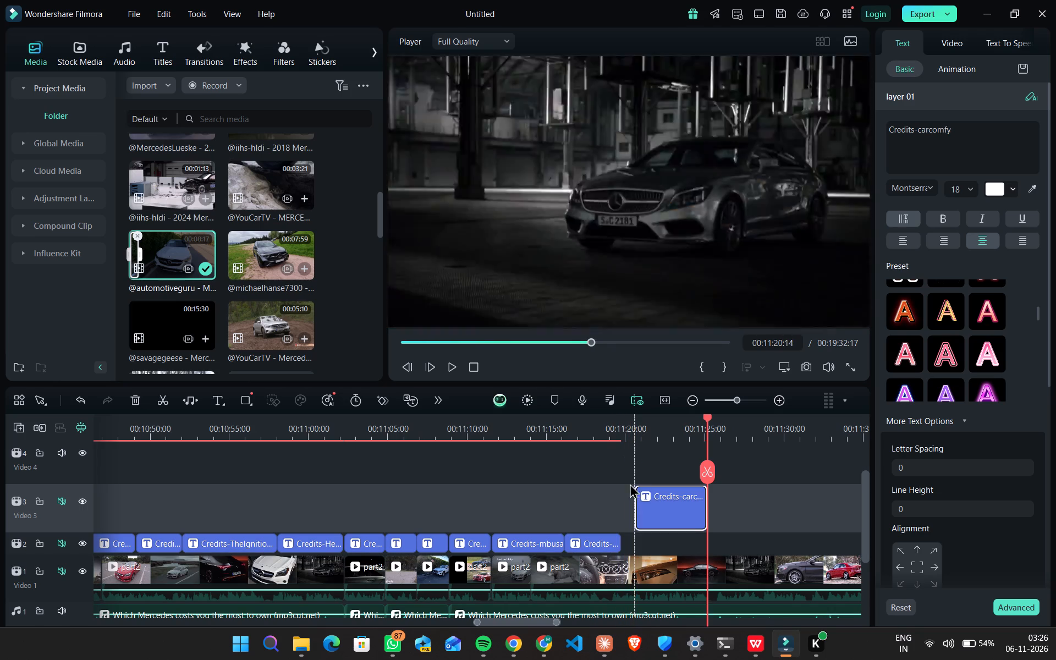
drag(652, 503, 639, 536)
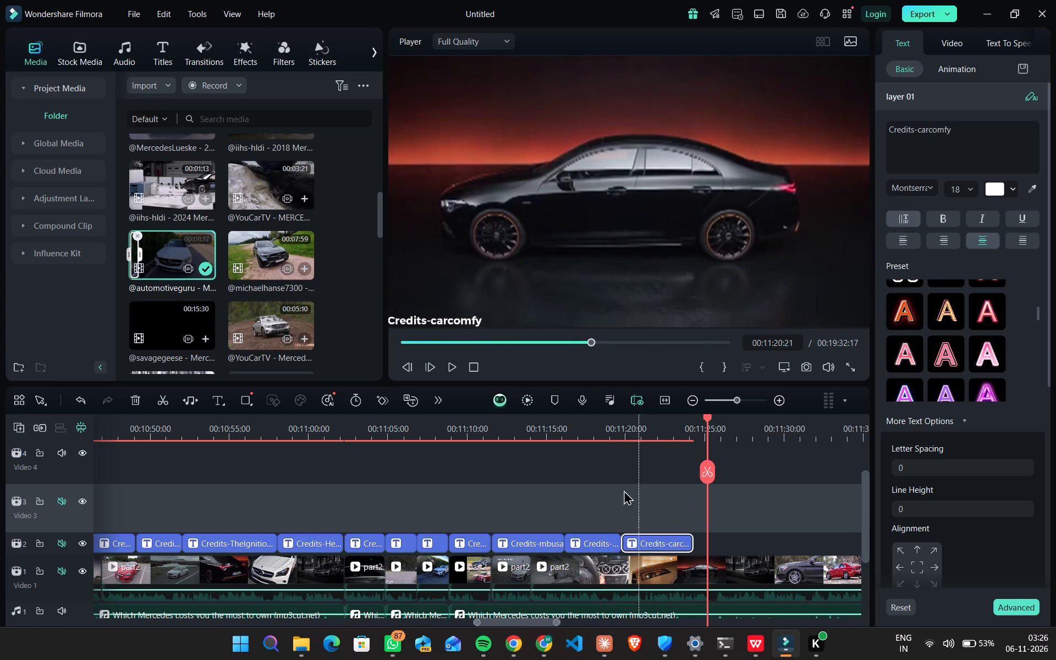
For the headlight close-up shot, copy the channel name TheIgnitionTVchannel from row 15's source_file cell in used_segments.csv and return to Filmora.
click(608, 432)
drag(608, 432, 625, 438)
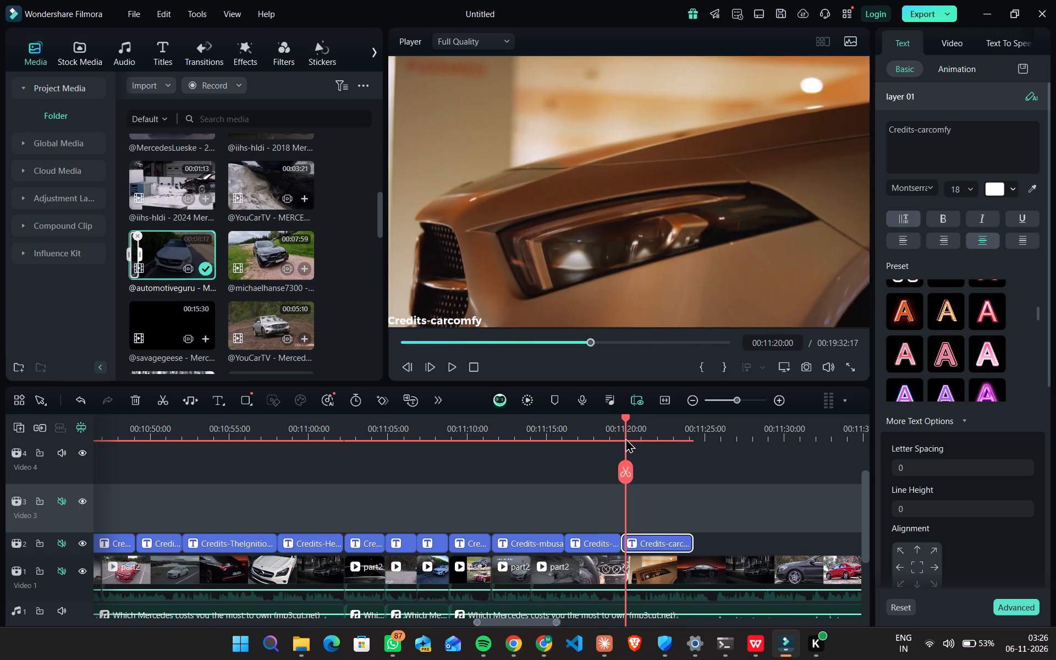
drag(625, 438, 628, 439)
click(754, 641)
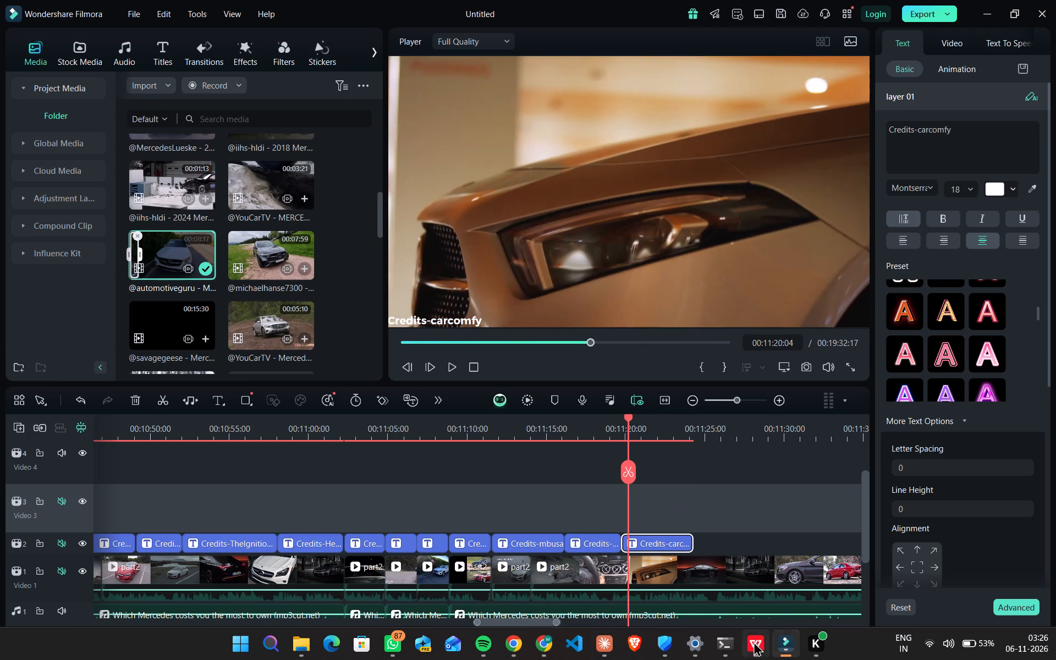
double_click(285, 414)
drag(349, 414, 264, 411)
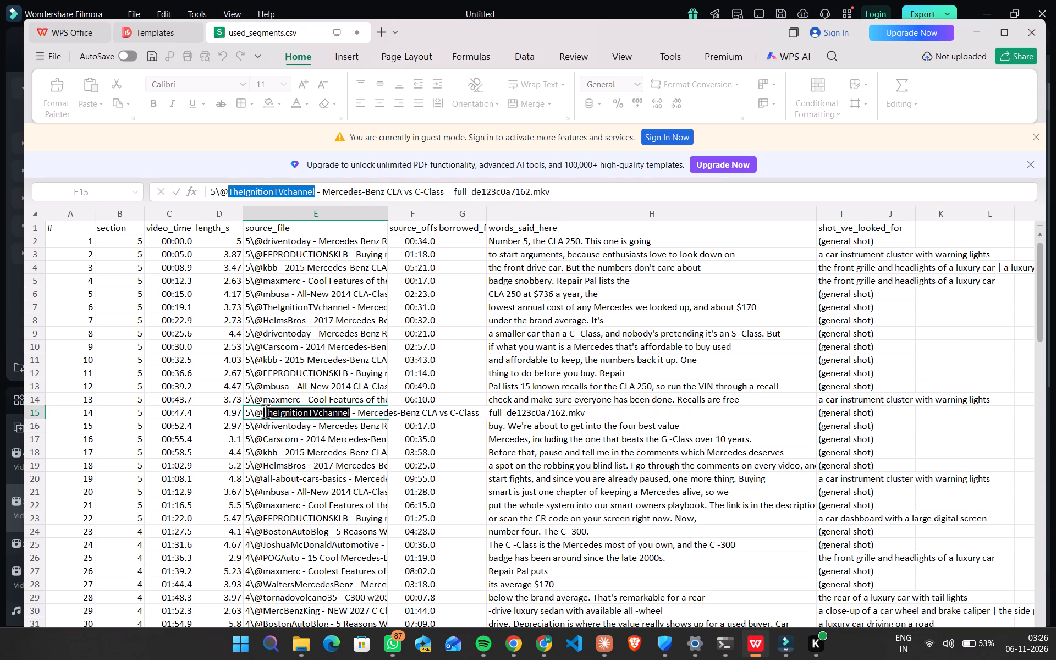
key(ctrl+c)
click(984, 34)
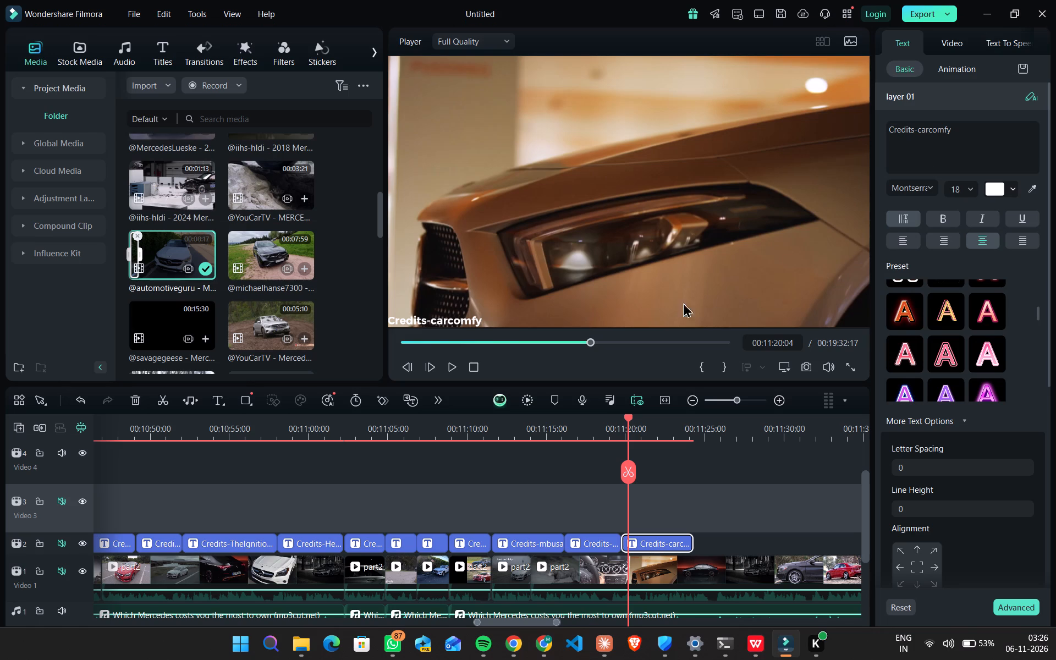
Replace carcomfy with TheIgnitionTVchannel in the headlight shot's Credits title and set its X position to -827.51 px so the full text fits.
drag(977, 139, 920, 129)
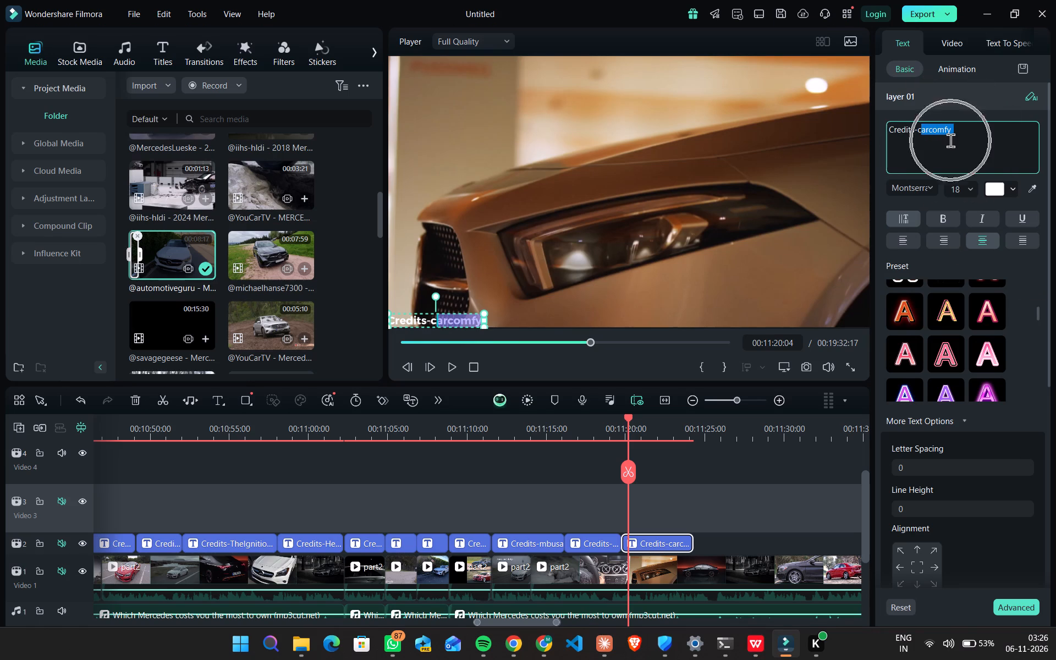
key(BackSpace)
key(BackSpace)
key(ctrl+v)
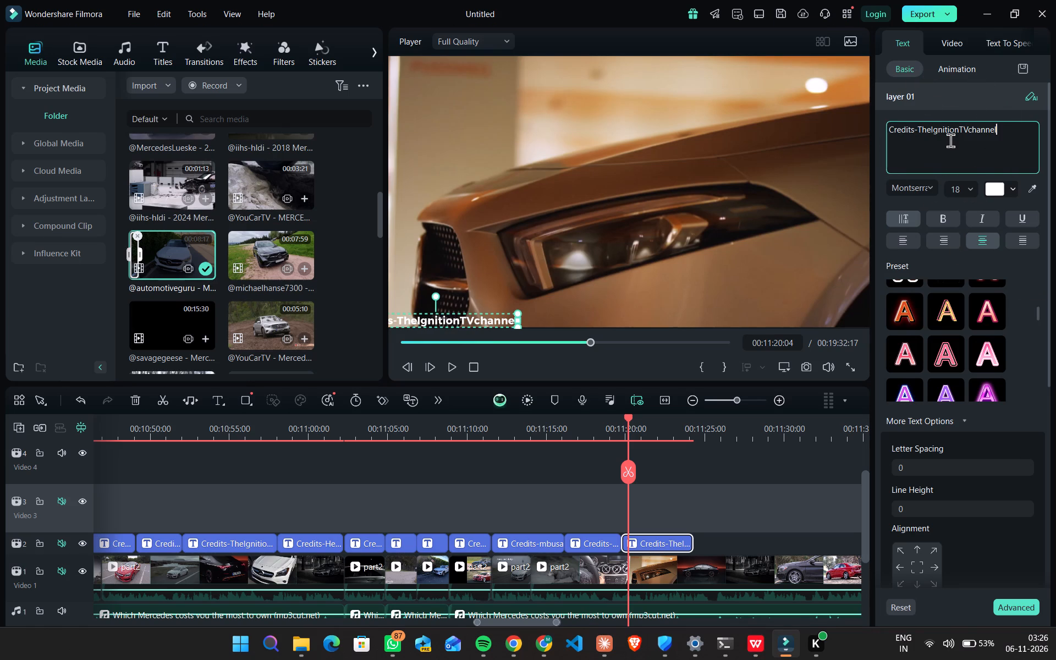
scroll(978, 531, down, 6)
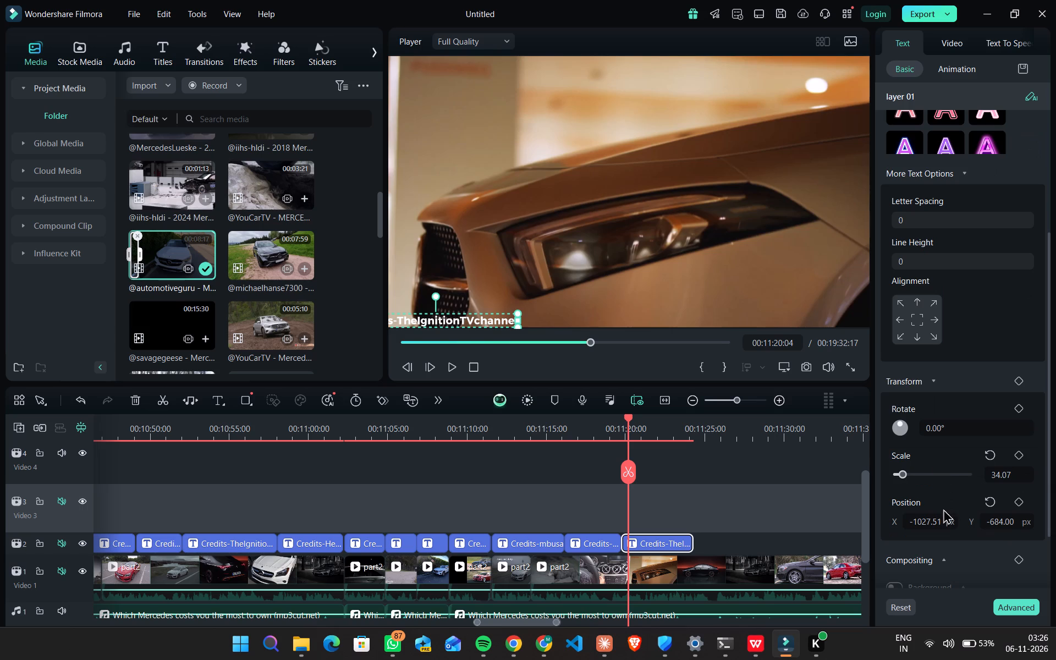
click(937, 527)
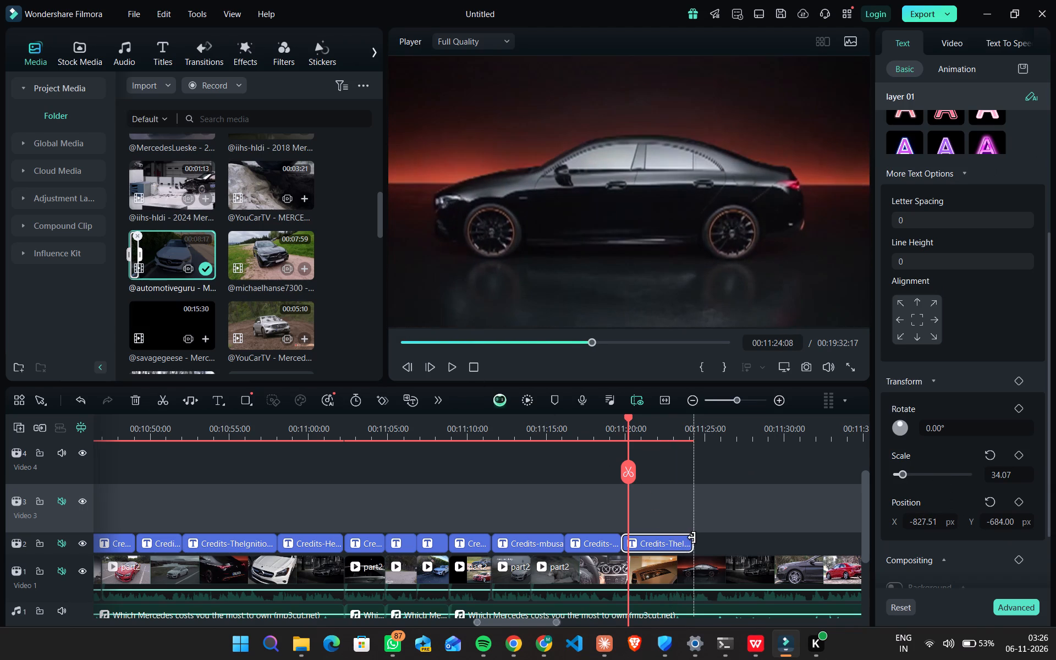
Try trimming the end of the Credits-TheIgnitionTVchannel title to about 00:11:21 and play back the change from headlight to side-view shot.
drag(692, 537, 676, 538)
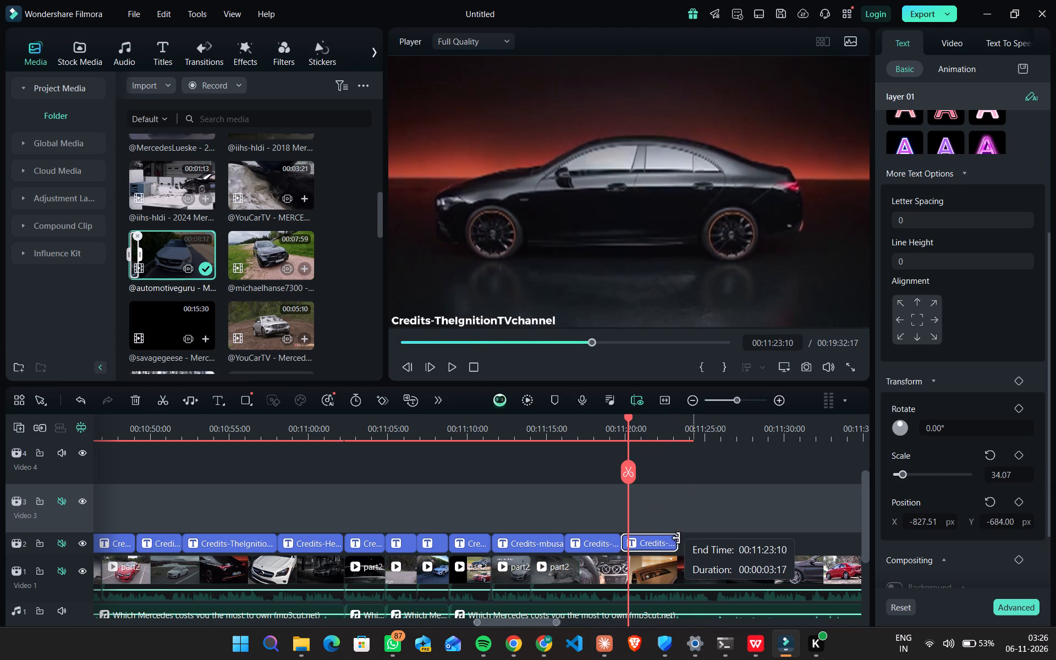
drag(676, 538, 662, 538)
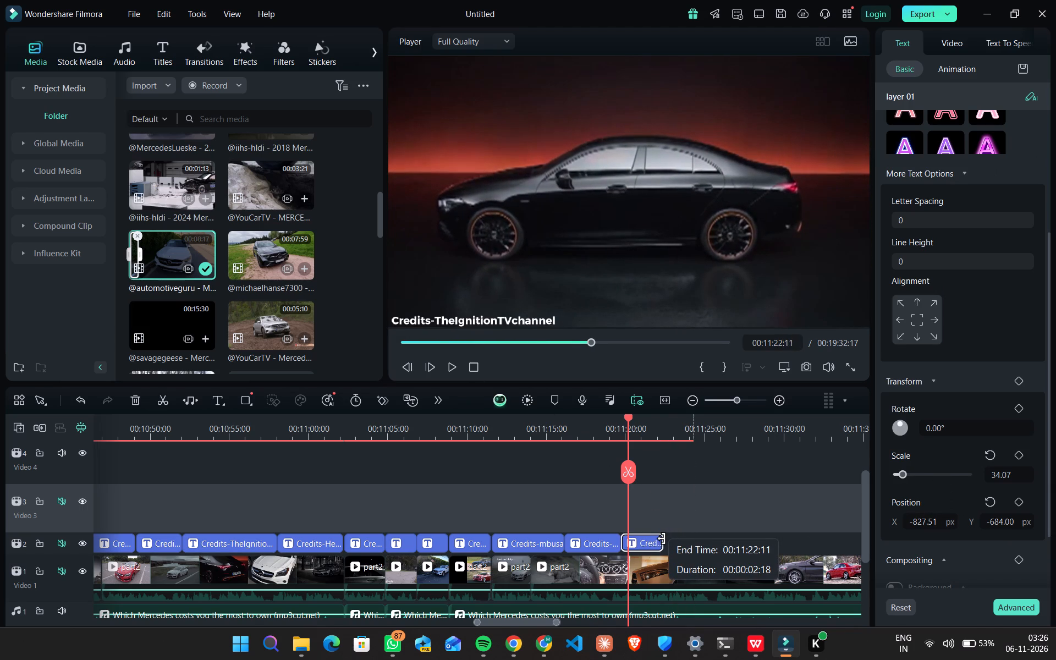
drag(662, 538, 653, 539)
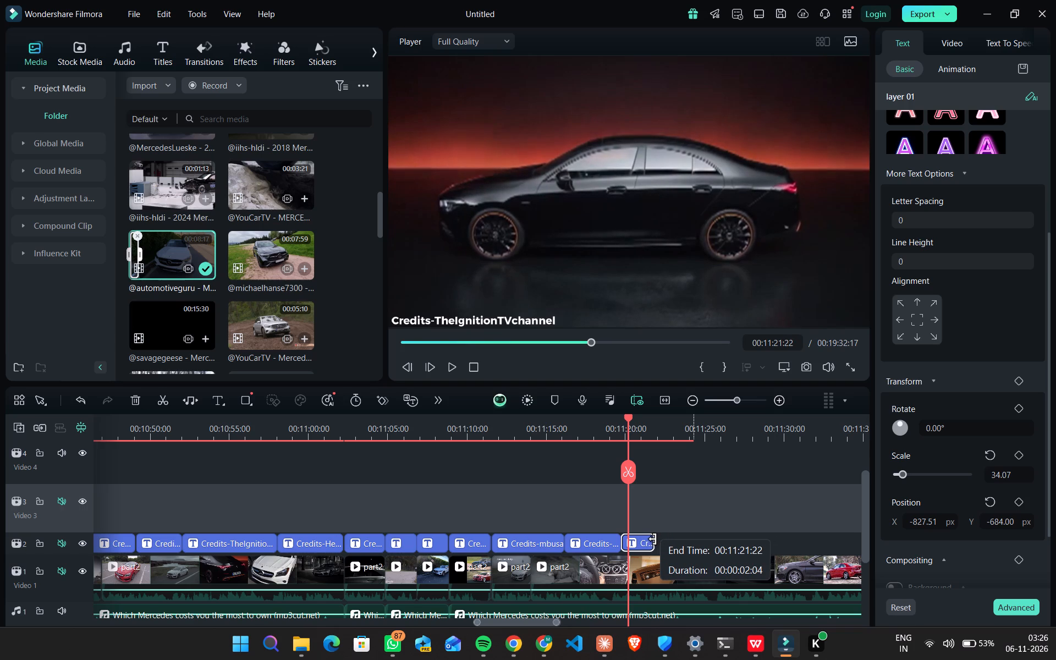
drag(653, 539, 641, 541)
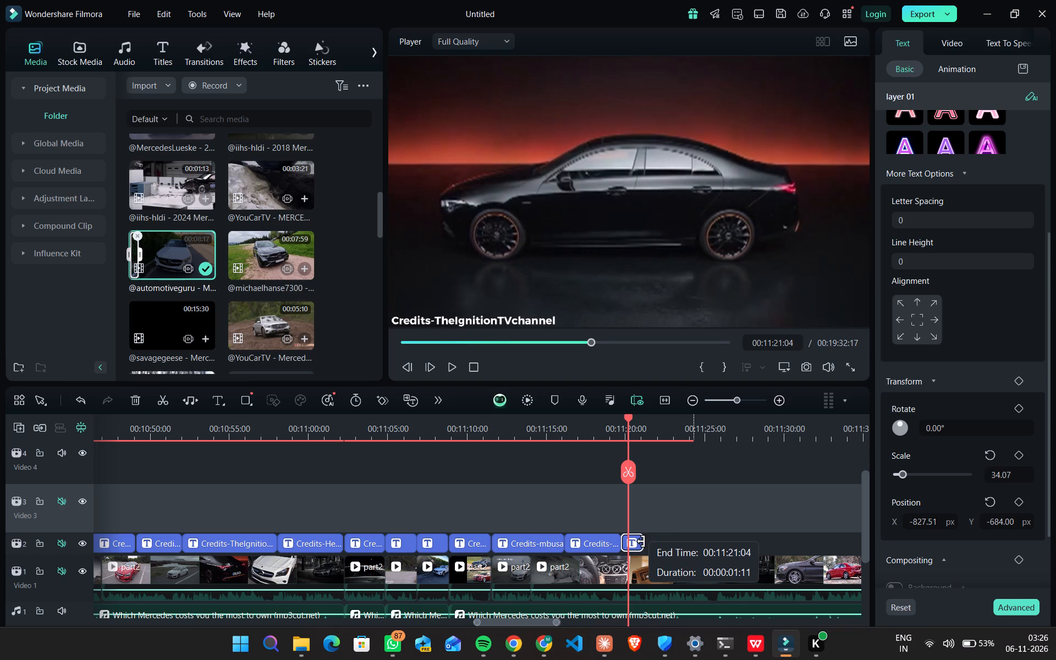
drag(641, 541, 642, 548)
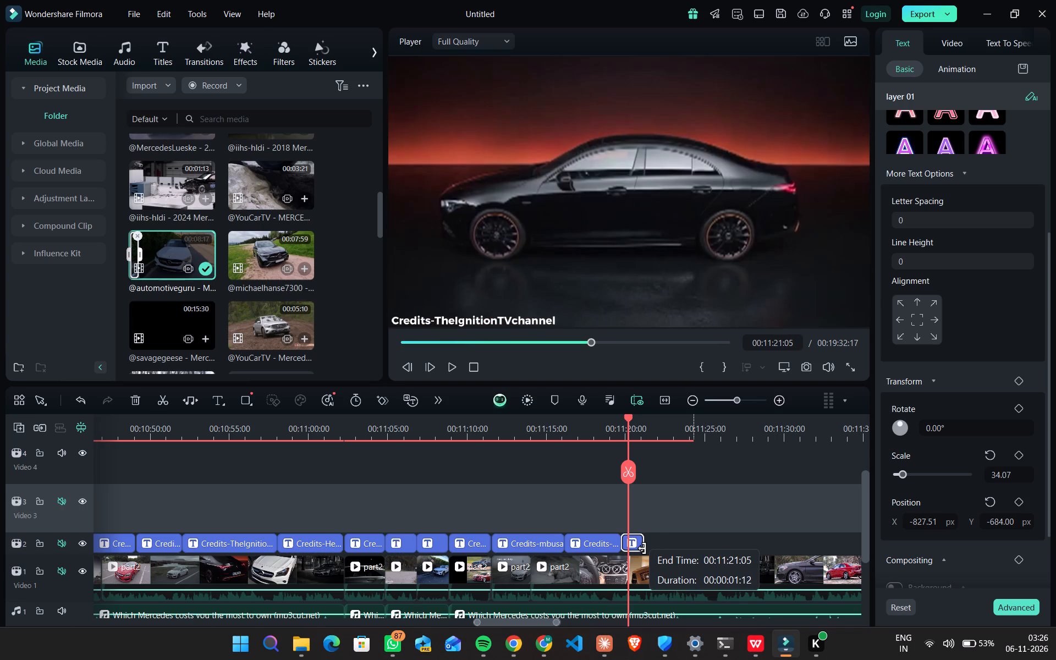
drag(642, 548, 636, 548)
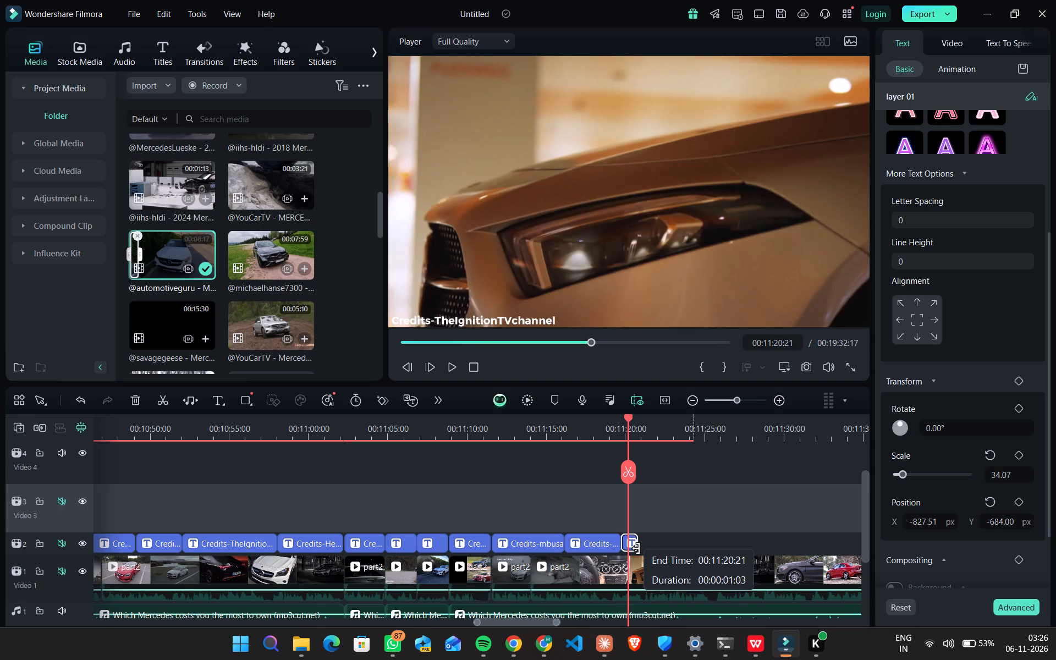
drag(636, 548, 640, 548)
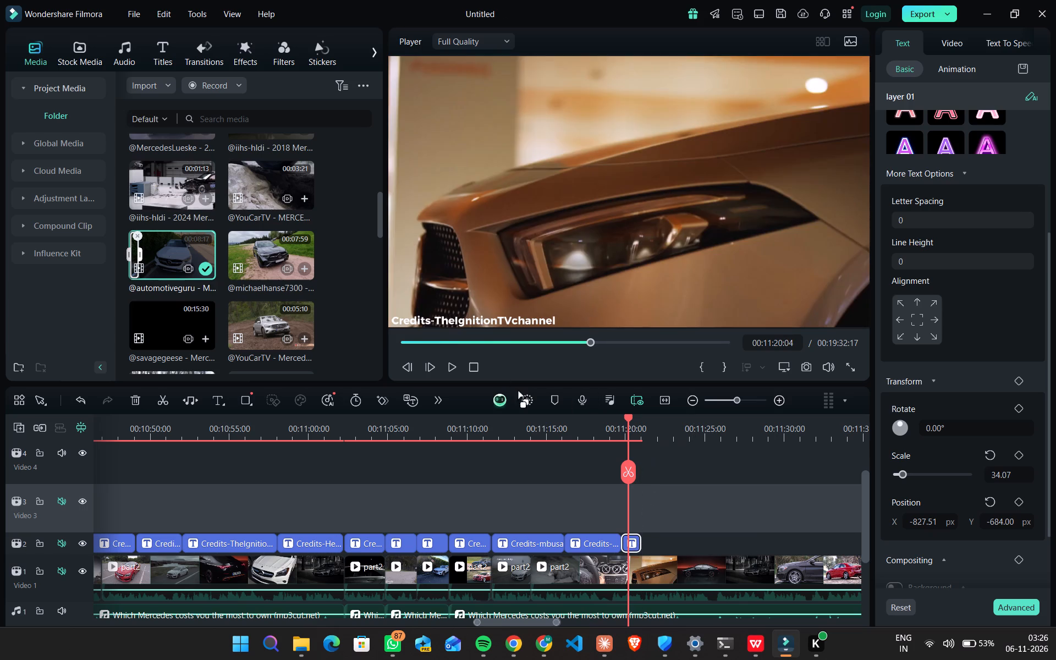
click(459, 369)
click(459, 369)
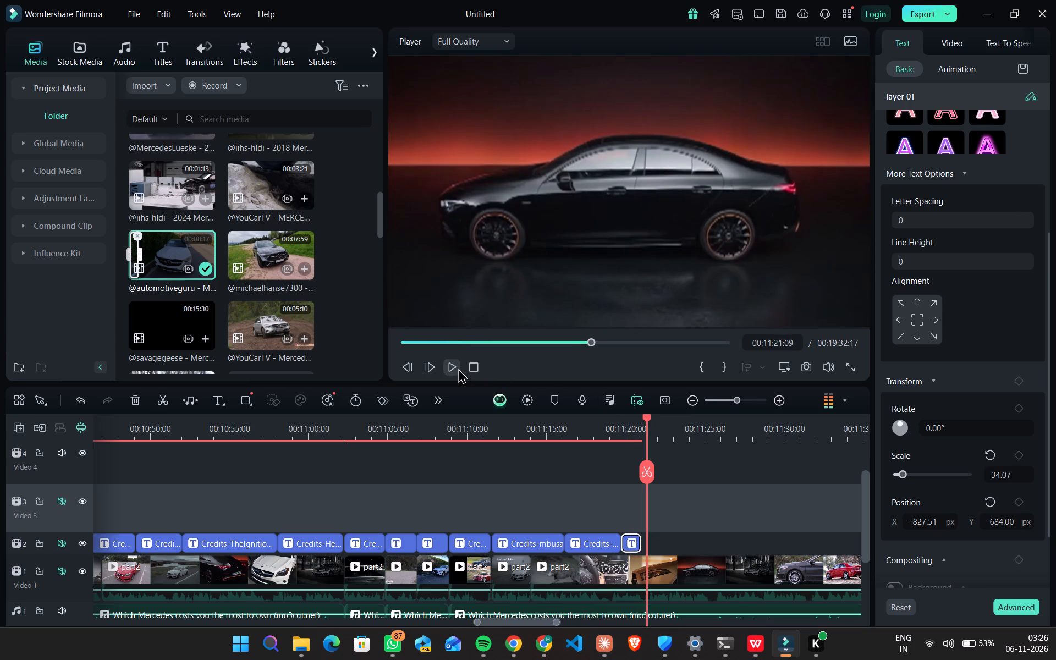
Check the segment rows in used_segments.csv, then extend the Credits-TheIgnitionTVchannel title in Filmora over the side-view shot to just before 00:11:25.
click(747, 641)
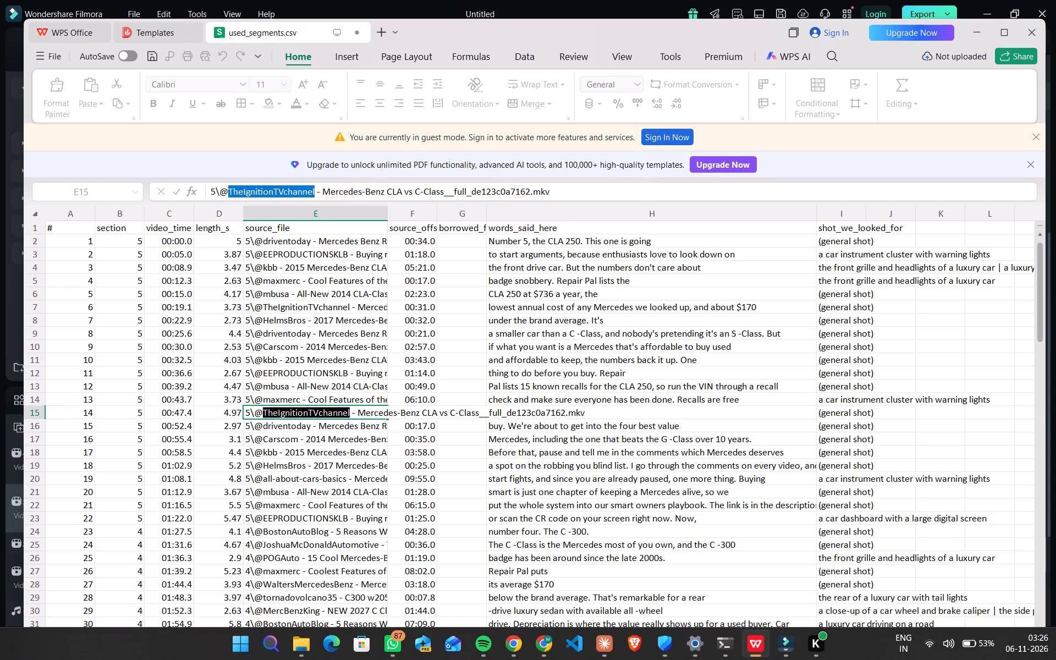
click(478, 483)
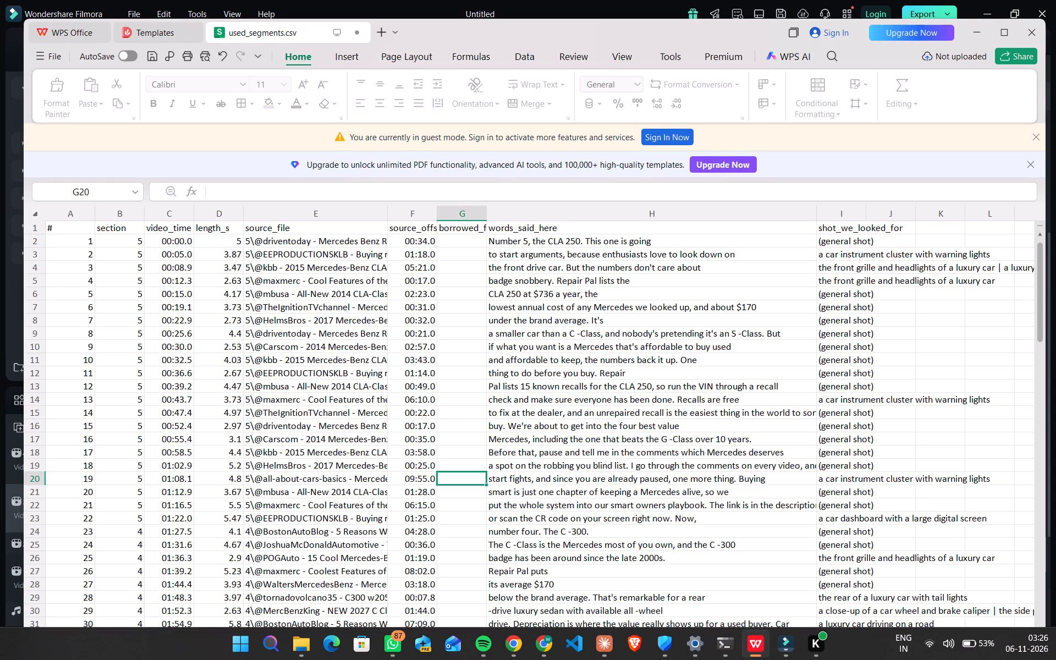
click(494, 431)
click(970, 36)
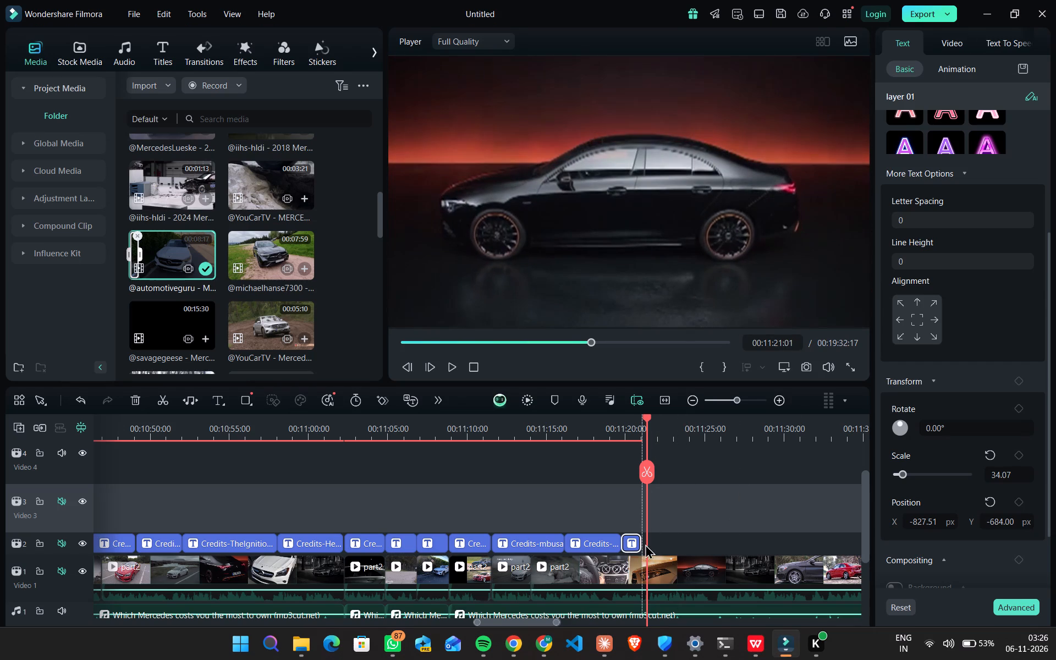
drag(641, 543, 652, 542)
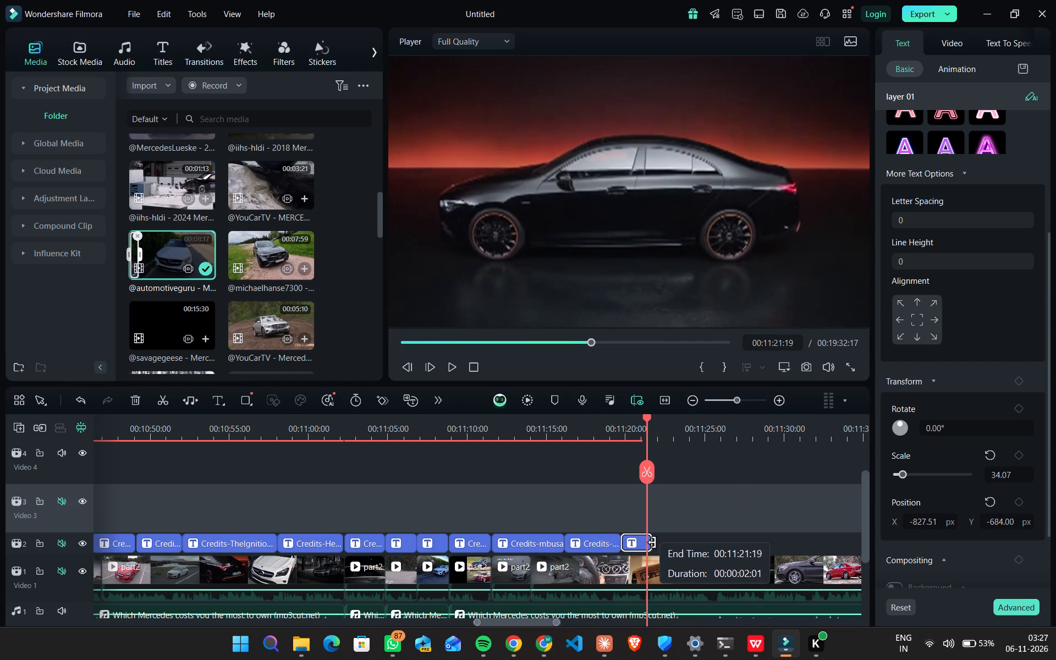
drag(652, 542, 672, 548)
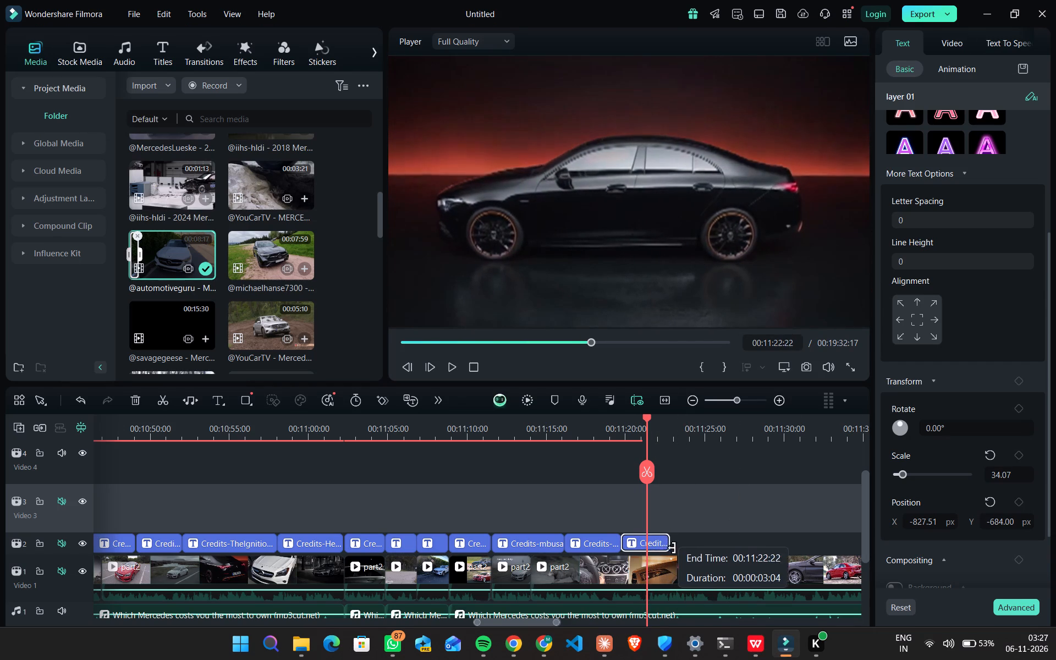
drag(672, 548, 691, 548)
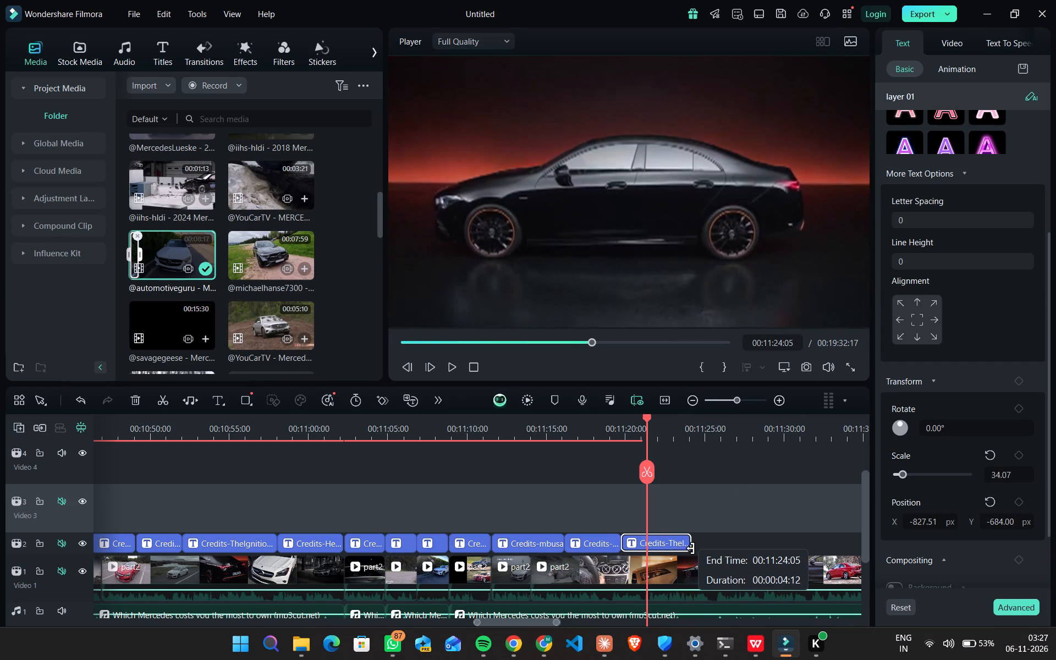
drag(691, 548, 700, 549)
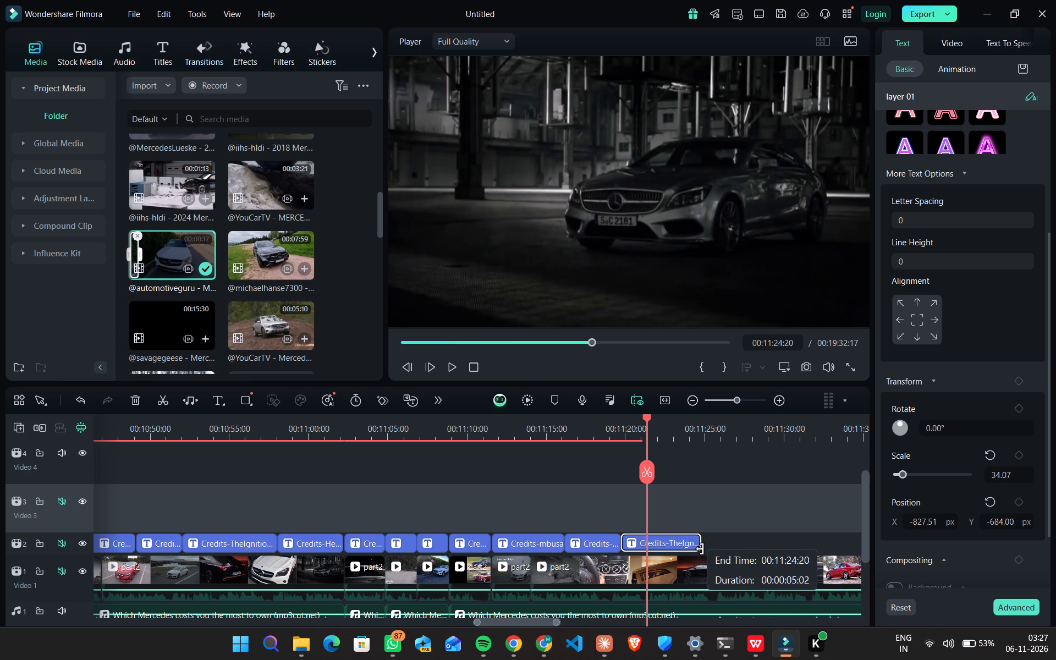
drag(700, 549, 698, 549)
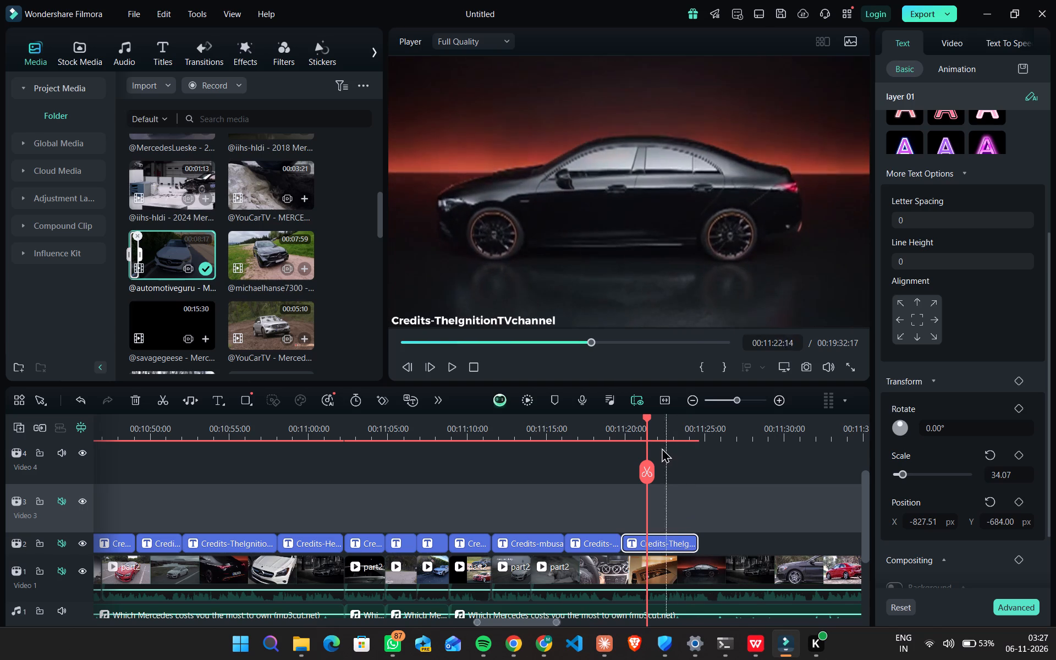
Paste another Credits title near 00:11:25 and place it on Video 2, directly after the extended Credits-TheIgnitionTVchannel title.
drag(647, 421, 683, 433)
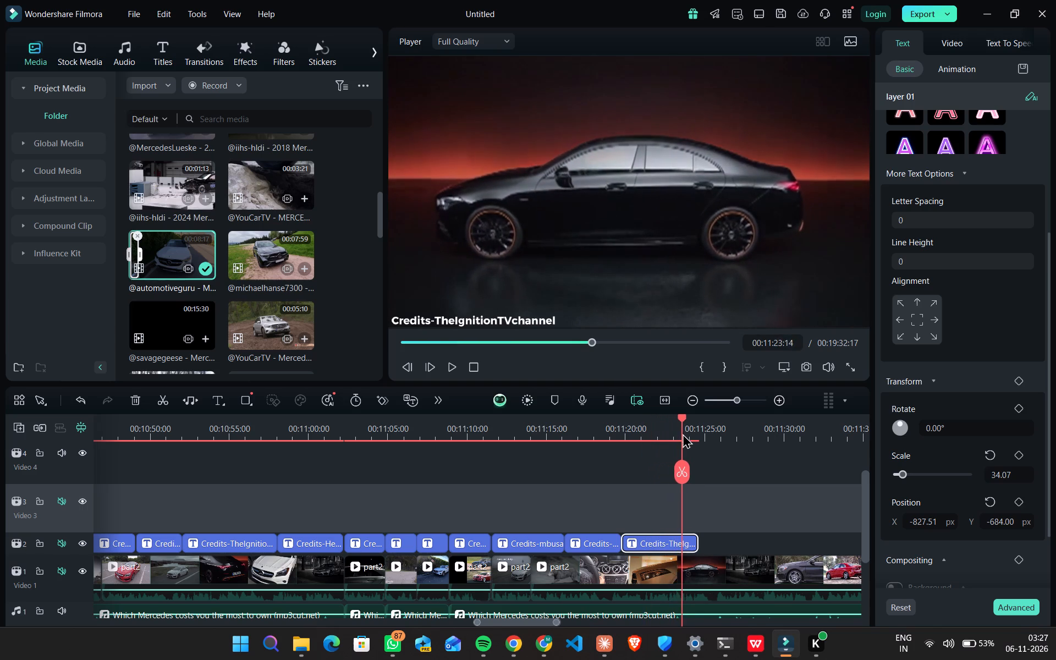
drag(683, 433, 705, 441)
key(ctrl+v)
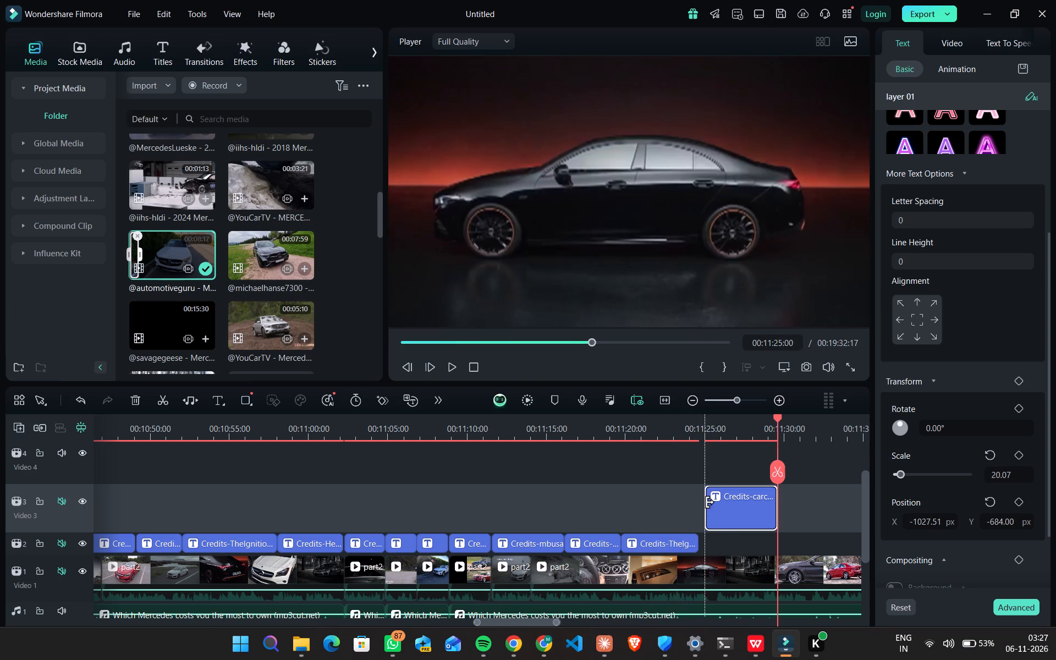
drag(724, 502, 712, 538)
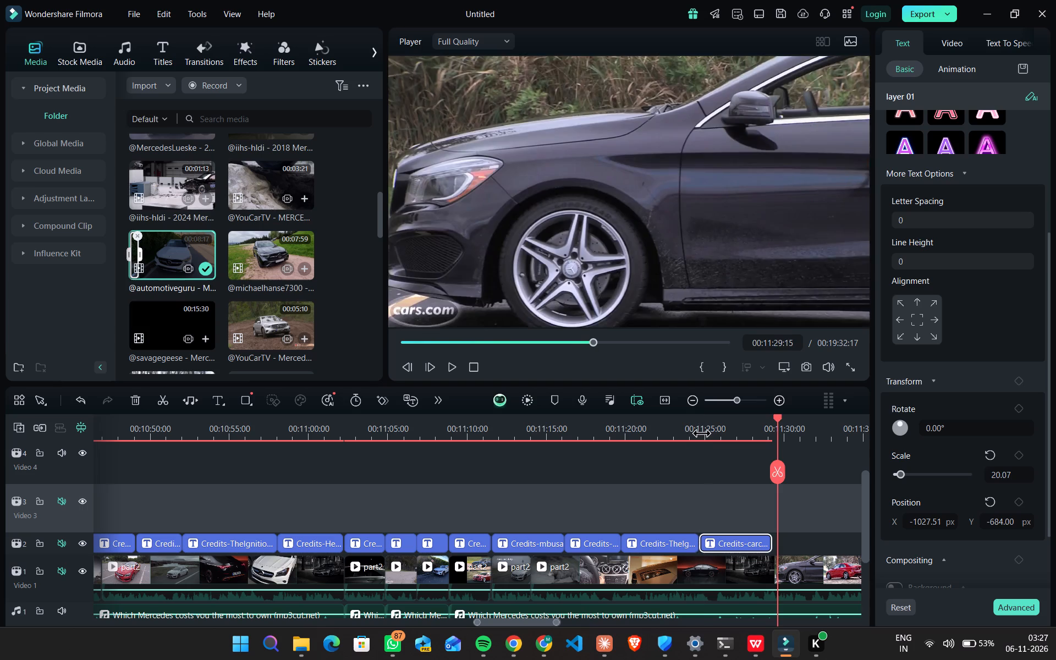
For the dark warehouse shot, copy the channel name Carscom from row 17's source_file cell in used_segments.csv and return to Filmora.
click(701, 433)
drag(702, 432, 722, 439)
click(751, 641)
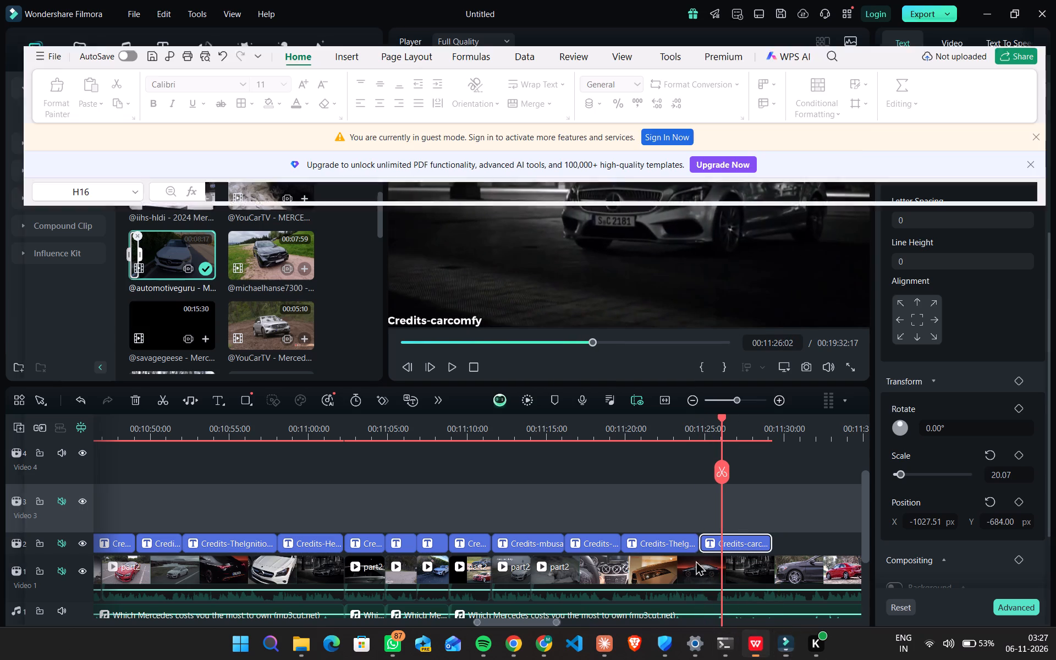
double_click(272, 440)
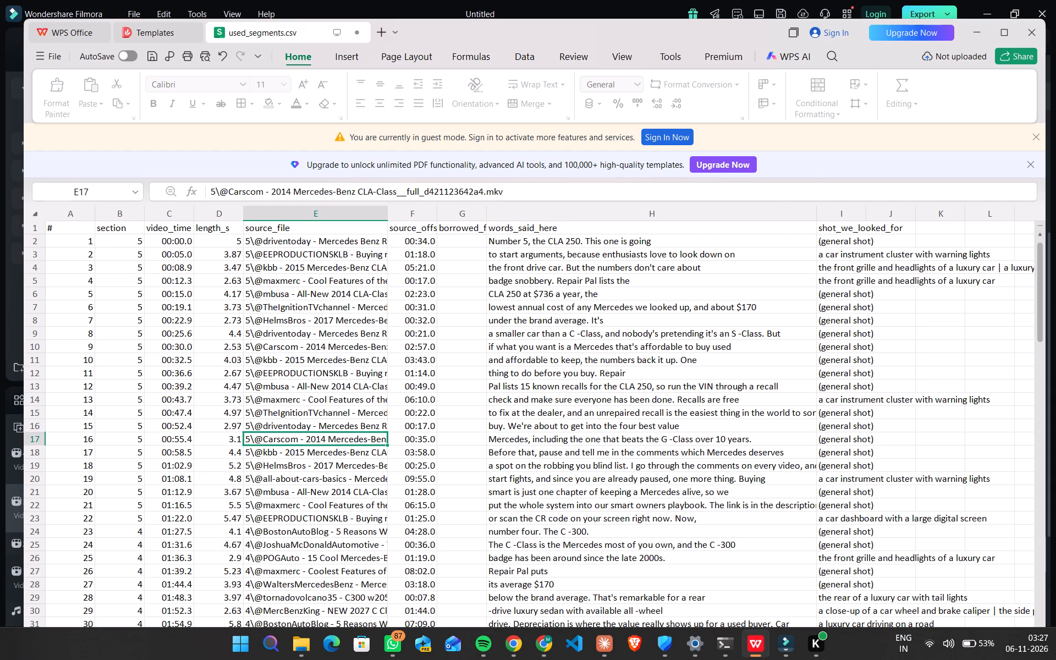
drag(297, 440, 262, 437)
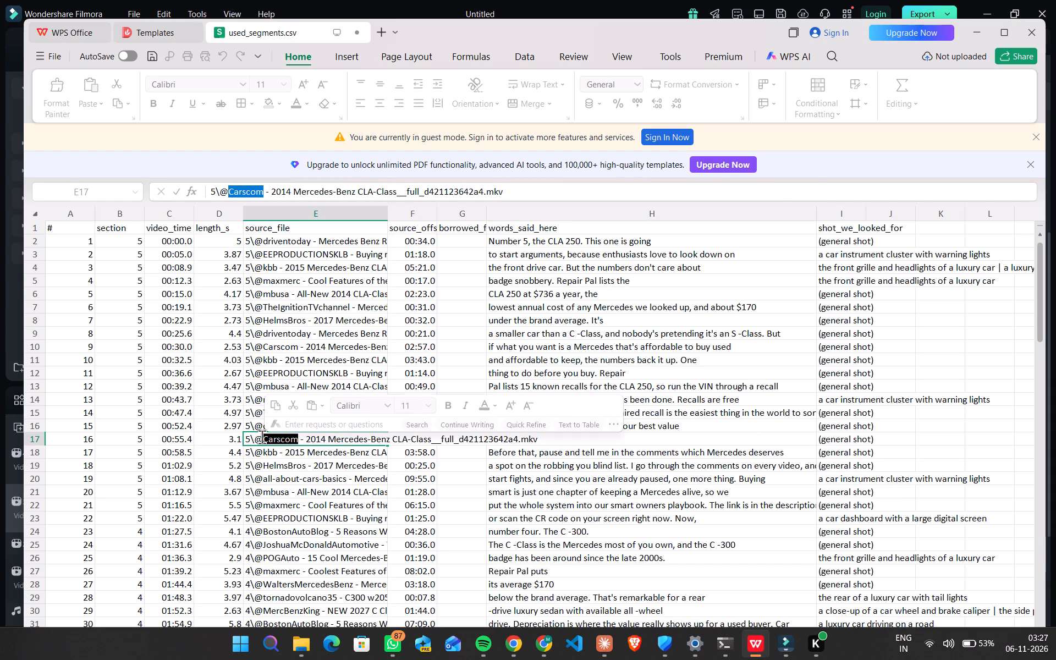
key(ctrl+c)
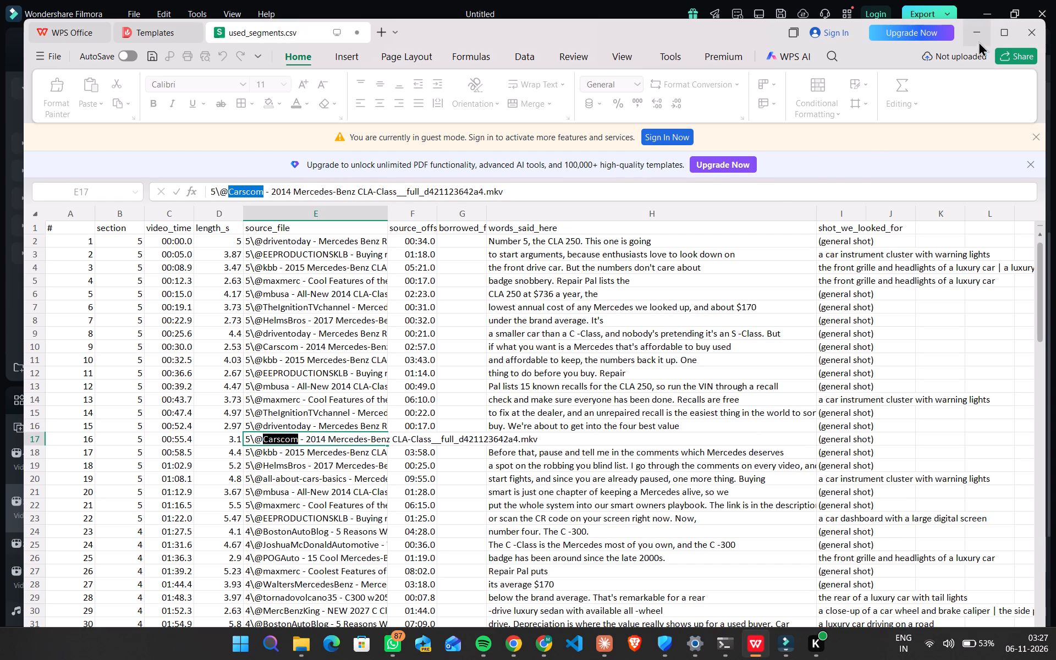
click(978, 41)
Replace carcomfy in the dark warehouse shot's title so it reads Credits-Carscom.
click(472, 315)
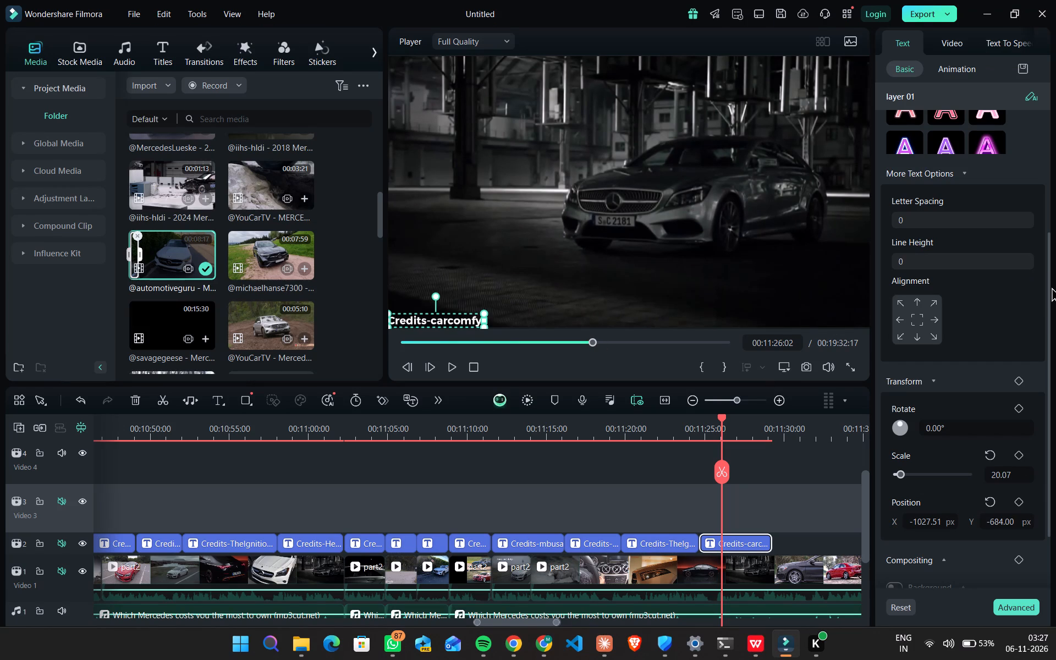
drag(1050, 286, 1050, 280)
drag(1049, 278, 1003, 91)
drag(964, 130, 950, 131)
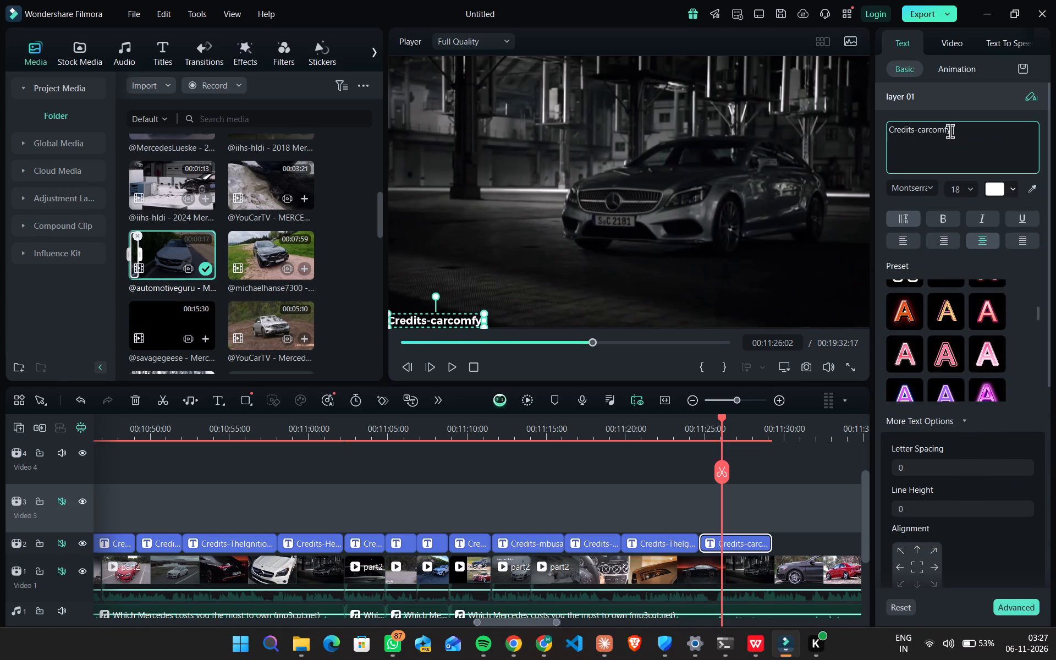
drag(950, 131, 918, 131)
key(ctrl+v)
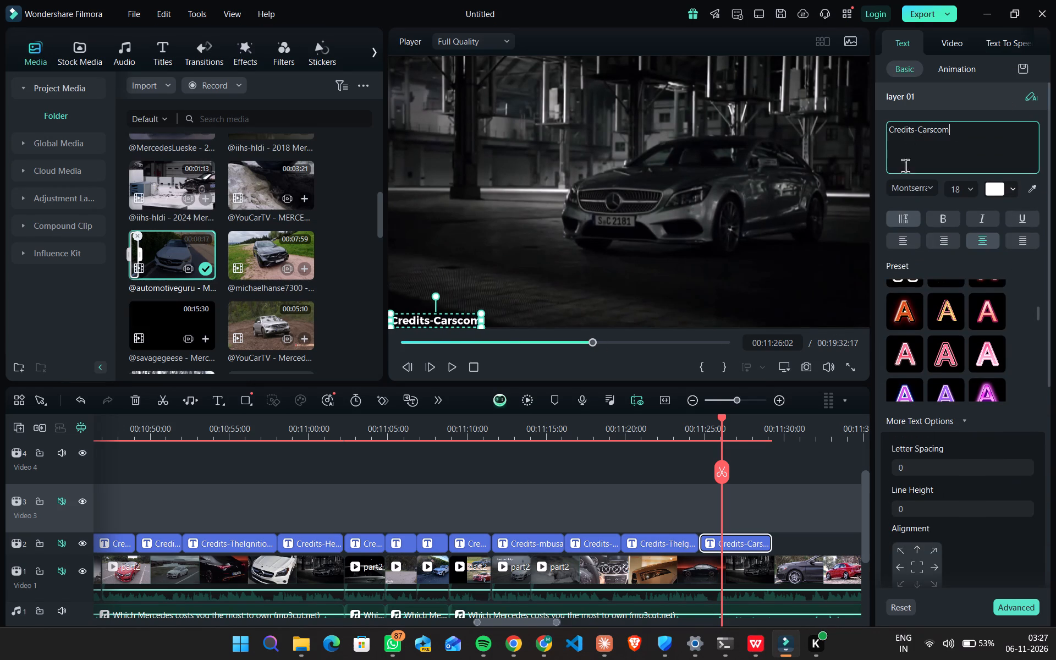
Trim the end of the Credits-Carscom title to about 00:11:27 and check the dark warehouse footage near that point.
drag(767, 541, 763, 541)
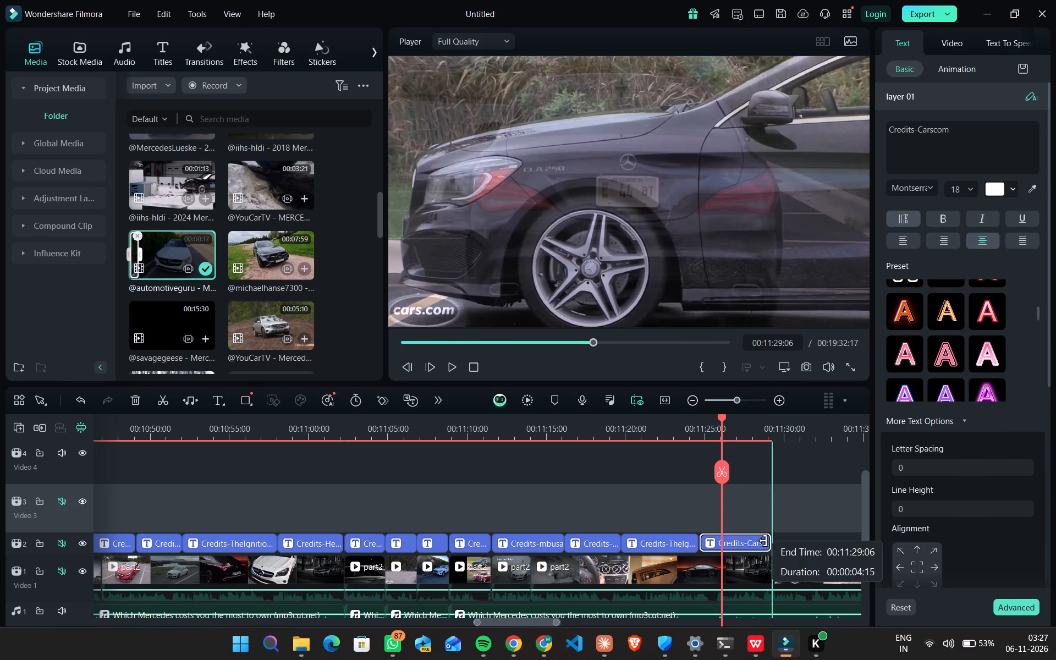
drag(763, 541, 739, 542)
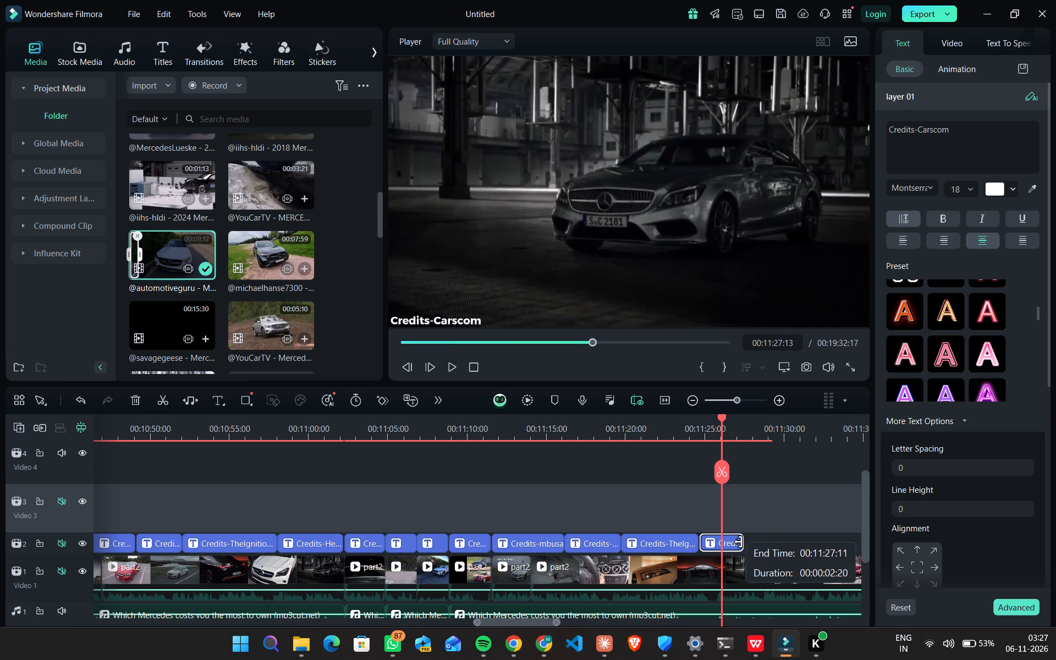
drag(739, 542, 742, 543)
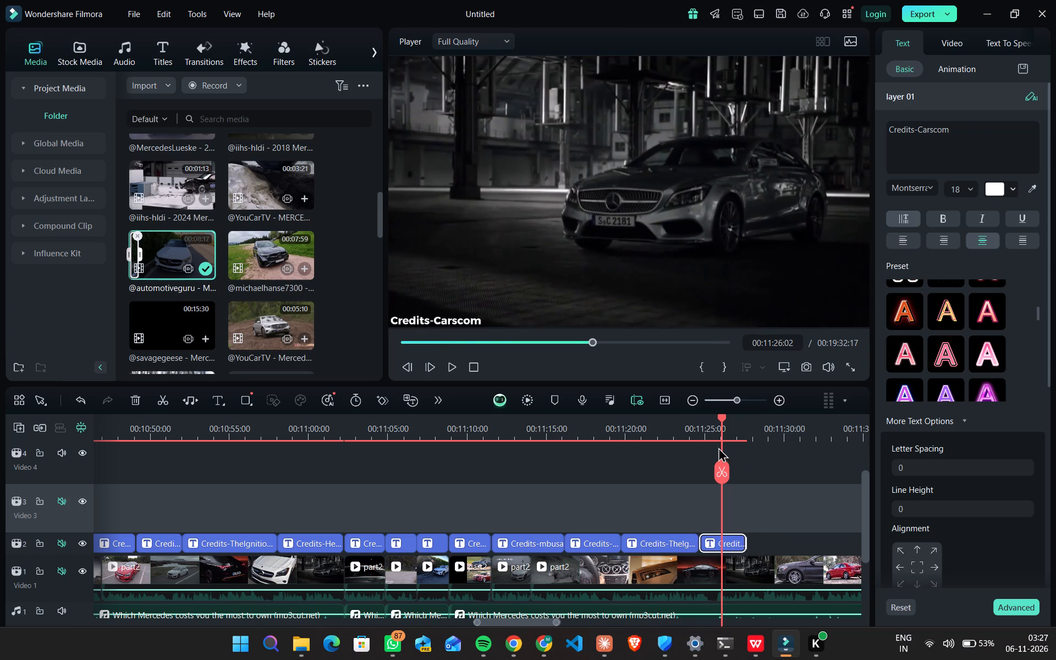
drag(718, 423, 743, 431)
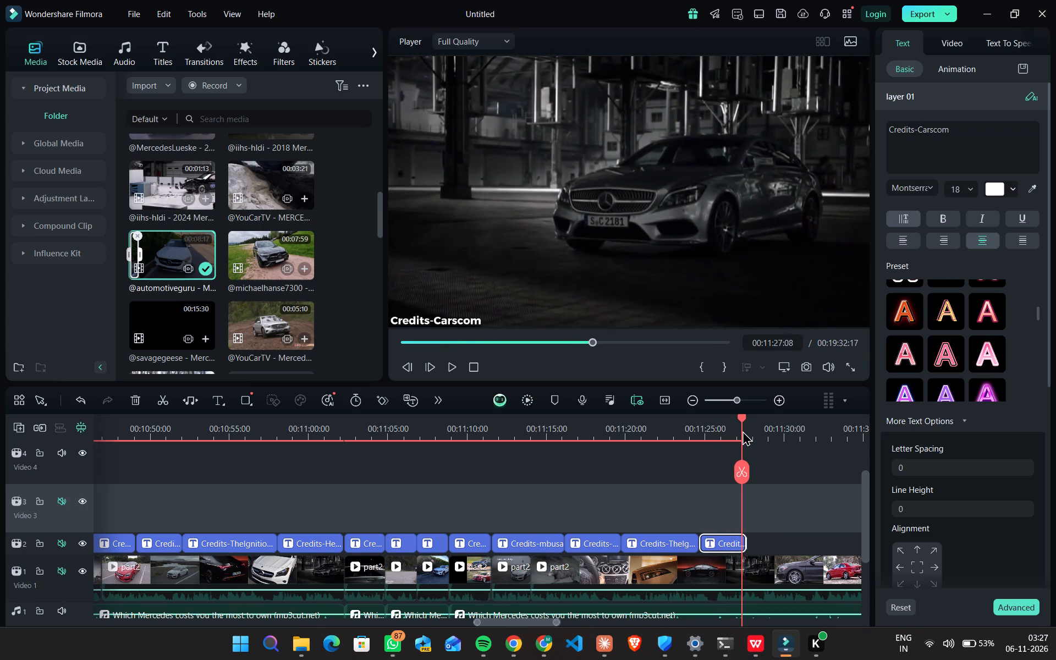
drag(743, 431, 744, 433)
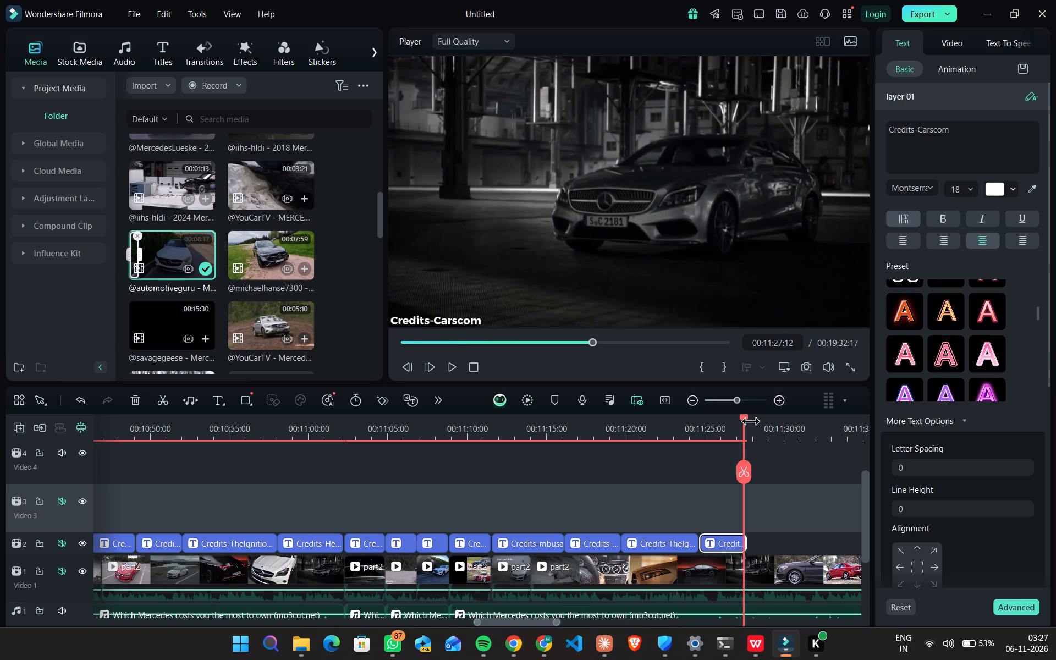
Split the part2 clip on Video 1 at 00:11:27:16, where the dark warehouse shot changes to the black CLA 250.
key(Right)
key(Right)
key(Right)
key(Right)
key(Right)
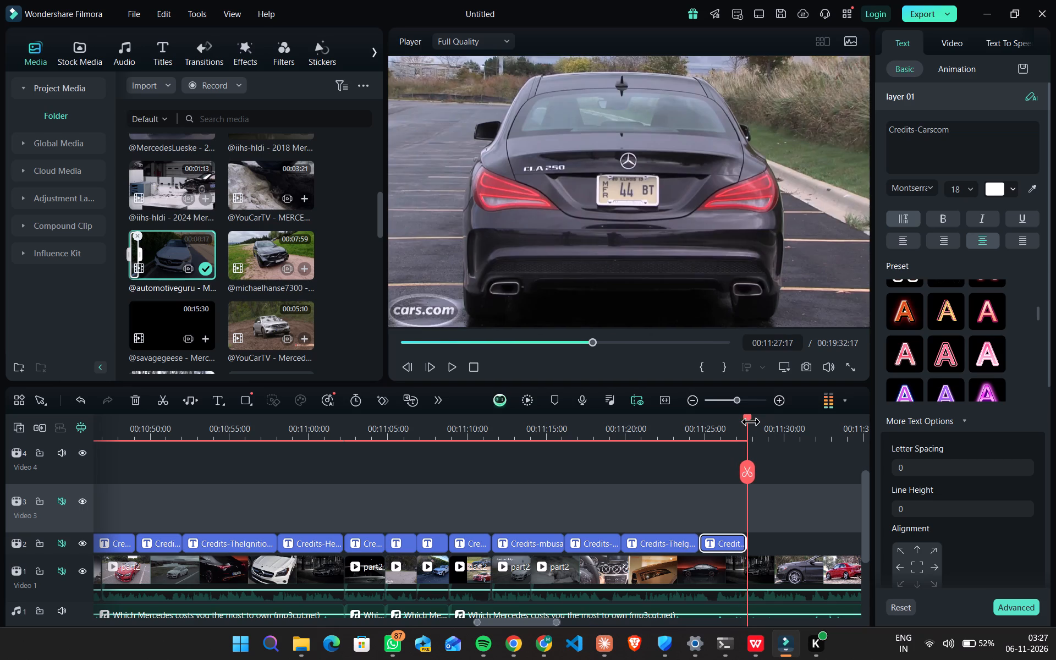
key(Left)
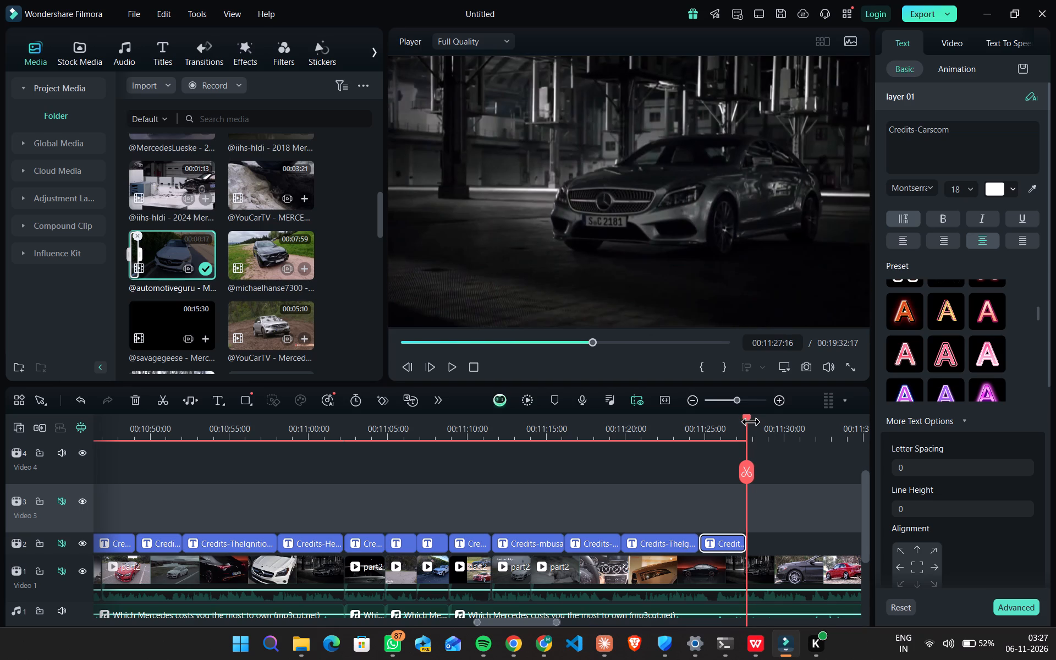
click(769, 575)
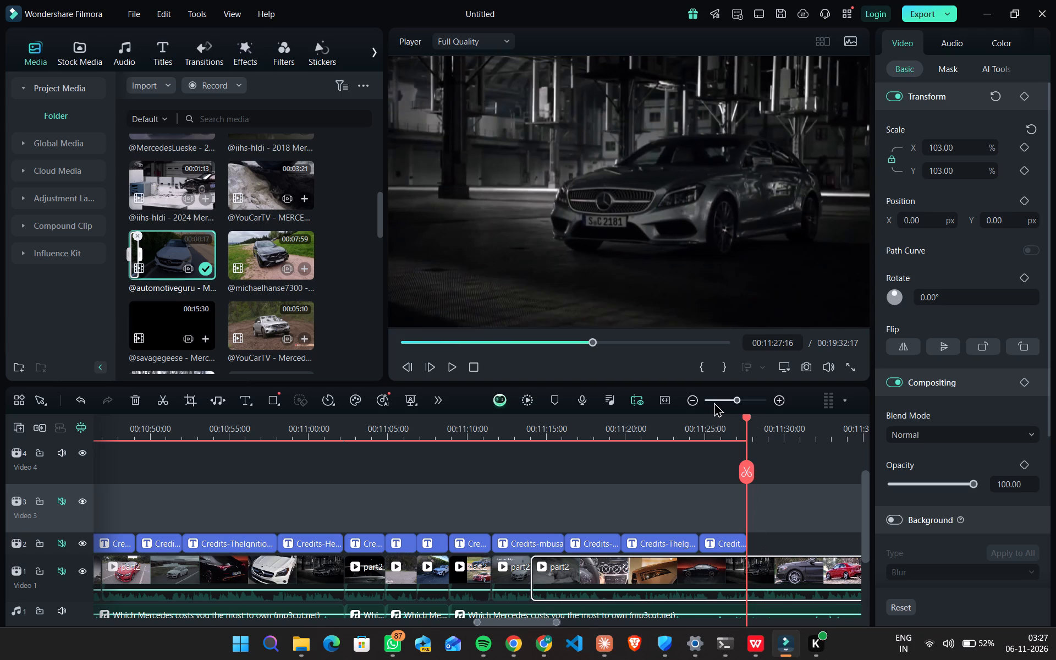
key(Left)
key(Left)
key(Right)
key(Right)
key(Right)
key(Left)
key(ctrl+b)
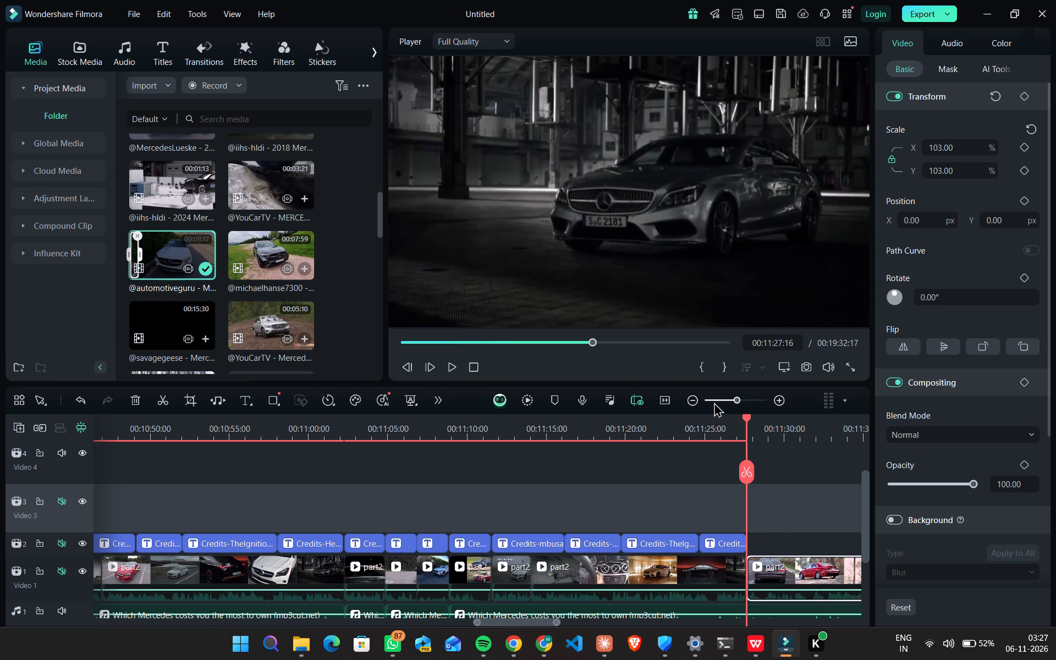
Split the part2 clip at 00:11:30:19, where the black CLA 250 footage with the cars.com watermark changes to the red car.
drag(745, 415, 748, 415)
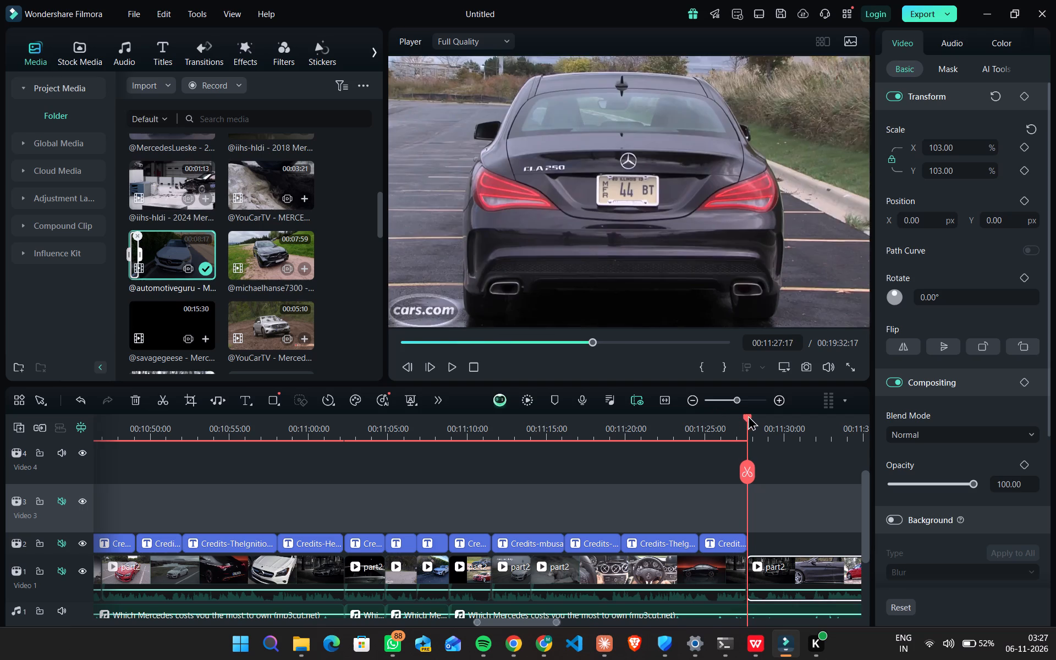
drag(748, 415, 780, 427)
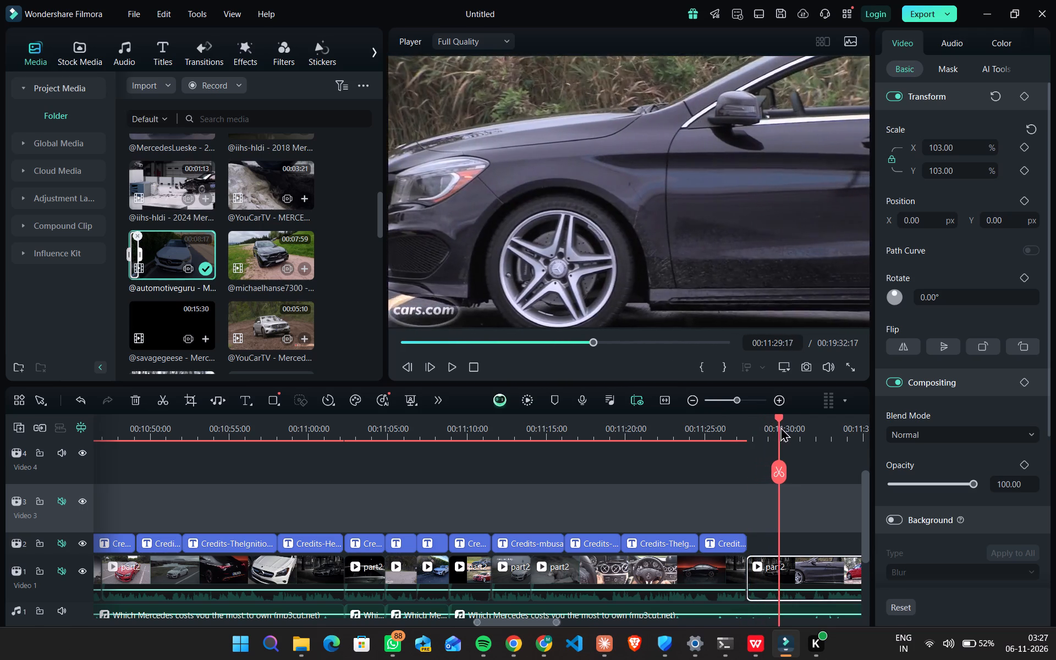
drag(780, 427, 795, 431)
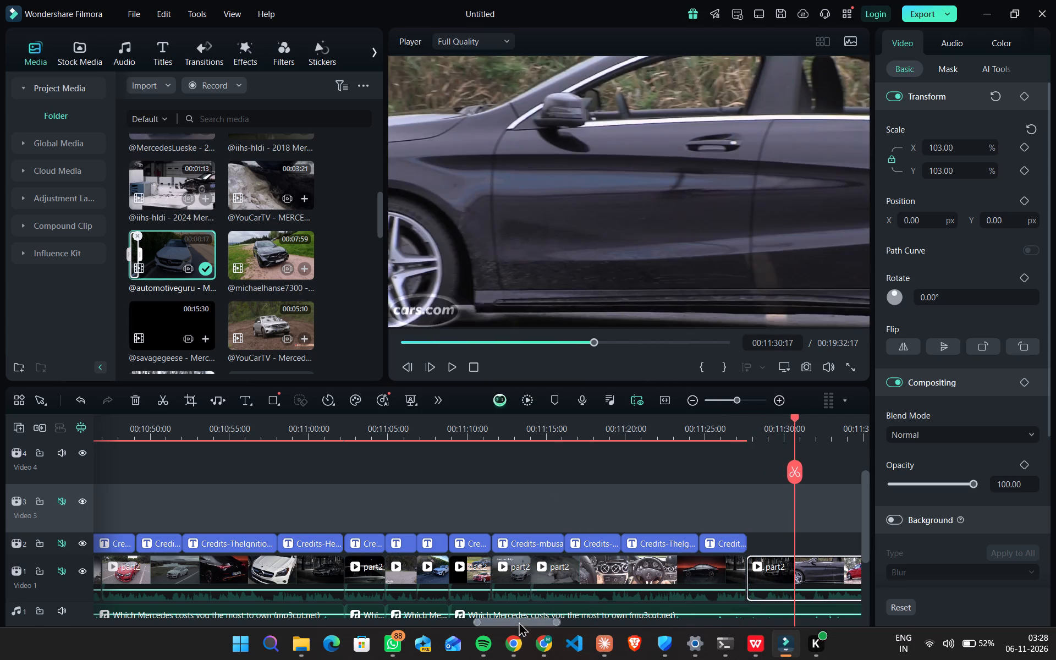
drag(520, 621, 537, 626)
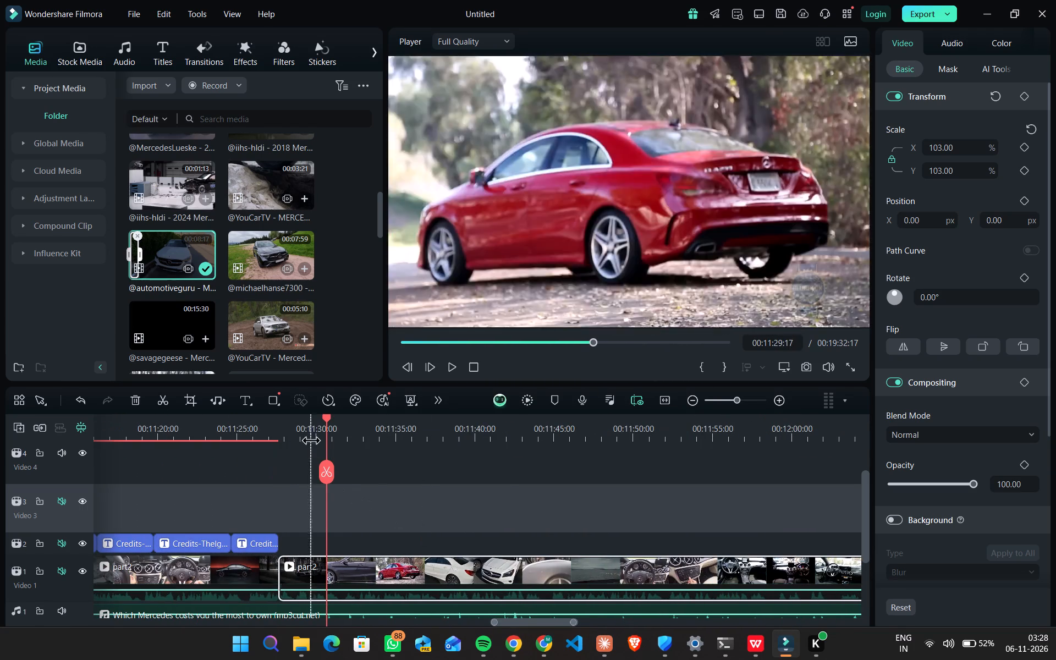
drag(326, 417, 334, 418)
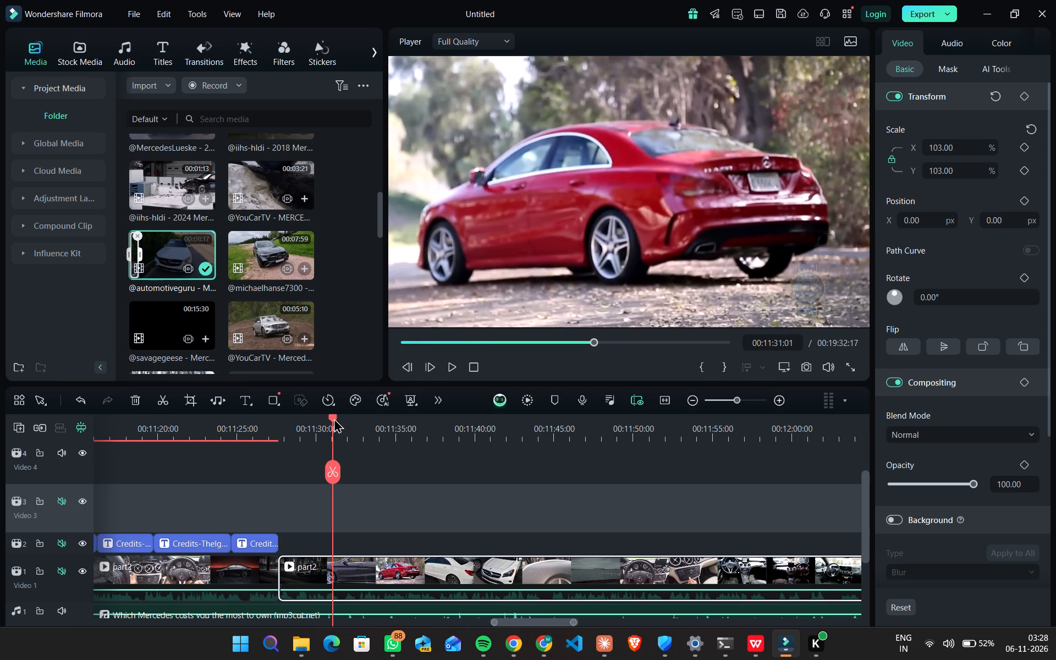
drag(334, 418, 327, 418)
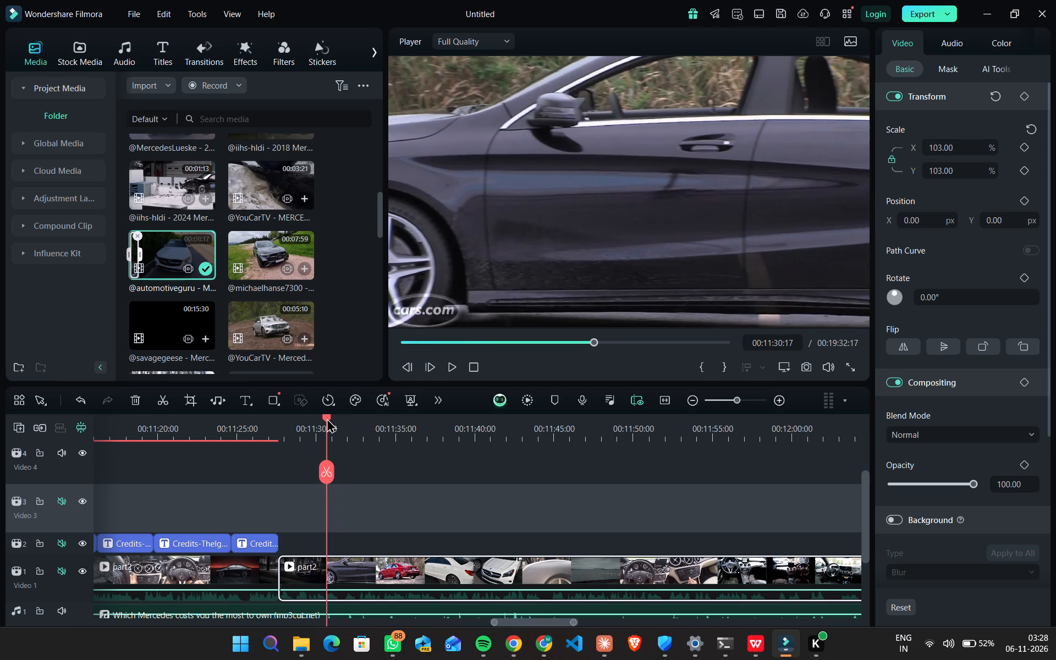
drag(327, 418, 343, 418)
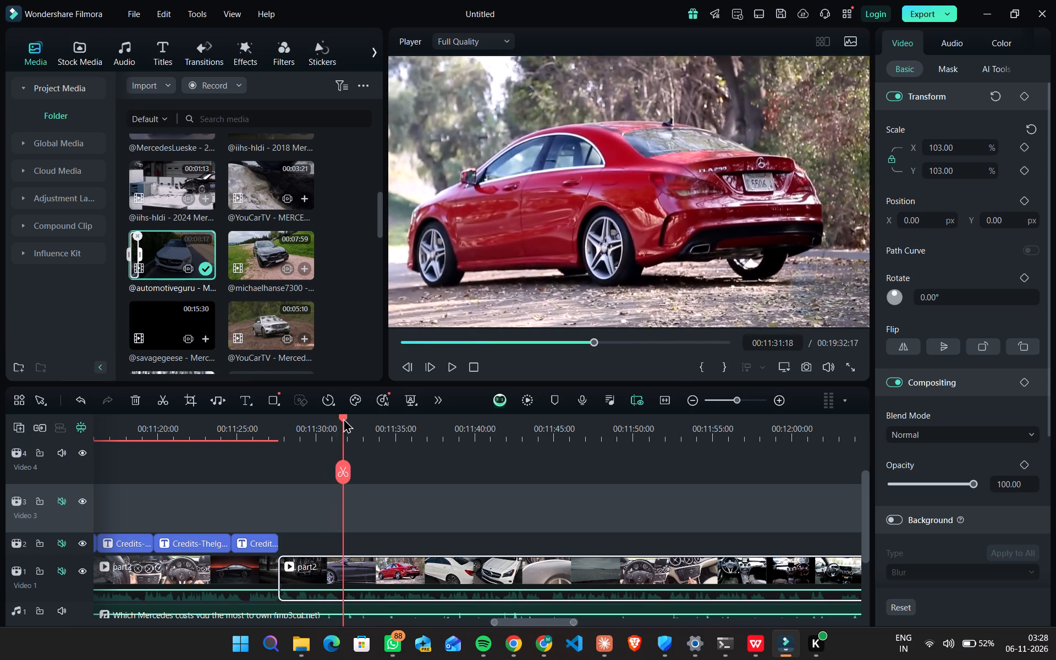
drag(343, 418, 340, 430)
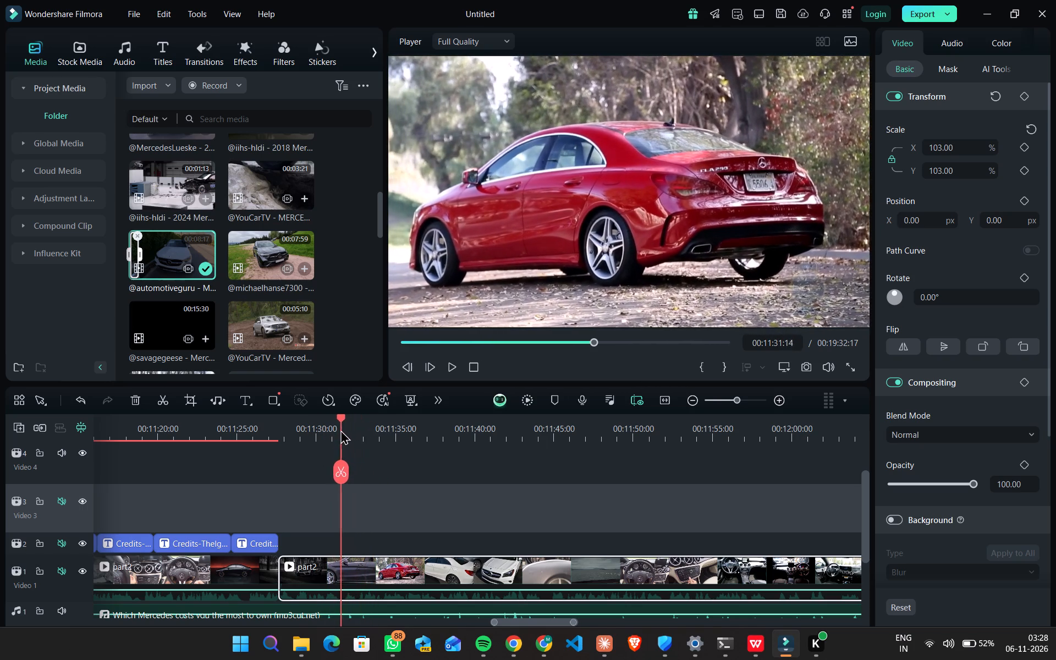
drag(340, 430, 327, 431)
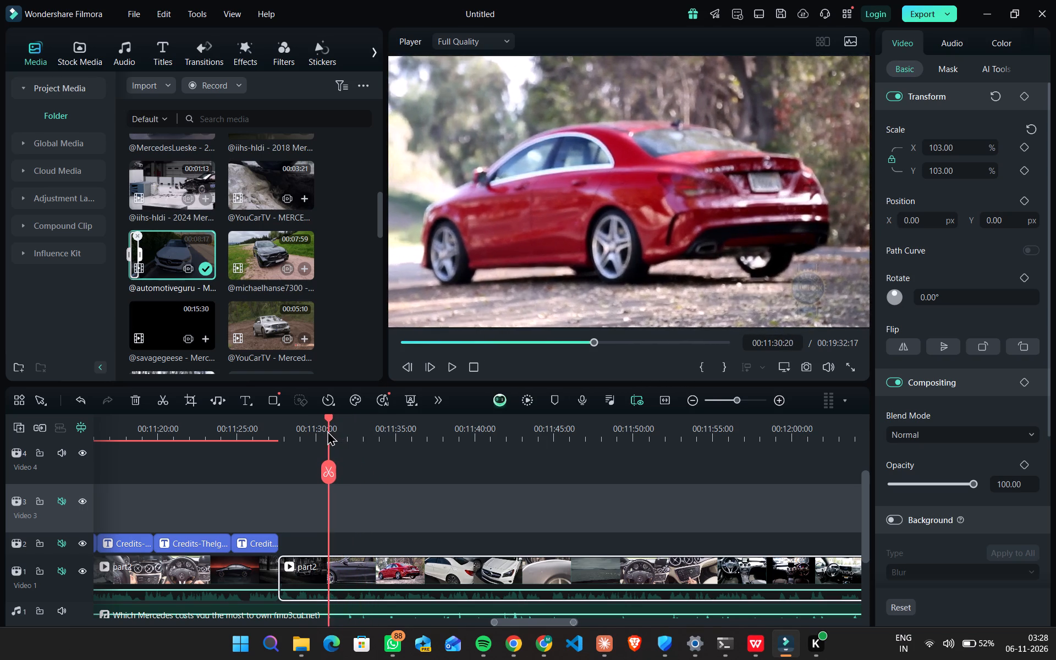
drag(327, 431, 326, 431)
key(Right)
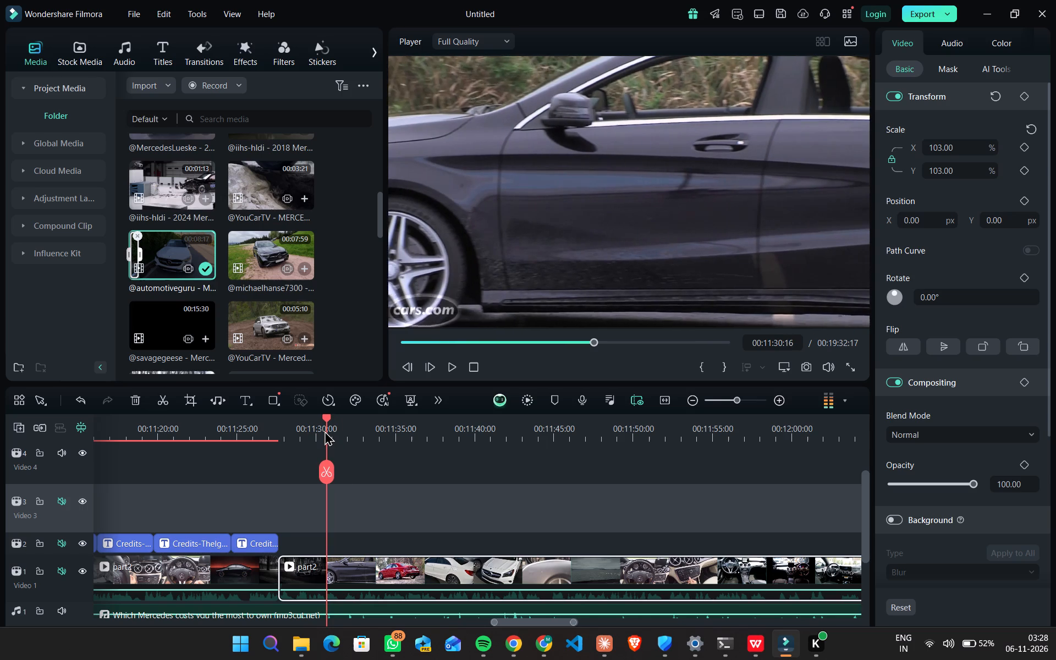
key(Right)
key(Right)
key(Right)
key(Right)
key(Right)
key(Right)
key(Left)
key(Left)
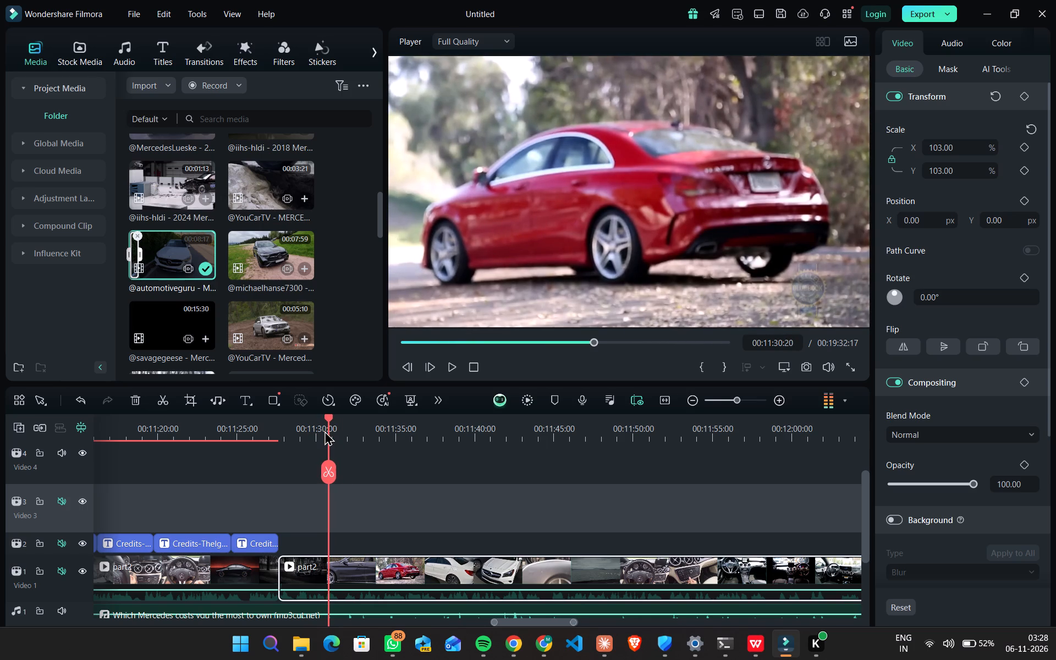
key(Left)
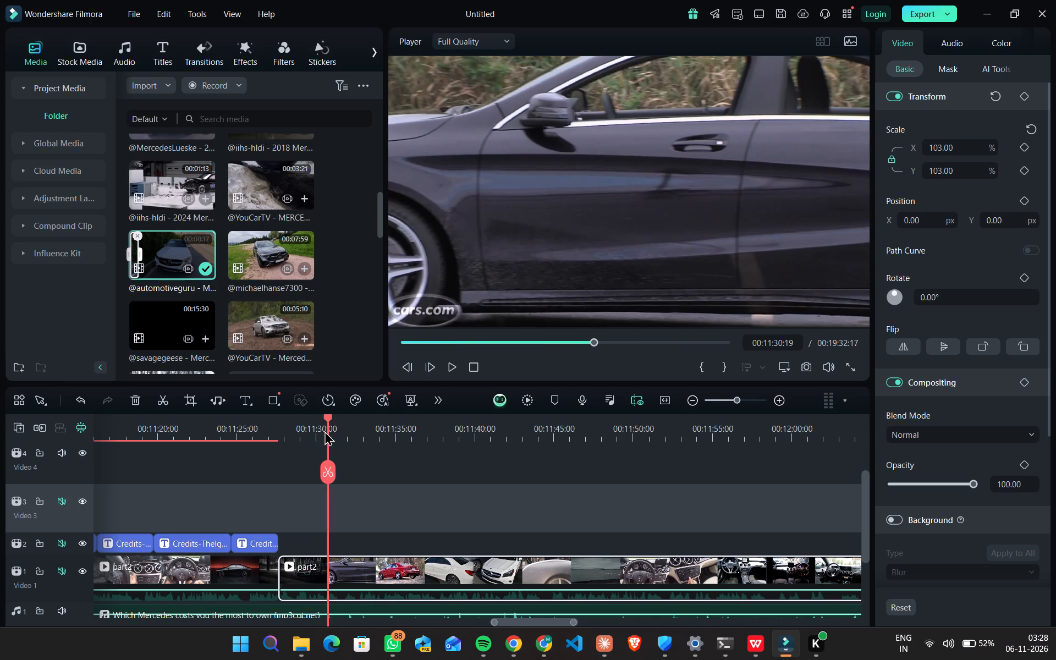
key(ctrl+b)
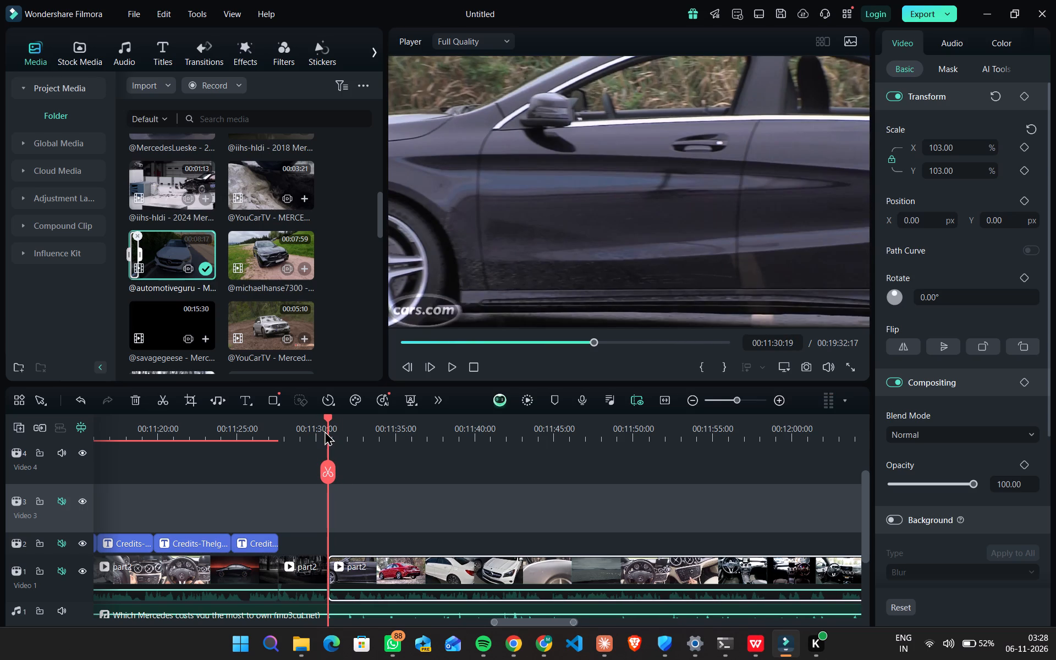
Scale the separated black CLA 250 segment to 127% so the cars.com watermark falls outside the frame.
drag(329, 419, 315, 419)
click(307, 560)
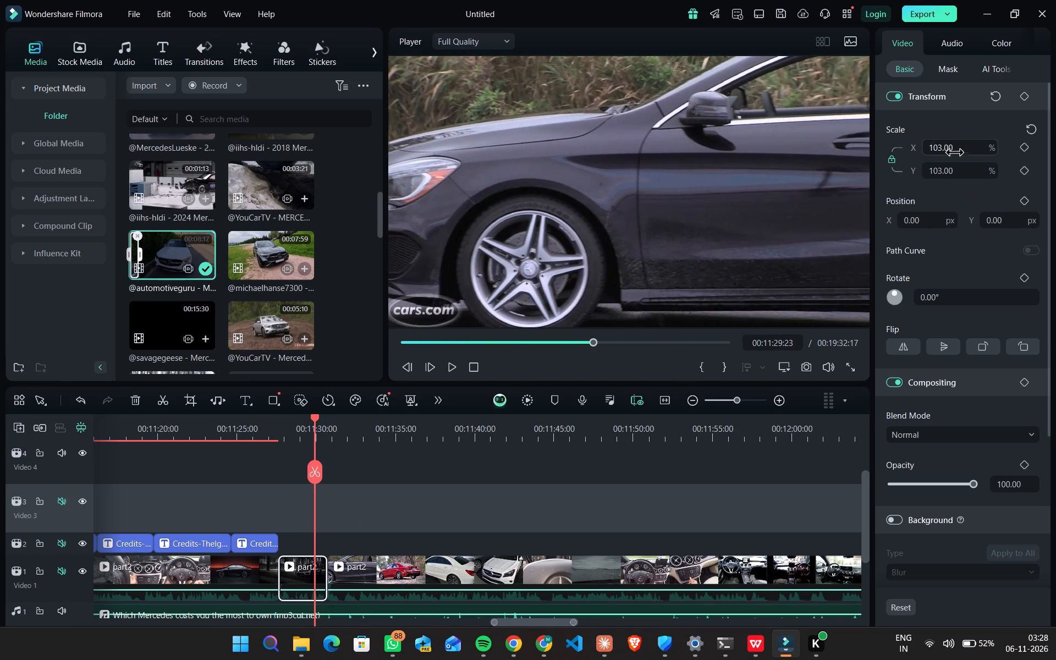
click(949, 148)
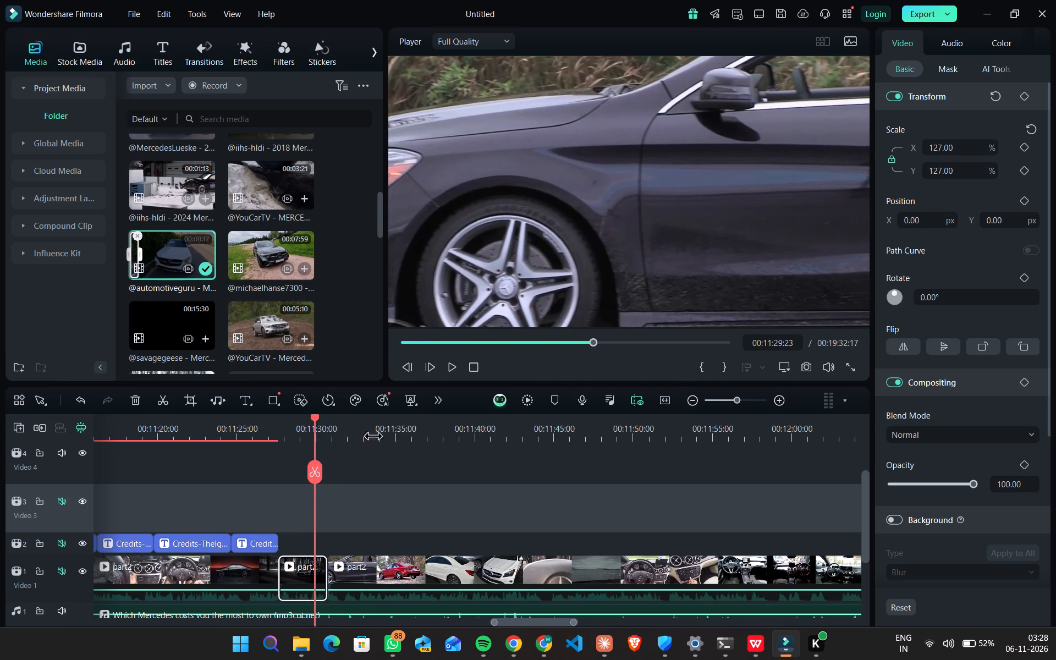
Paste a Credits-carcomfy title, place it on Video 2 directly after Credits-Carscom, and trim its end to the black CLA 250 segment's end.
key(ctrl+v)
drag(335, 500, 322, 508)
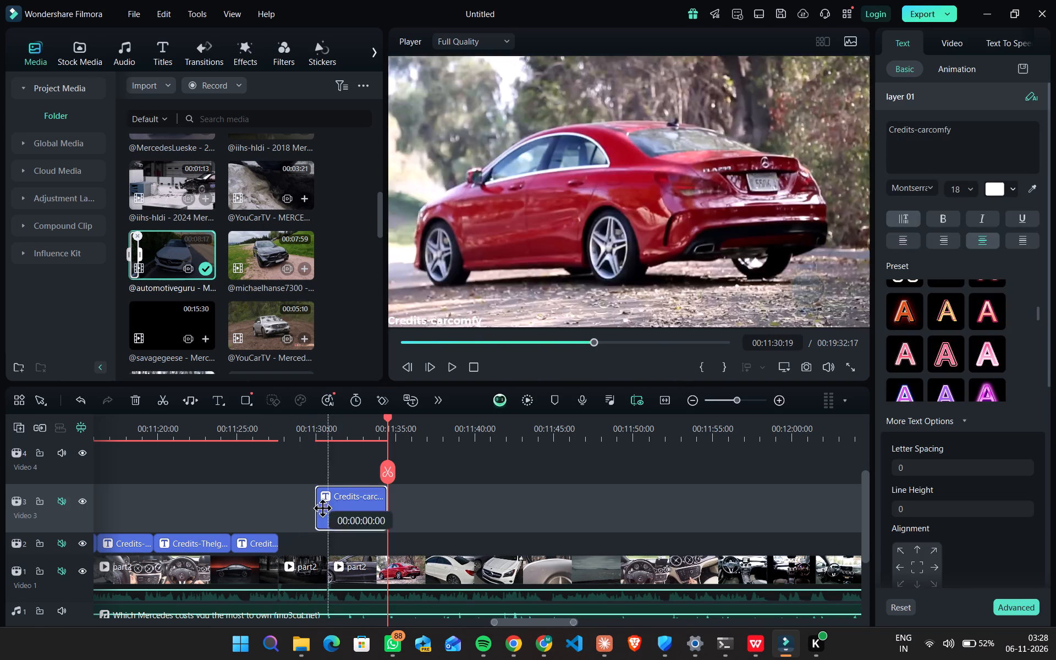
drag(322, 508, 303, 538)
click(284, 429)
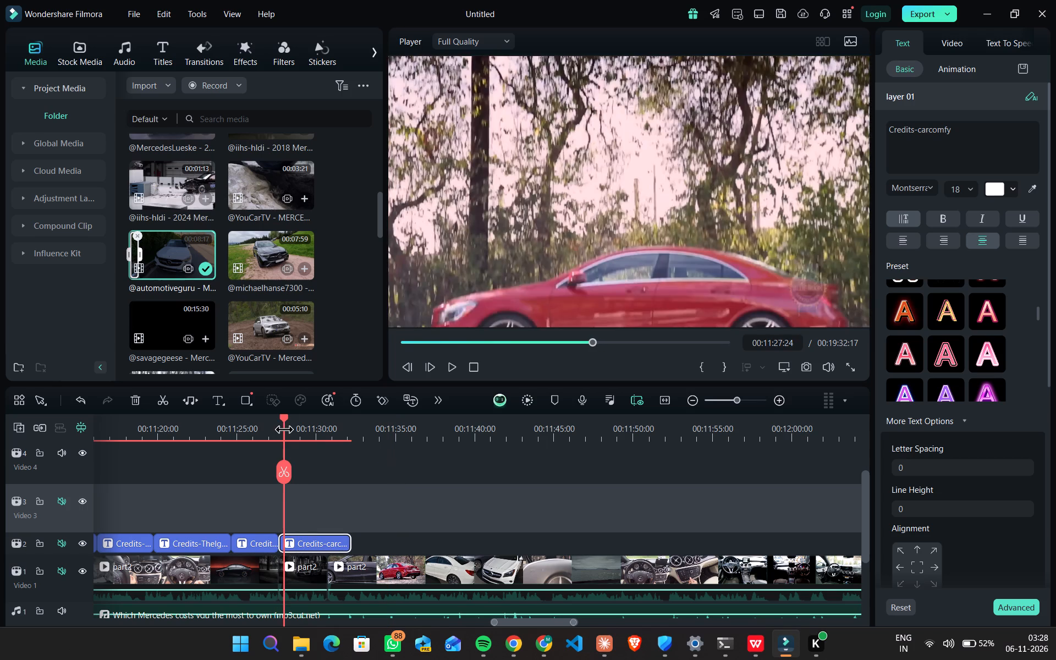
drag(350, 538, 328, 543)
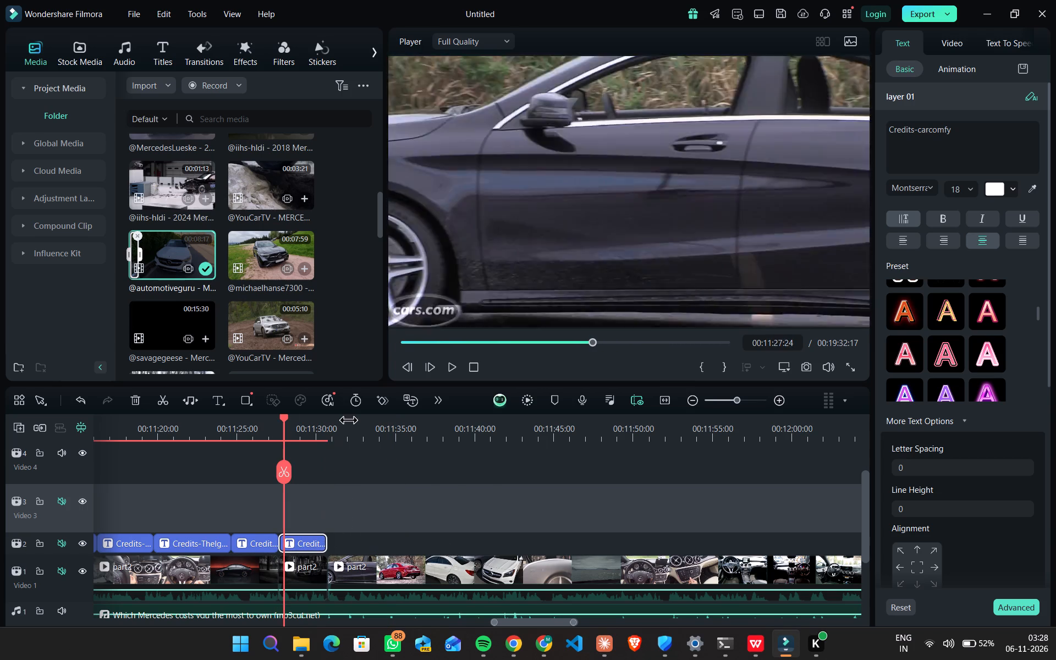
Copy the channel name kbb from row 18's source_file cell in used_segments.csv and return to Filmora.
click(759, 648)
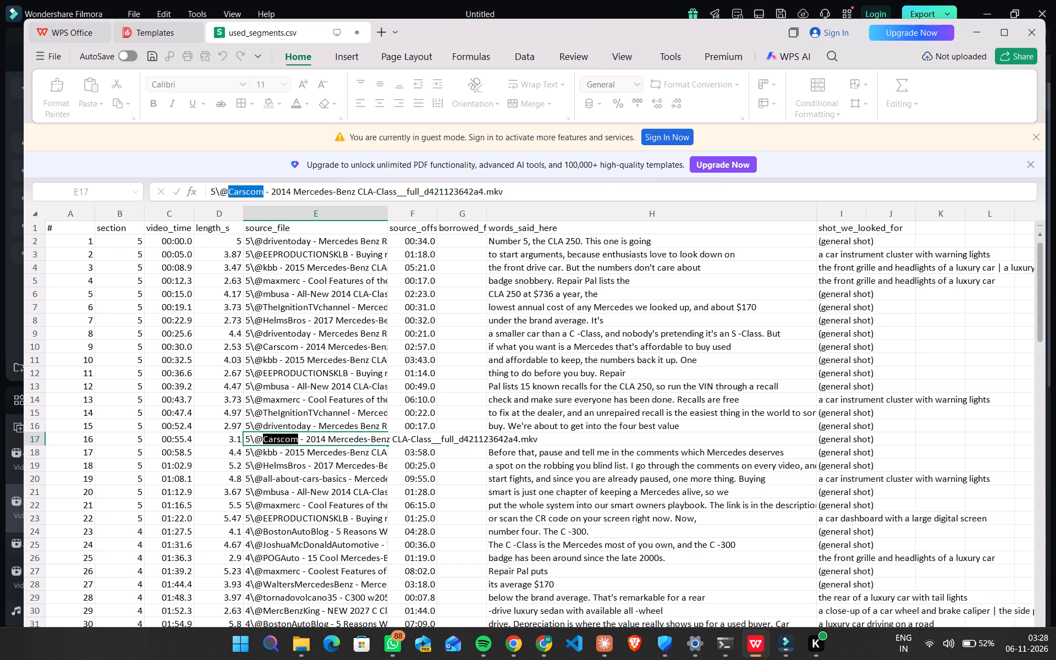
double_click(271, 452)
drag(277, 452, 264, 453)
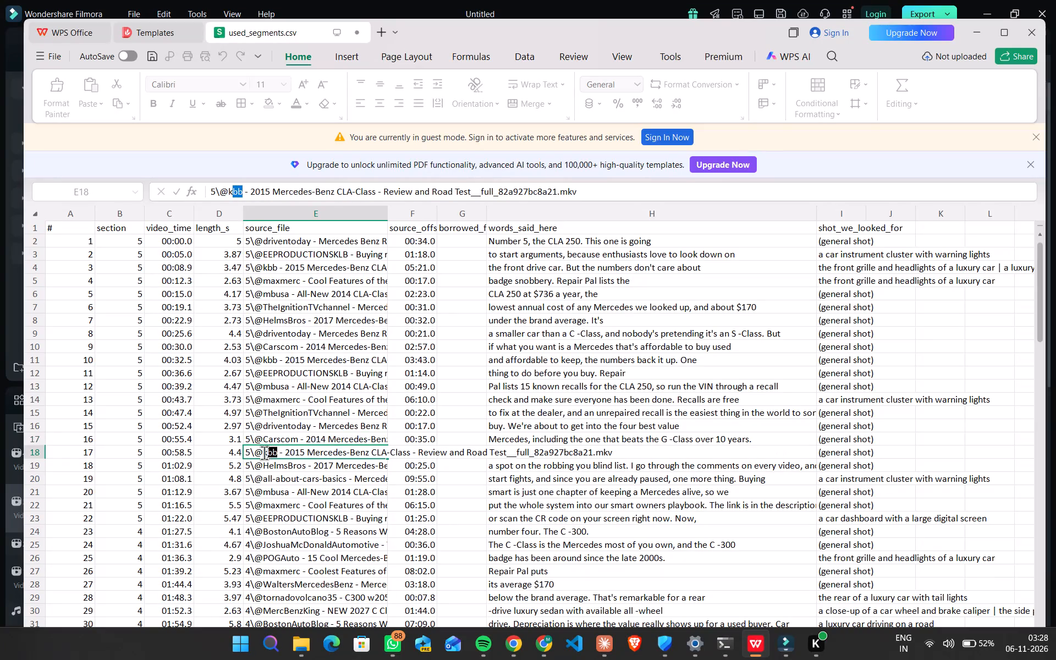
drag(264, 453, 262, 453)
key(ctrl+c)
click(966, 38)
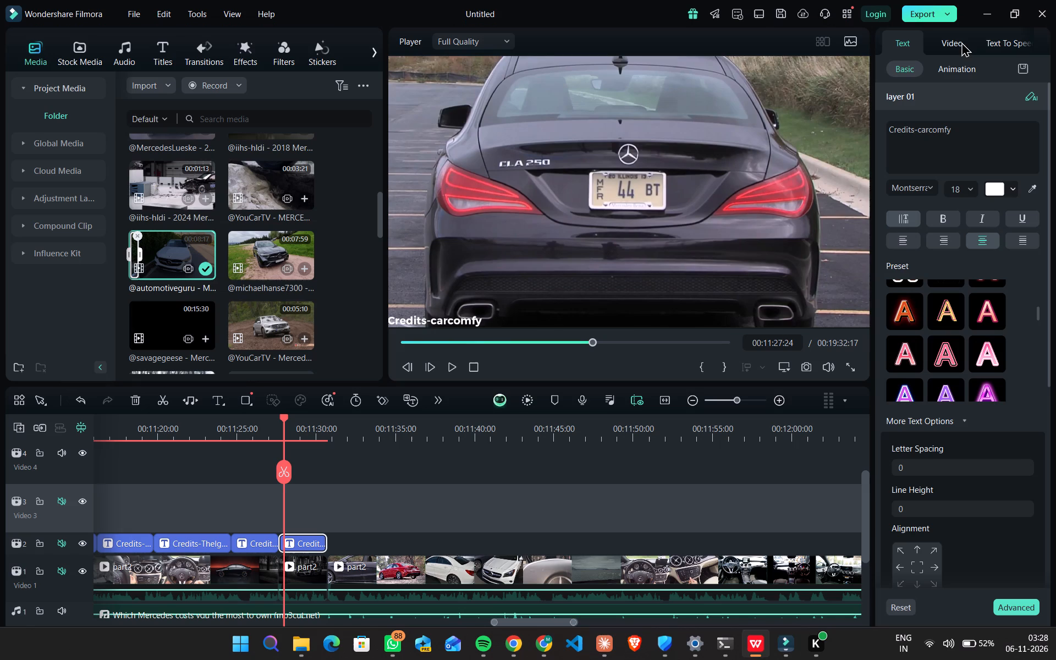
Change the black CLA 250 shot's title to Credits-kbb and set its X position to about -1084.5 px.
drag(979, 134, 919, 132)
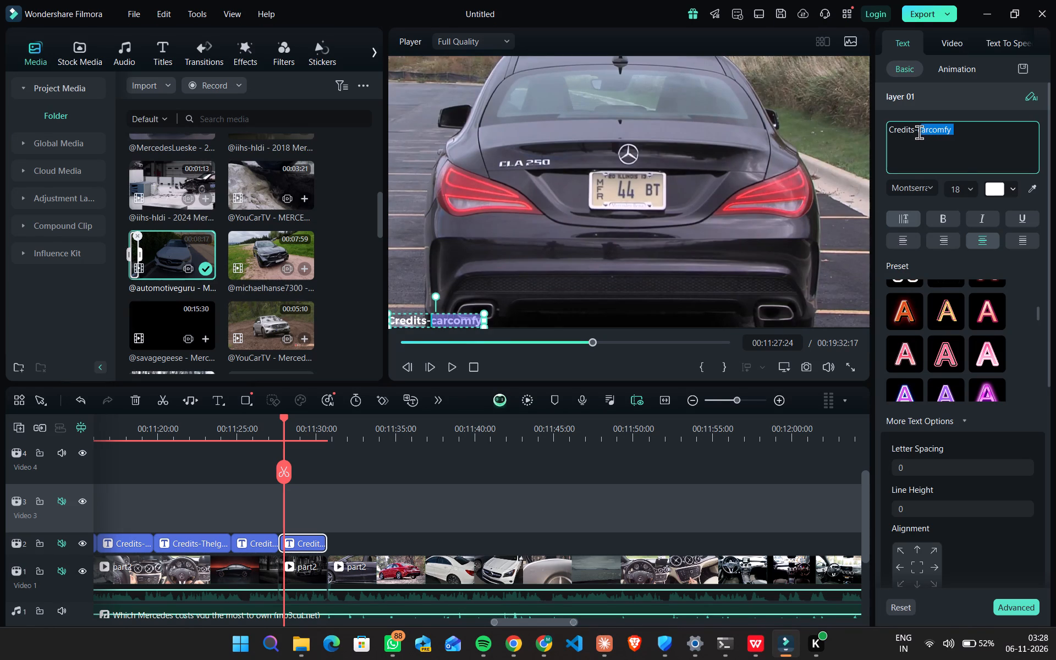
drag(919, 132, 919, 132)
key(ctrl+v)
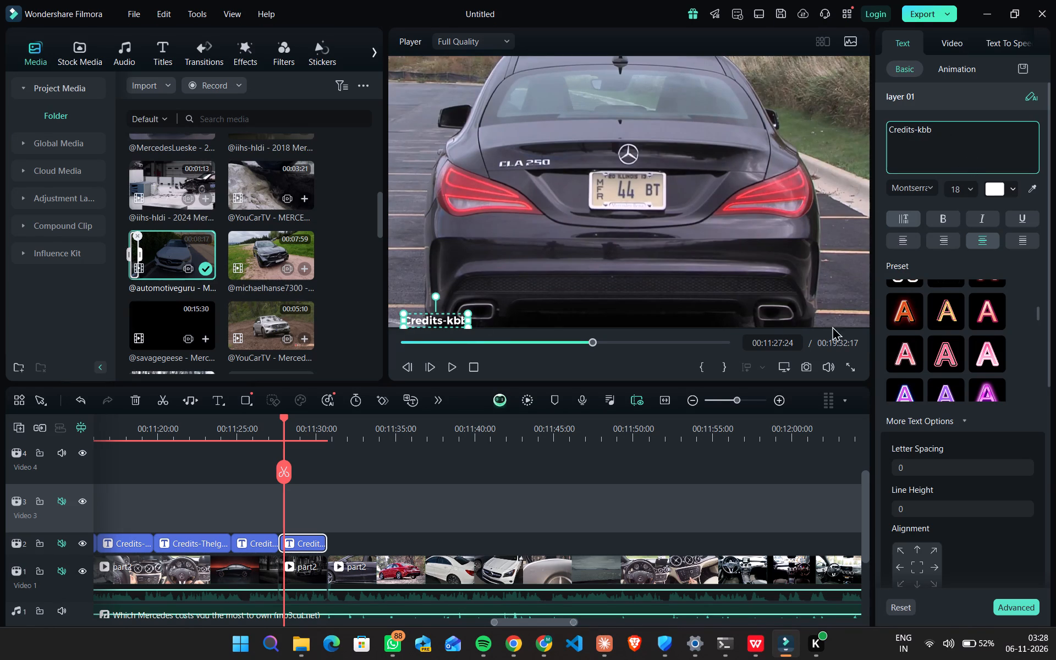
scroll(967, 528, down, 7)
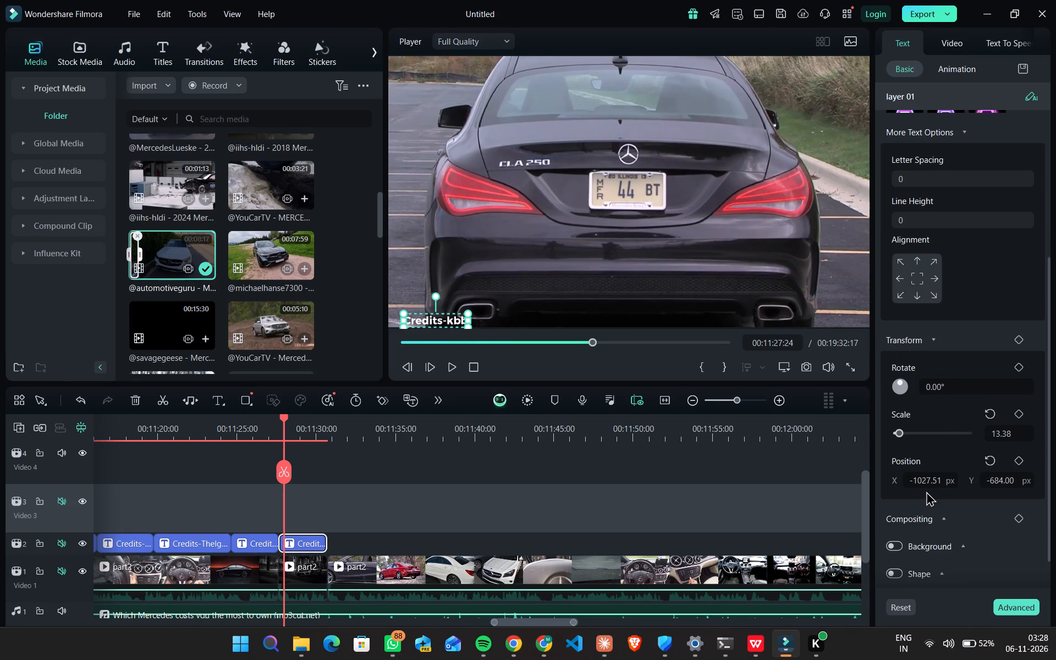
click(929, 483)
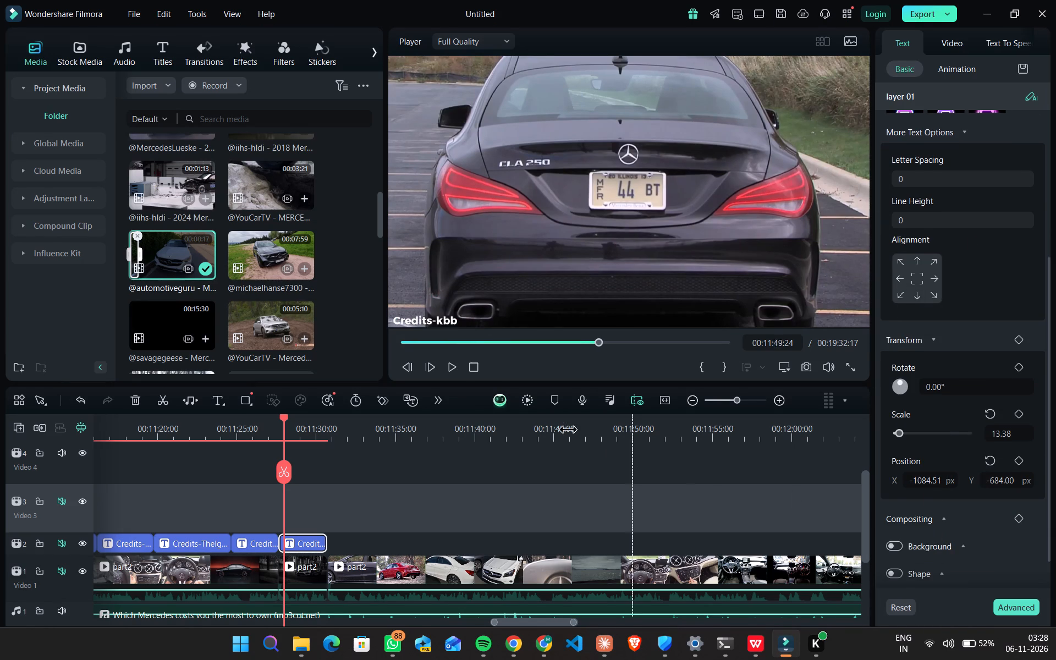
Play back the enlarged black CLA 250 shot with its credit and check the frames where the red car shot begins.
click(455, 368)
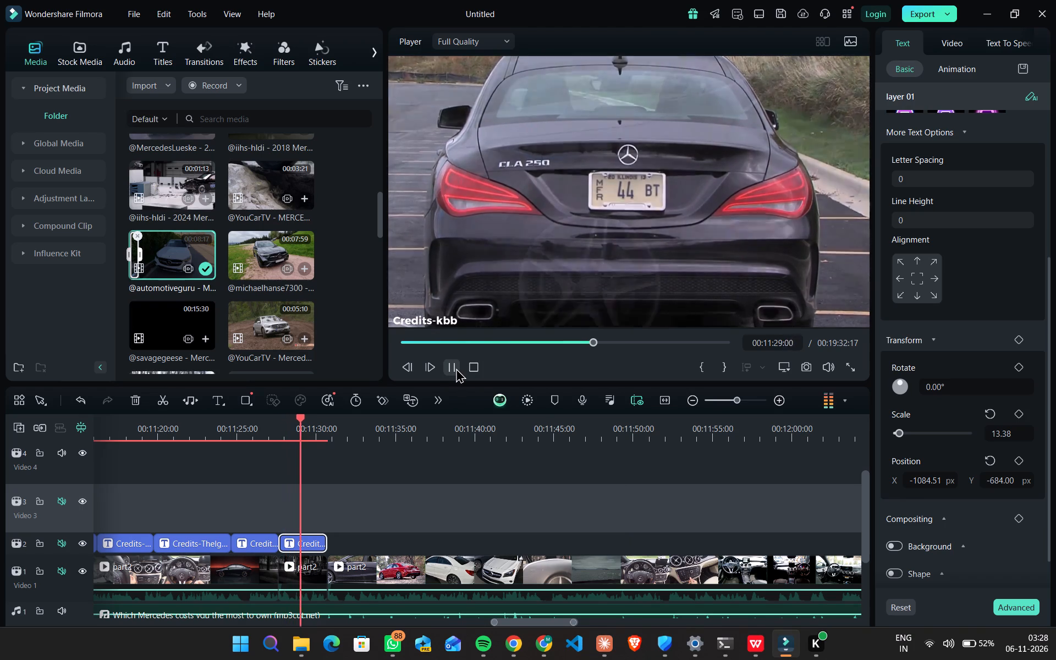
click(456, 368)
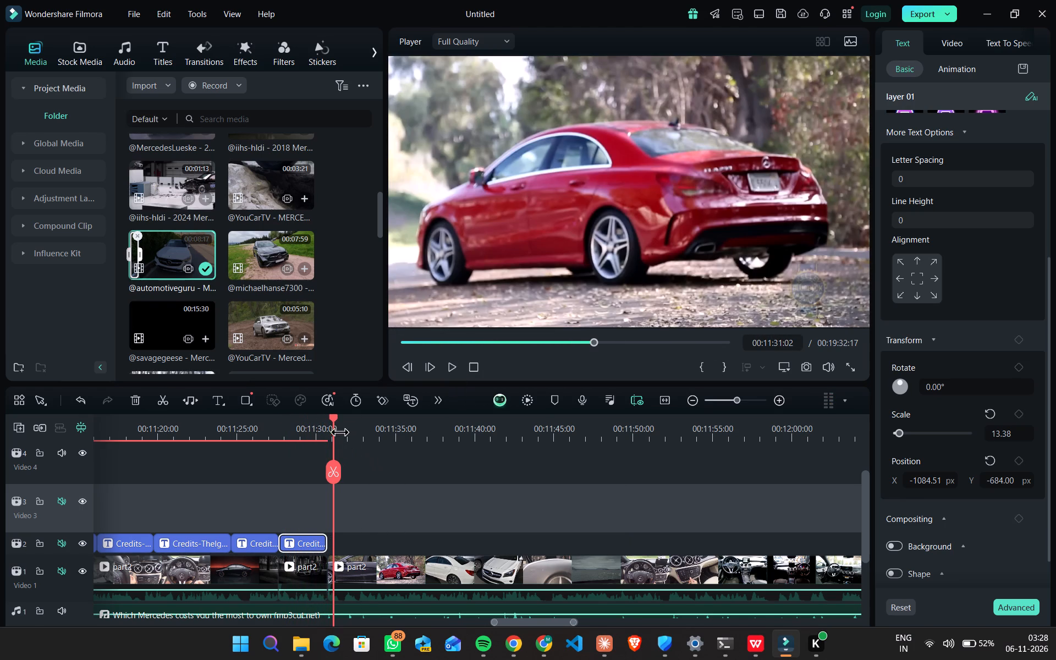
key(Left)
key(Left)
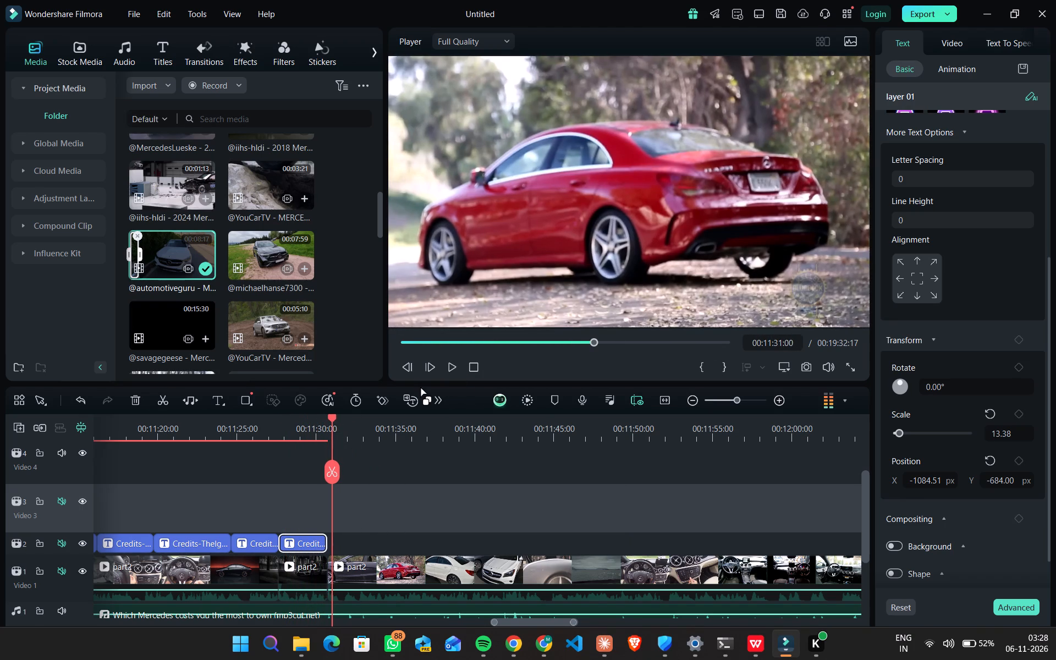
key(Left)
key(Left)
key(Left)
key(Left)
key(Left)
key(Left)
key(Right)
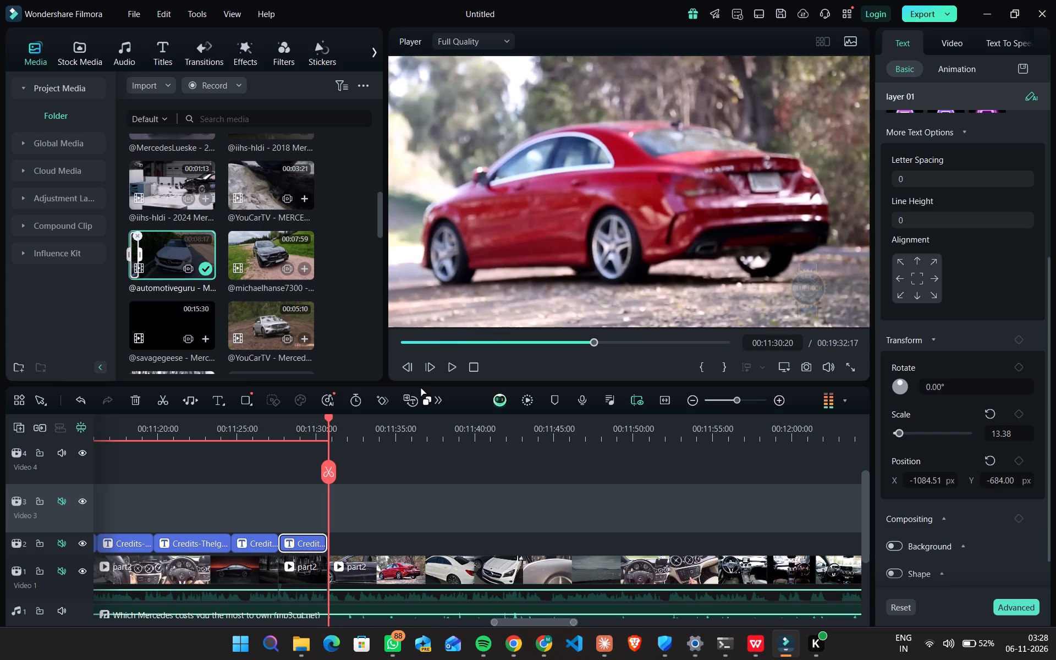
Split the part2 clip at 00:11:35:05, where the red car shot changes to the white car.
key(Right)
key(Right)
key(Right)
key(Right)
key(Right)
key(Right)
key(Right)
key(Right)
key(Right)
key(Right)
key(Right)
key(Right)
key(Right)
key(Right)
key(Right)
key(Right)
key(Right)
key(Right)
key(Right)
key(Right)
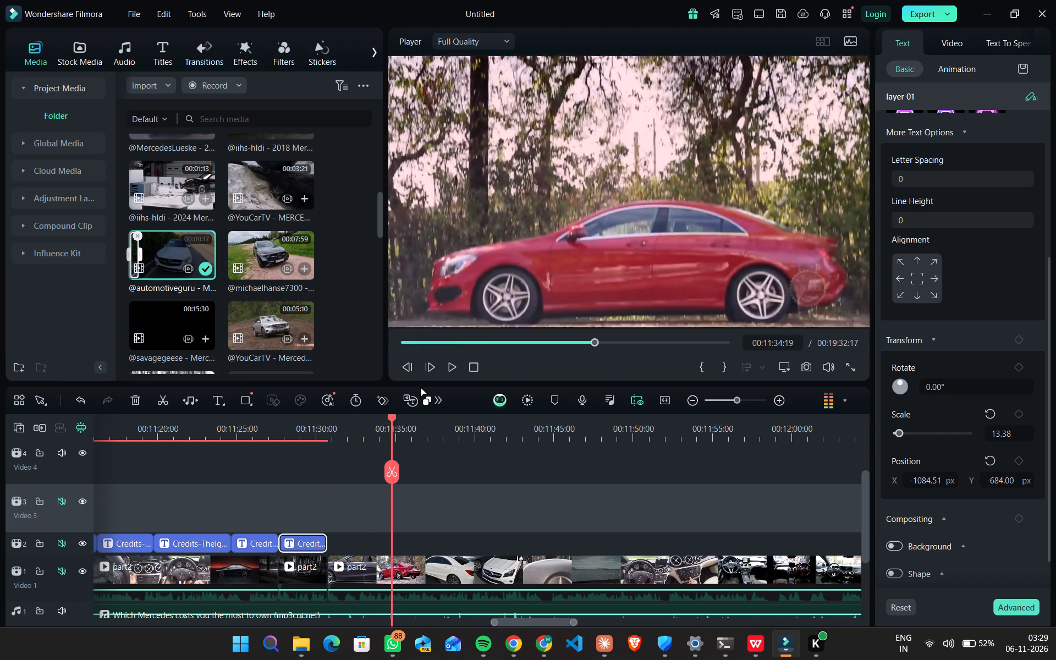
key(Left)
key(Left)
key(Left)
key(Left)
key(Left)
key(Left)
key(Left)
key(Left)
key(Left)
key(Left)
key(Left)
key(Left)
key(Left)
key(Left)
key(Left)
key(Left)
key(Left)
key(Left)
key(Left)
key(Left)
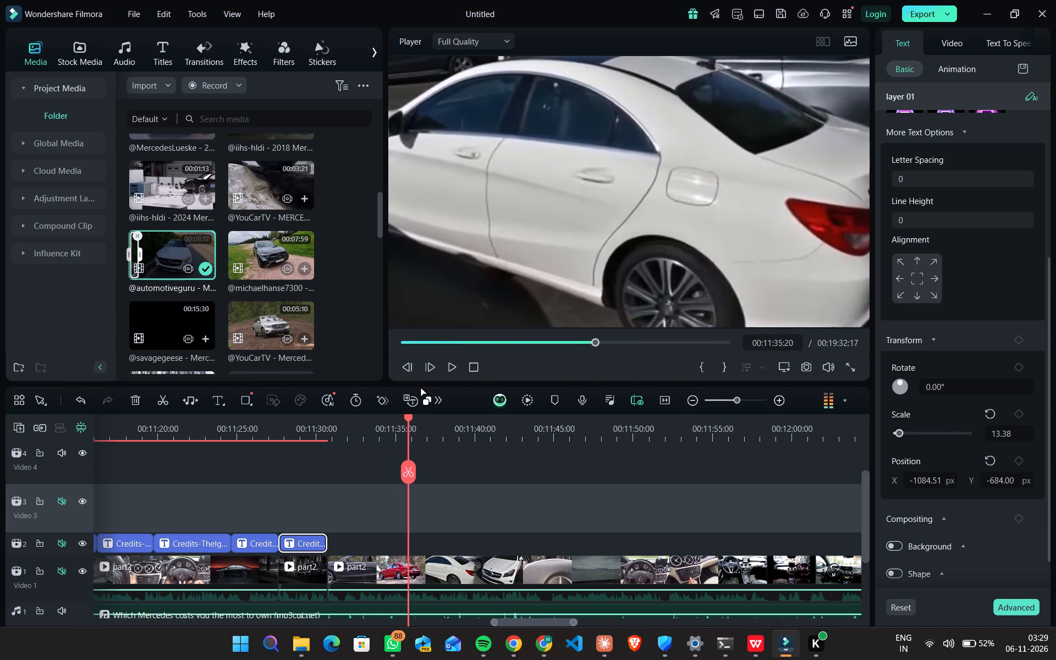
key(Left)
key(Left)
key(Right)
key(Right)
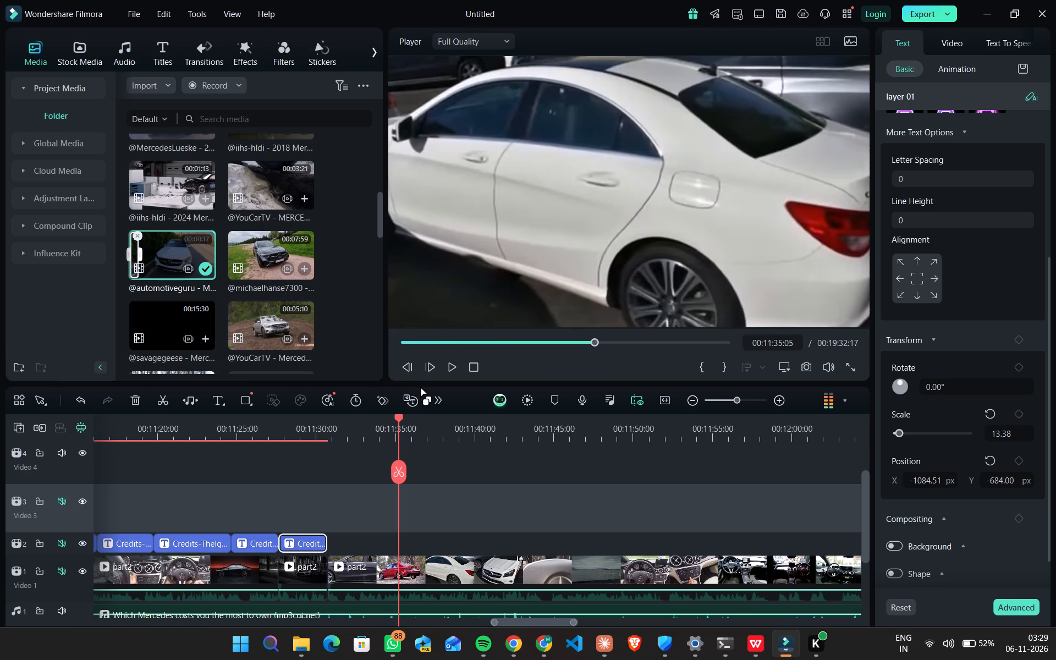
key(Left)
key(Right)
key(ctrl+b)
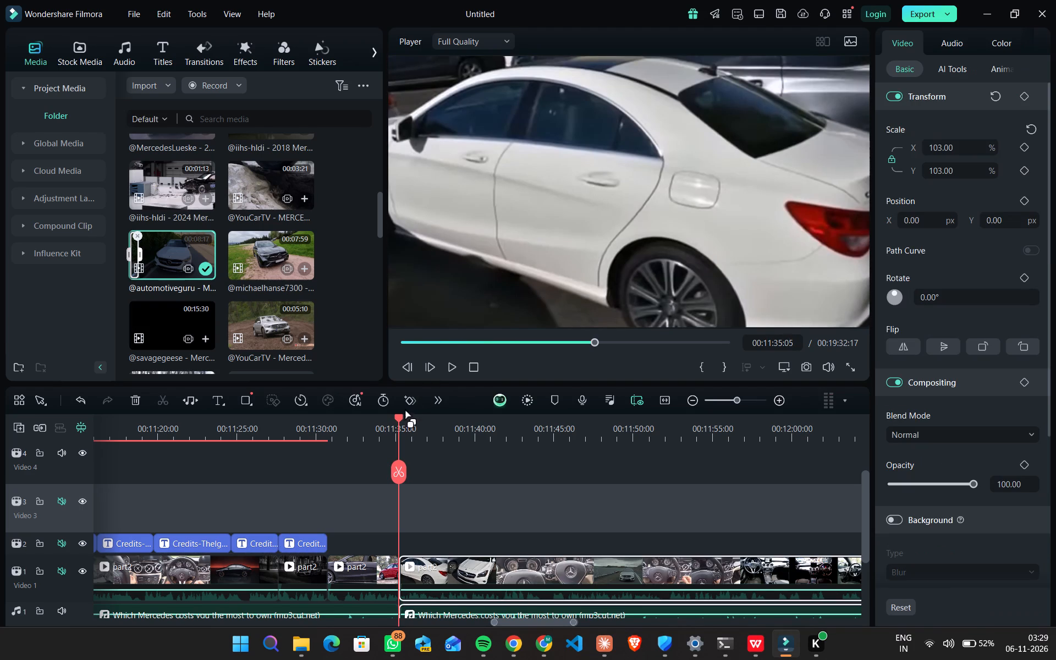
Enlarge the red car segment to 153% scale with an X position of 99 px, and check its frames.
drag(400, 416, 366, 422)
click(374, 570)
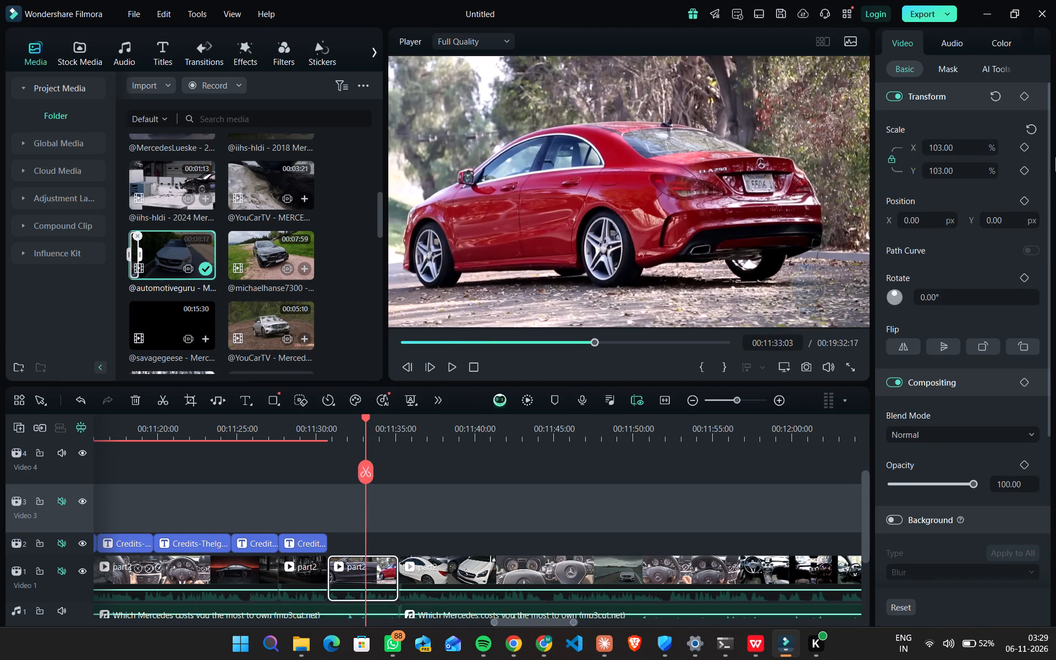
click(938, 150)
click(915, 216)
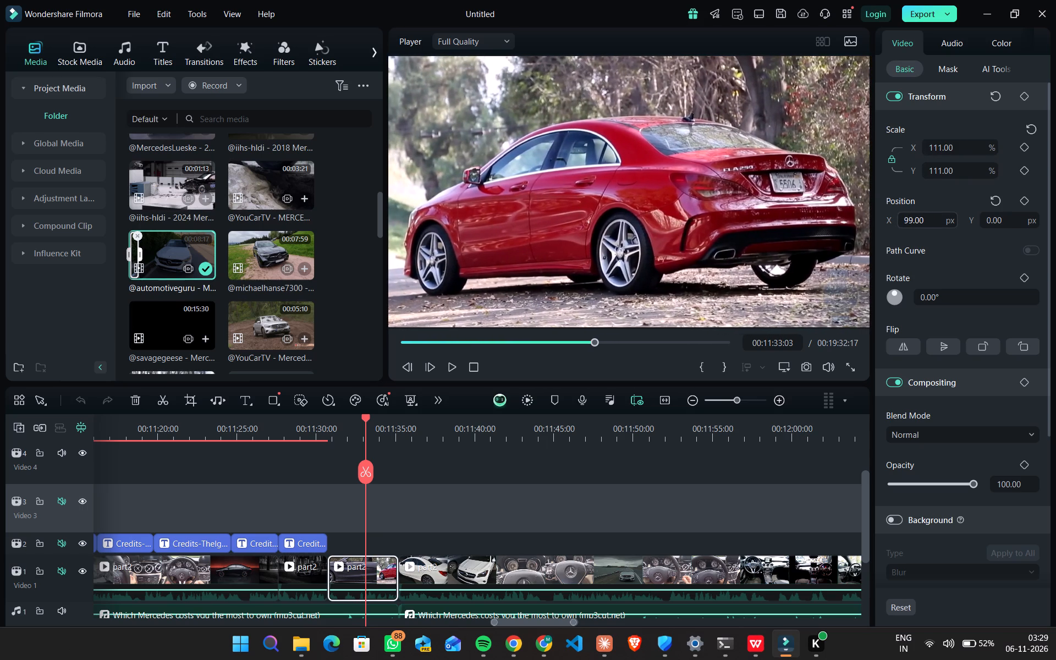
click(937, 142)
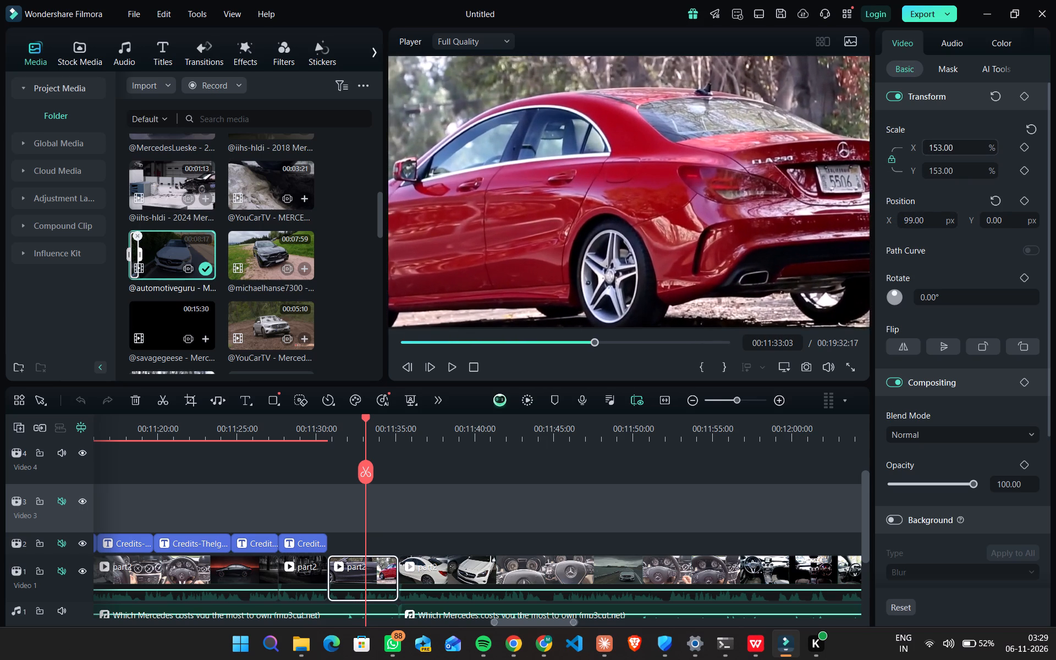
drag(362, 419, 402, 436)
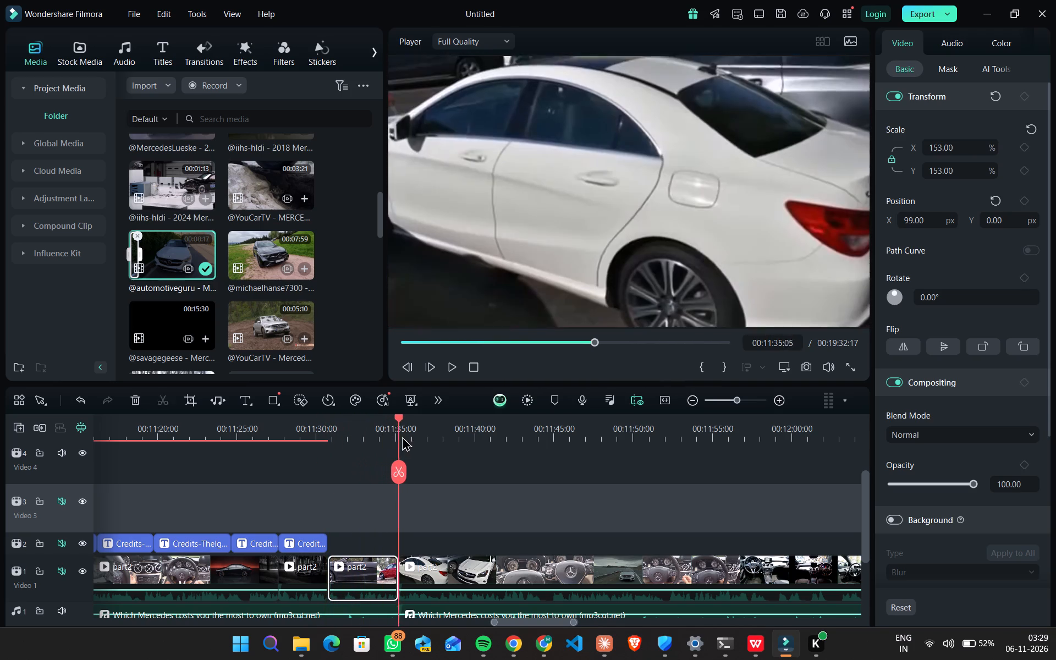
drag(402, 436, 365, 439)
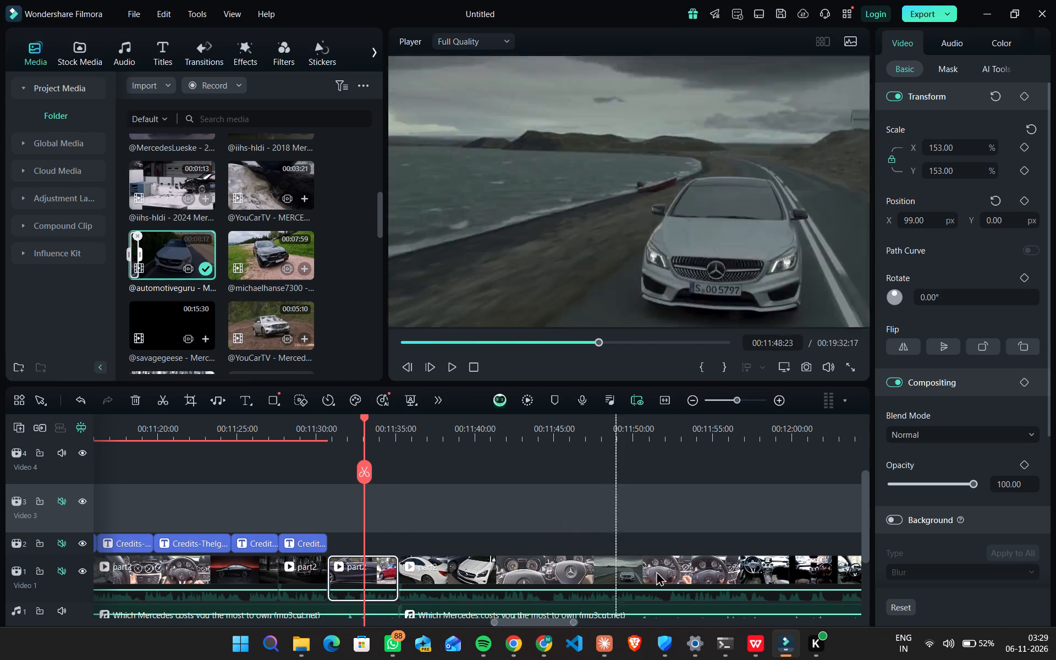
Copy the channel name HelmsBros from row 19's source_file cell in used_segments.csv and return to Filmora.
click(758, 639)
double_click(291, 466)
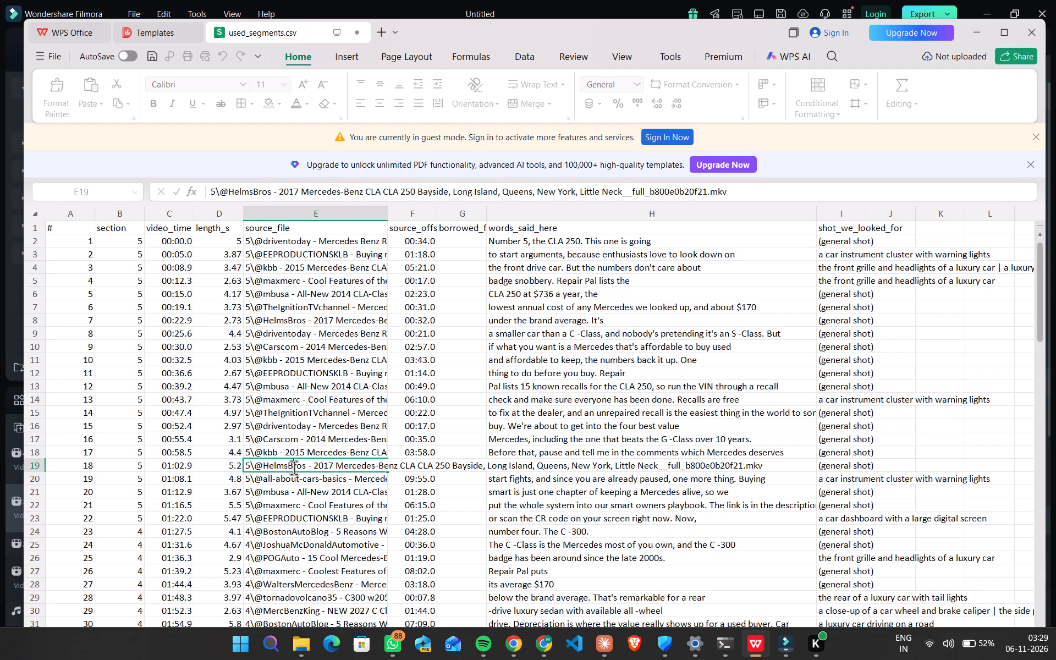
drag(305, 469, 262, 462)
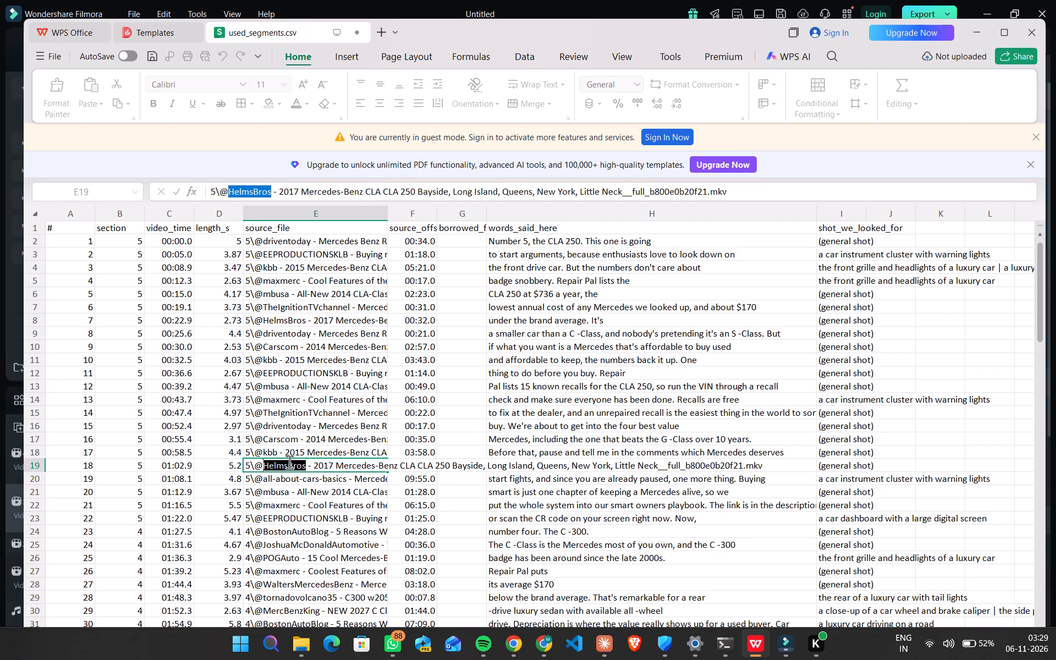
key(ctrl+c)
click(987, 31)
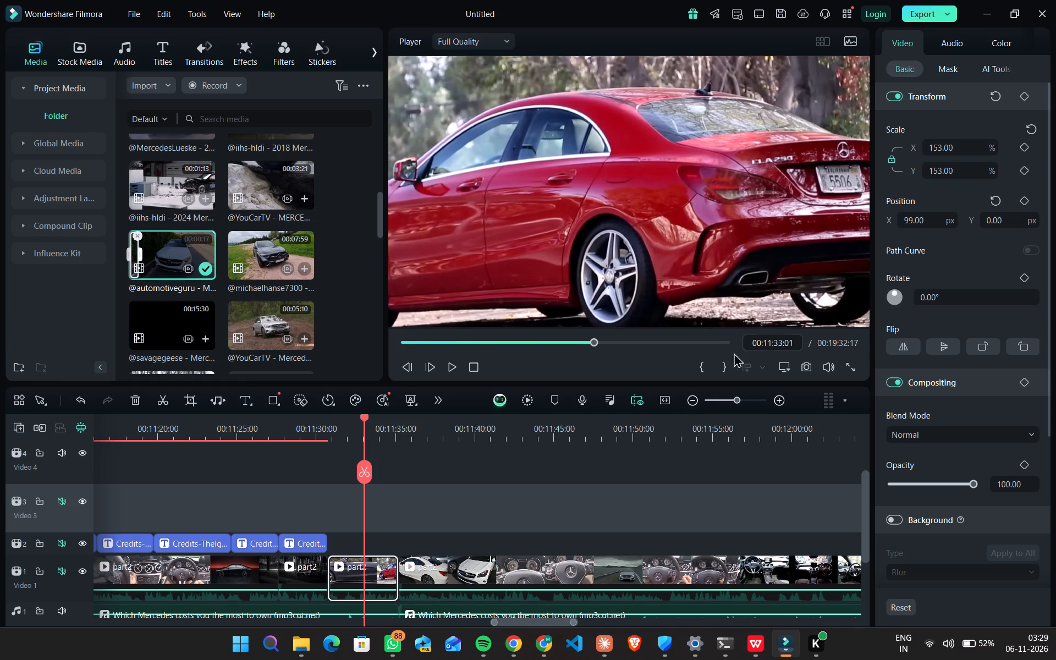
Paste a Credits-carcomfy title, place it on Video 2 directly after Credits-kbb, and trim its end to the red car segment's end.
drag(1045, 254, 1036, 115)
key(ctrl+v)
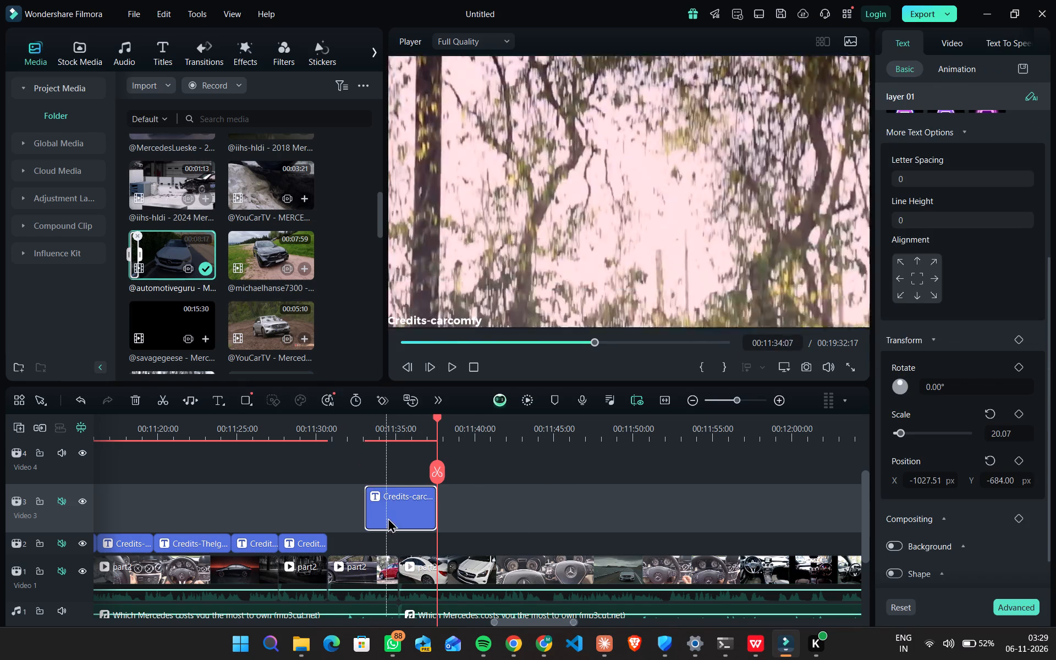
drag(391, 512, 359, 538)
click(395, 540)
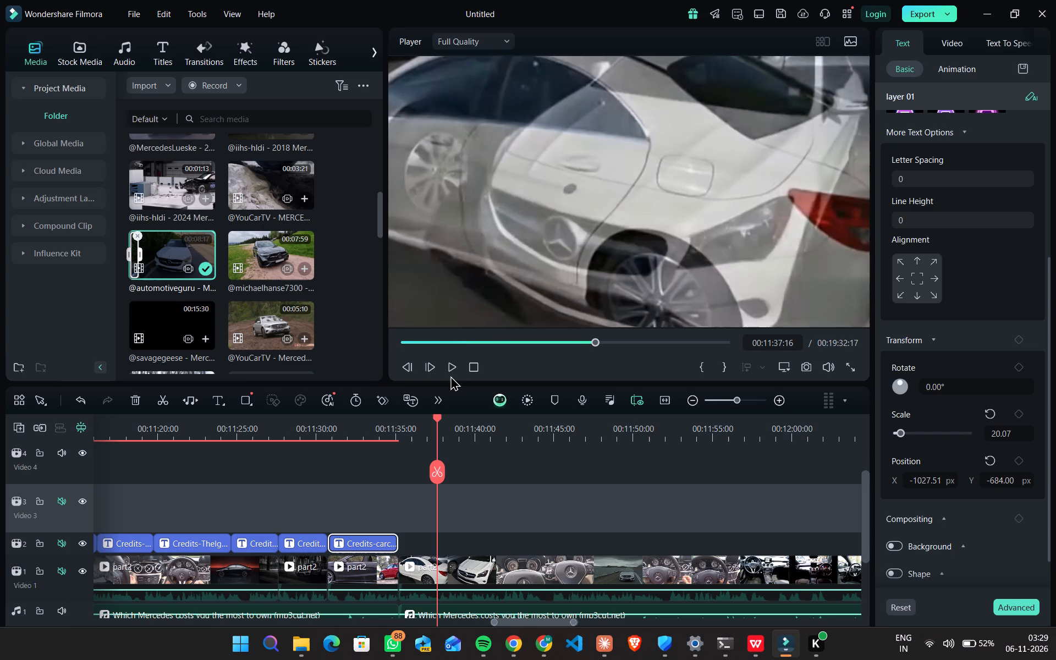
Paste HelmsBros over the red car title's channel name, set its X position to about -970.5 px, and play it back.
drag(433, 424, 378, 424)
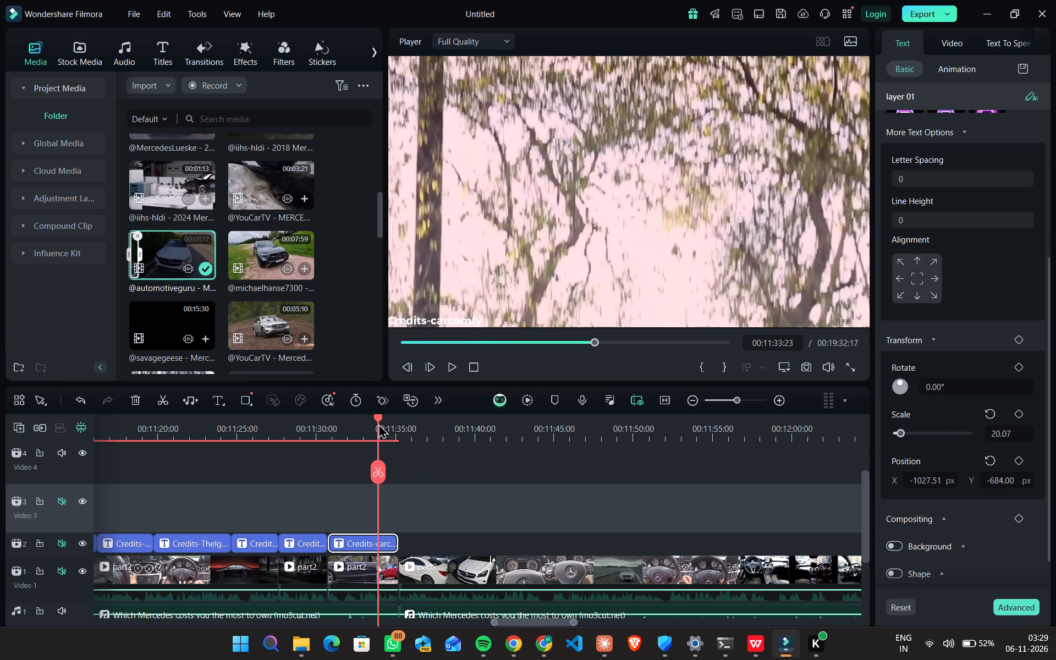
click(1053, 279)
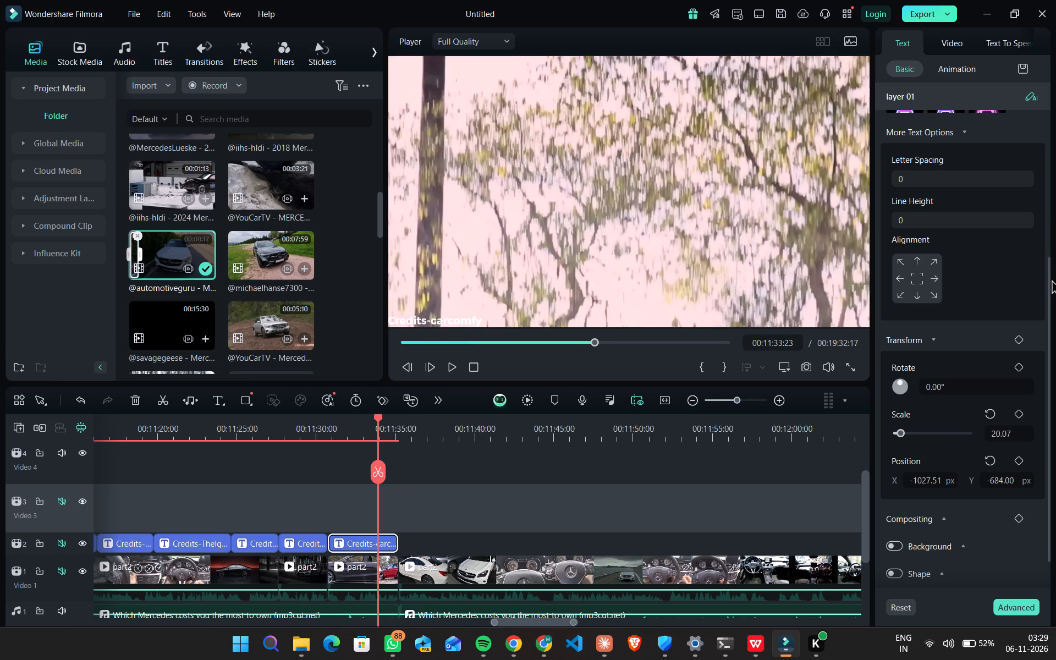
drag(1050, 279, 1055, 115)
drag(964, 121, 920, 116)
key(ctrl+v)
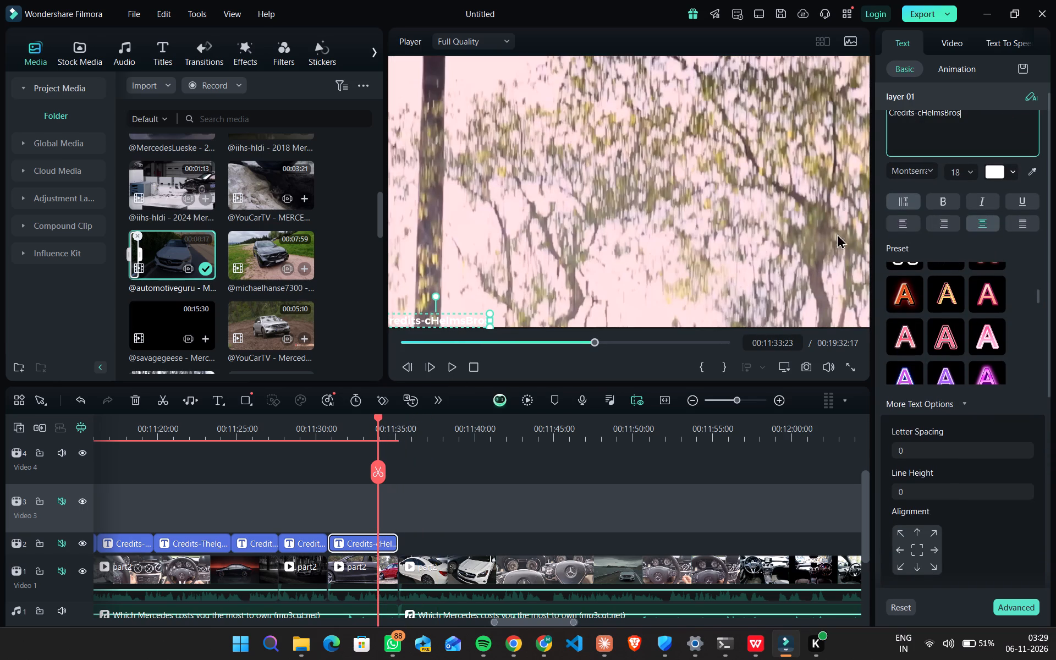
scroll(954, 514, down, 4)
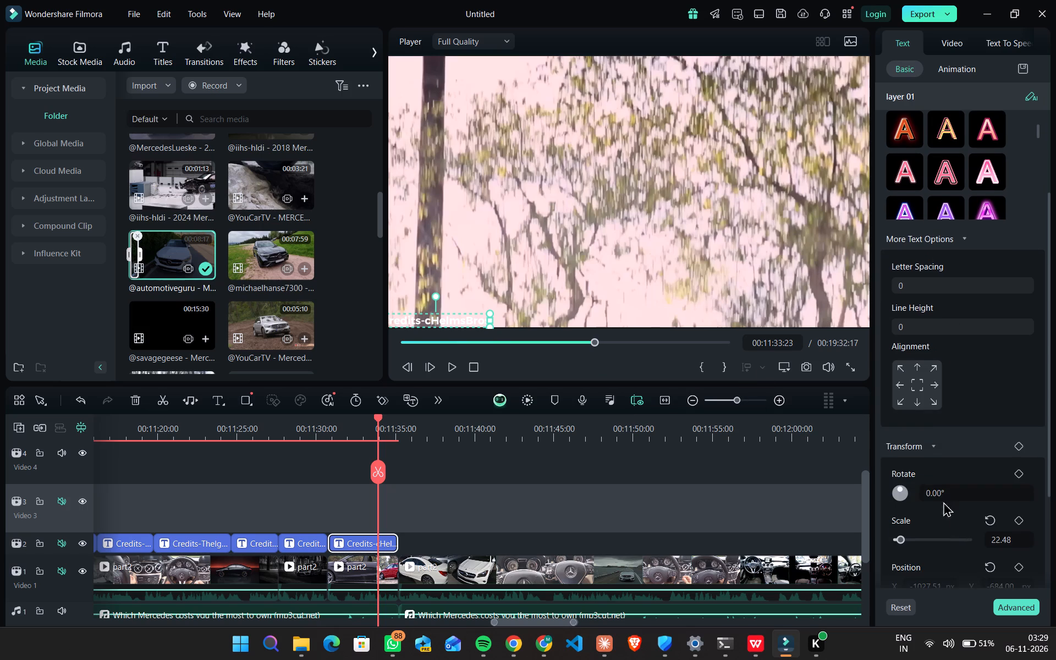
scroll(938, 512, down, 3)
click(932, 464)
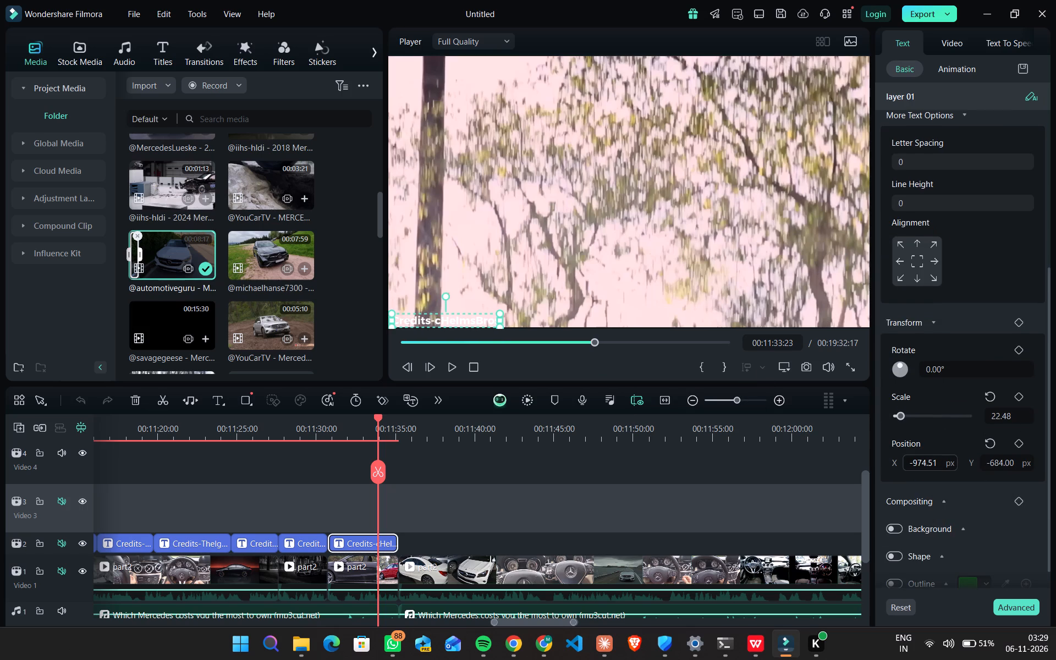
click(455, 360)
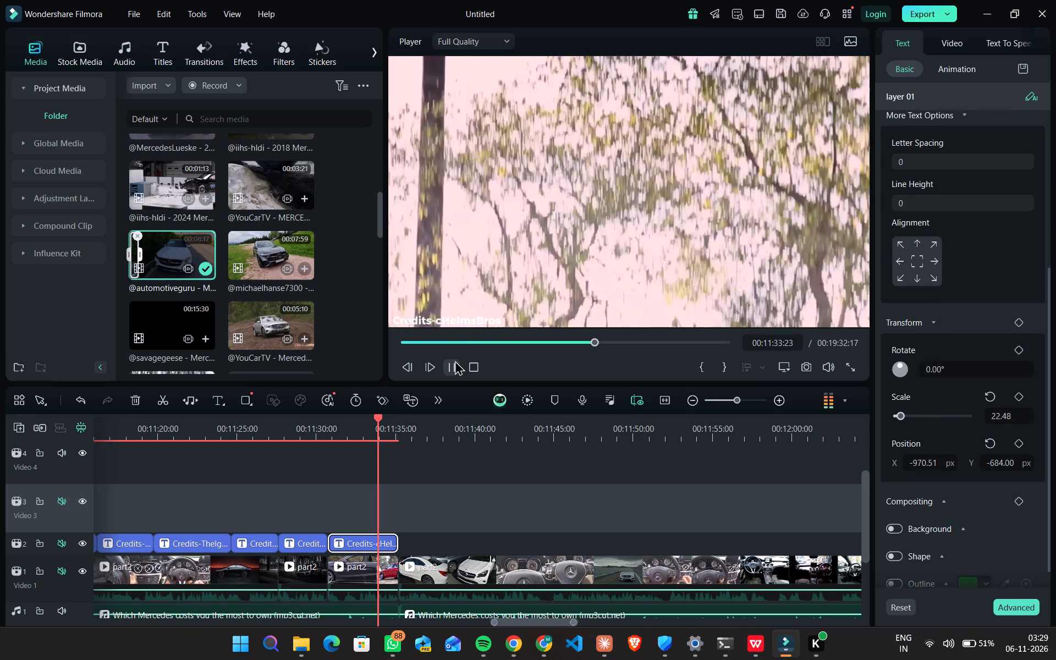
click(459, 360)
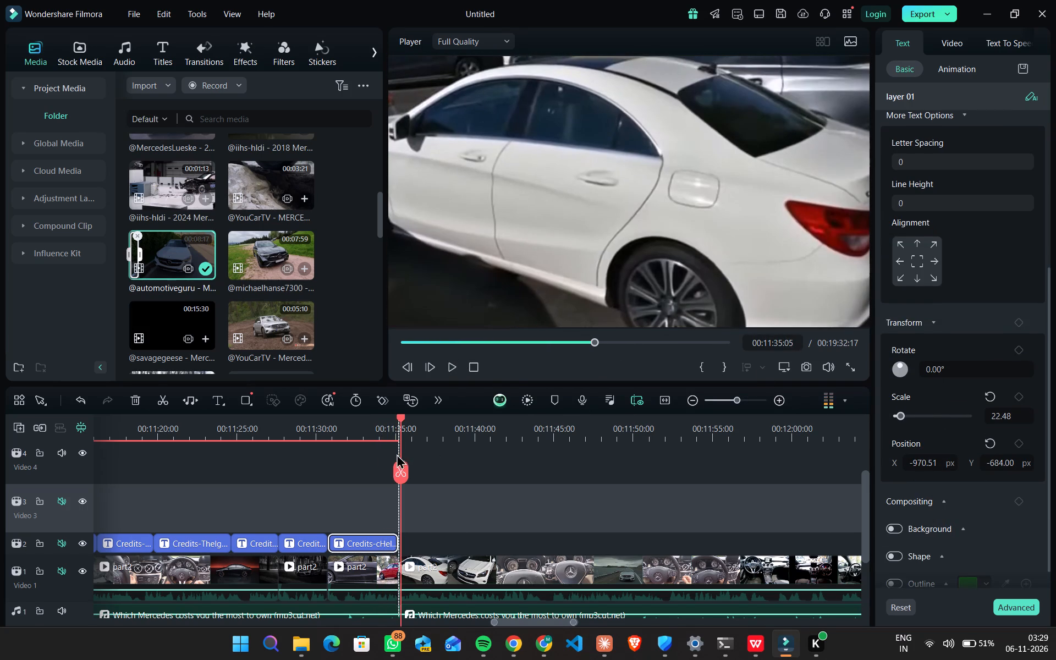
Remove the stray c before HelmsBros so the red car shot's title reads Credits-HelmsBros.
drag(399, 417, 378, 421)
drag(1048, 415, 1055, 158)
click(921, 133)
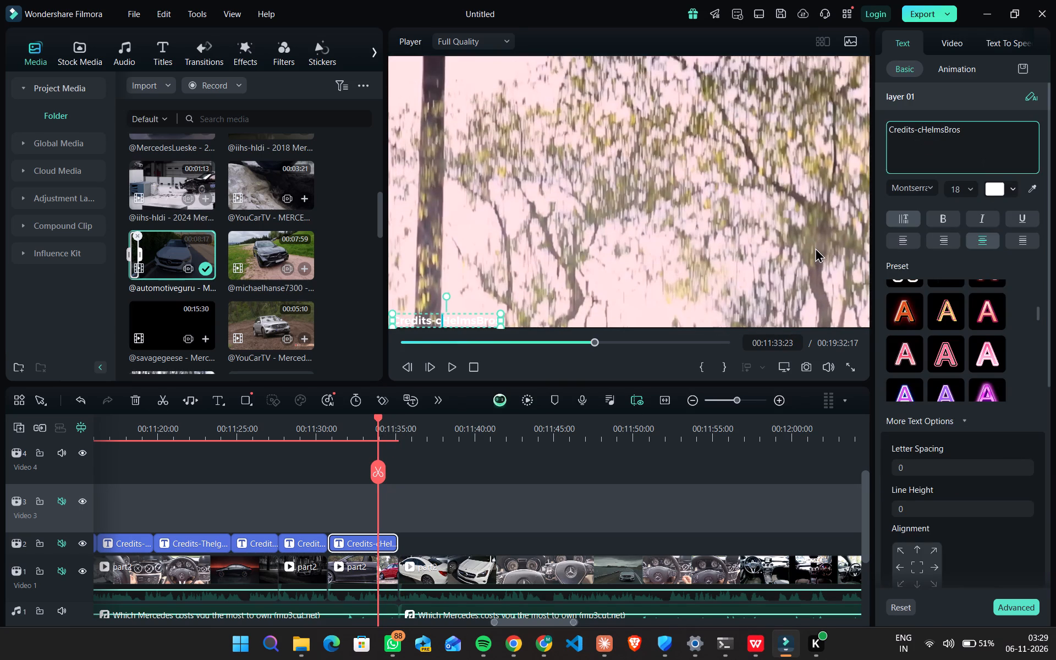
key(BackSpace)
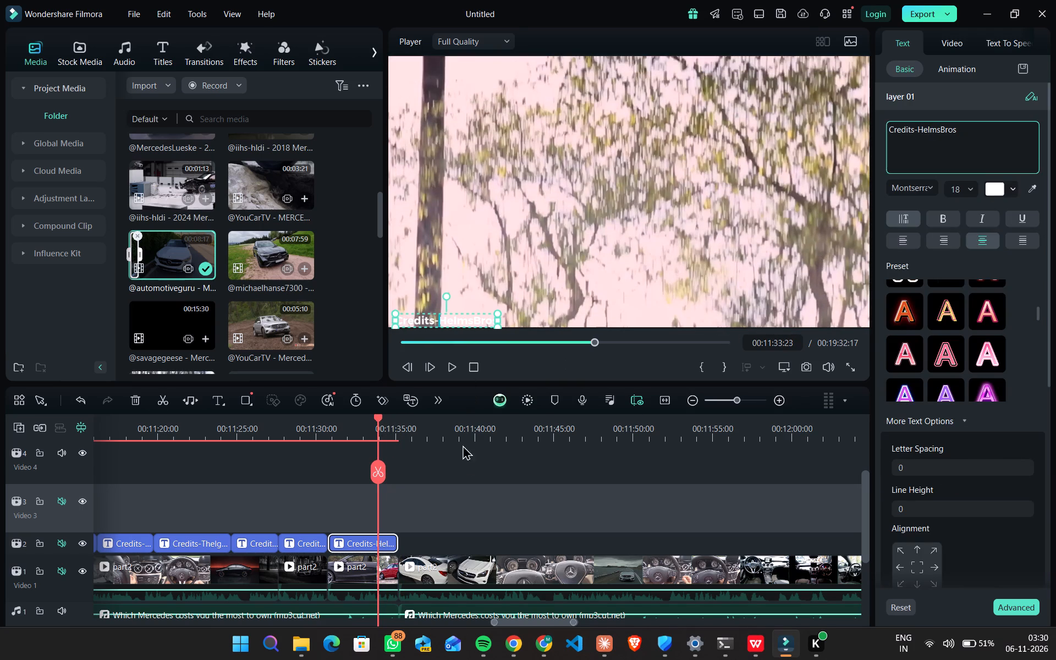
Paste a Credits-carcomfy title on Video 2 directly after Credits-HelmsBros, at the start of the white car shot.
drag(378, 419, 411, 431)
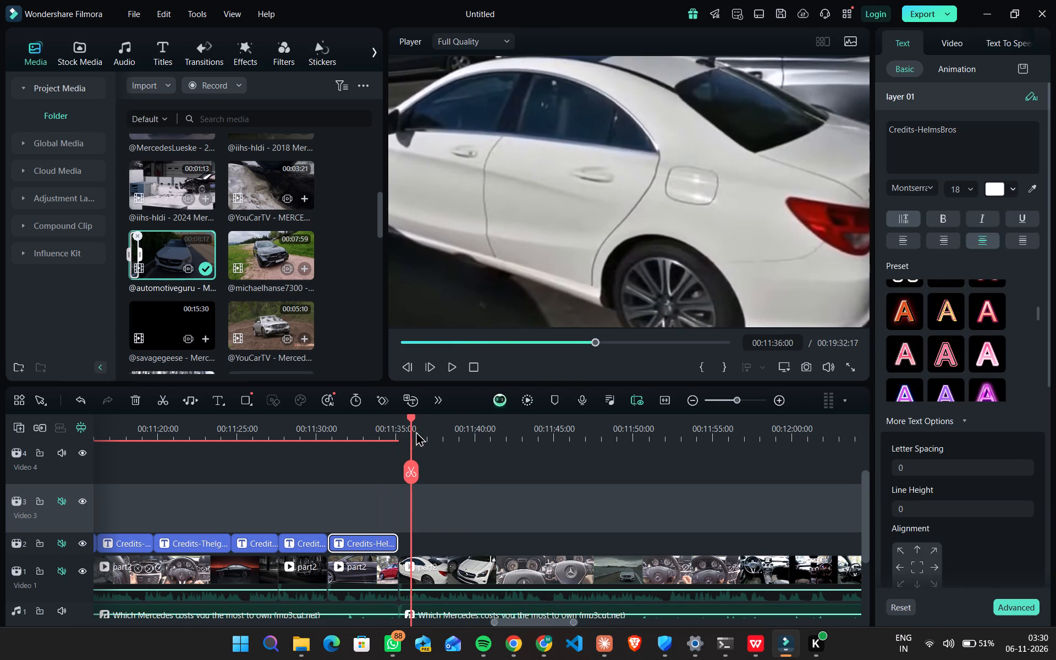
key(ctrl+v)
drag(446, 489, 431, 533)
click(378, 433)
drag(378, 432, 409, 438)
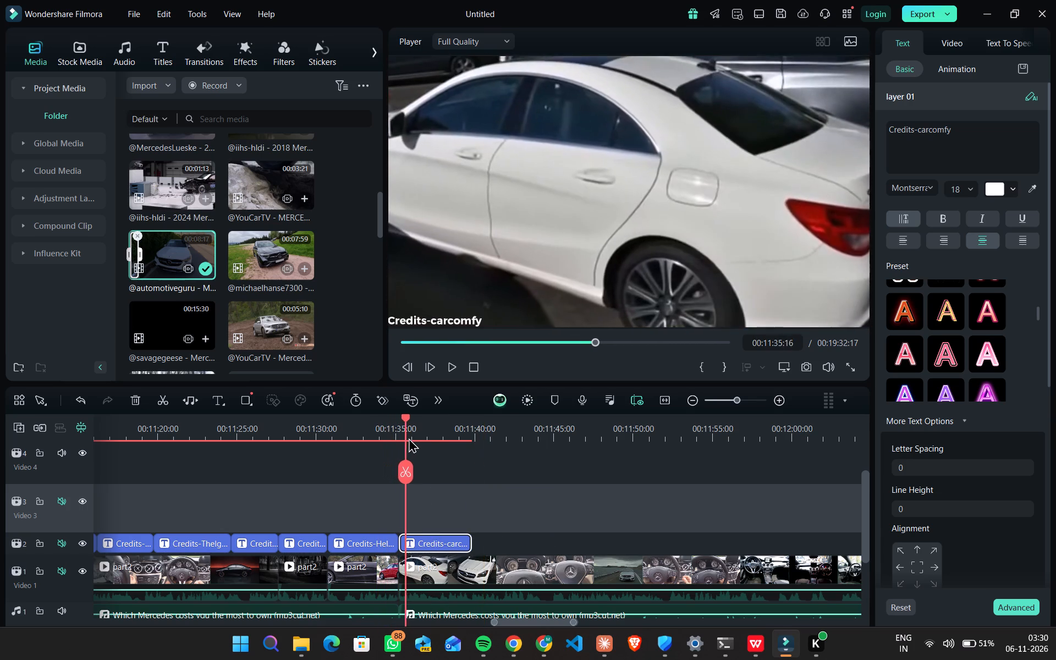
drag(409, 438, 409, 438)
Copy the channel name all-about-cars-basics from row 20's source_file cell in used_segments.csv and return to Filmora.
click(760, 638)
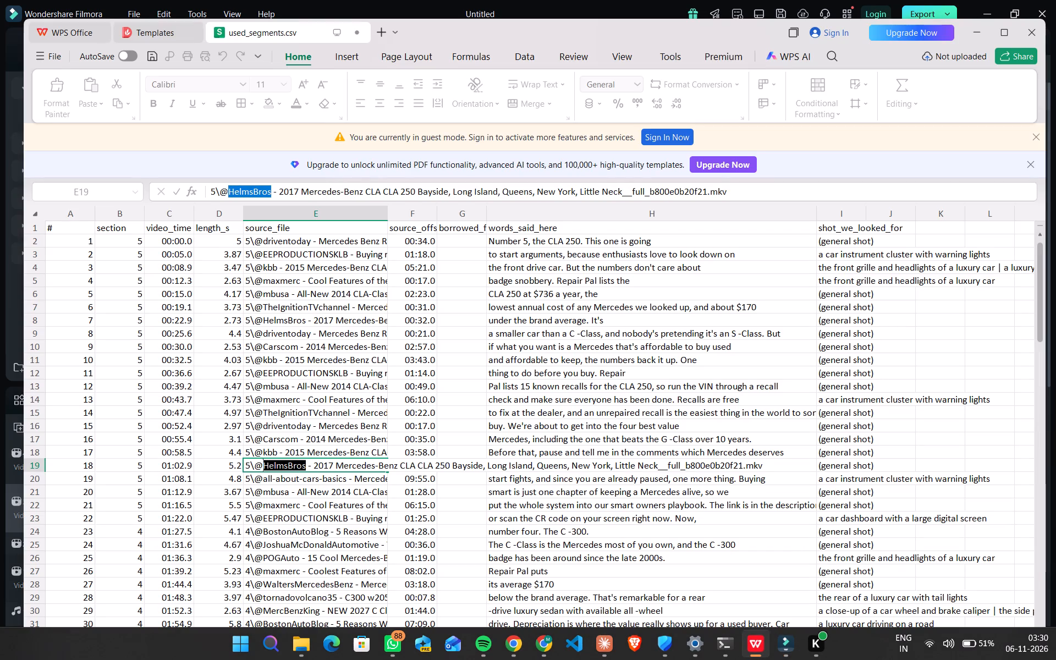
double_click(279, 480)
drag(348, 479, 312, 479)
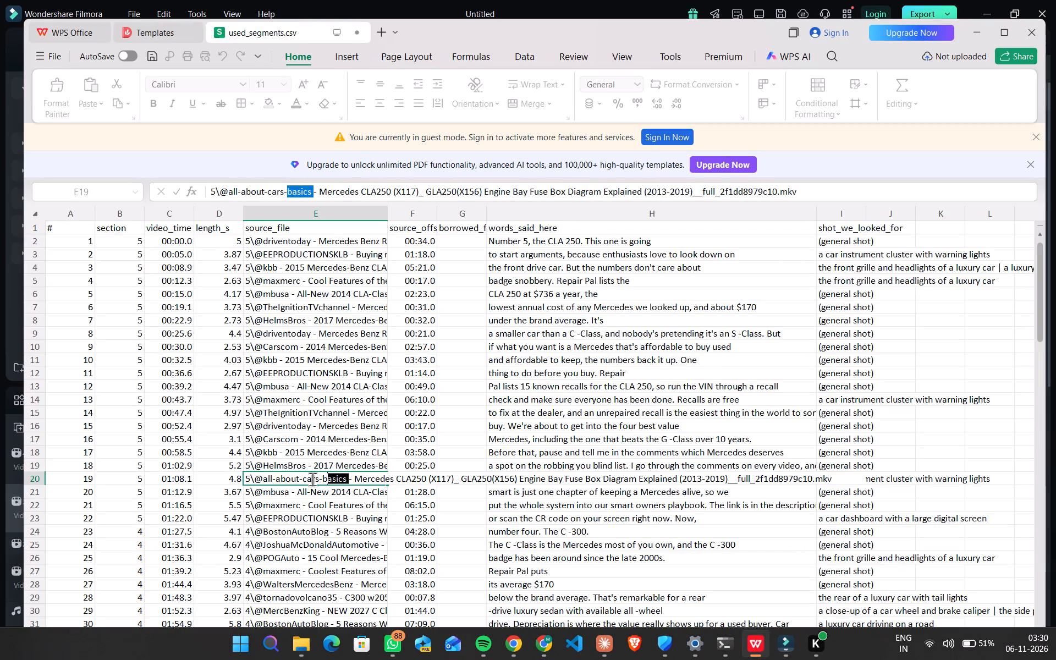
drag(312, 479, 267, 483)
key(ctrl+c)
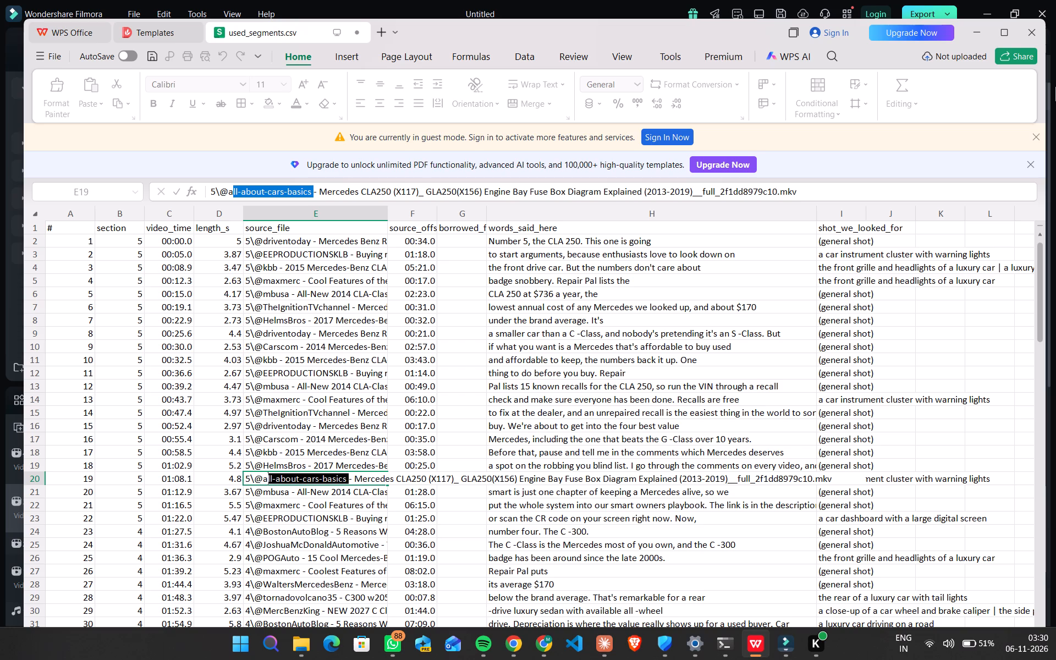
click(348, 484)
drag(348, 481, 320, 472)
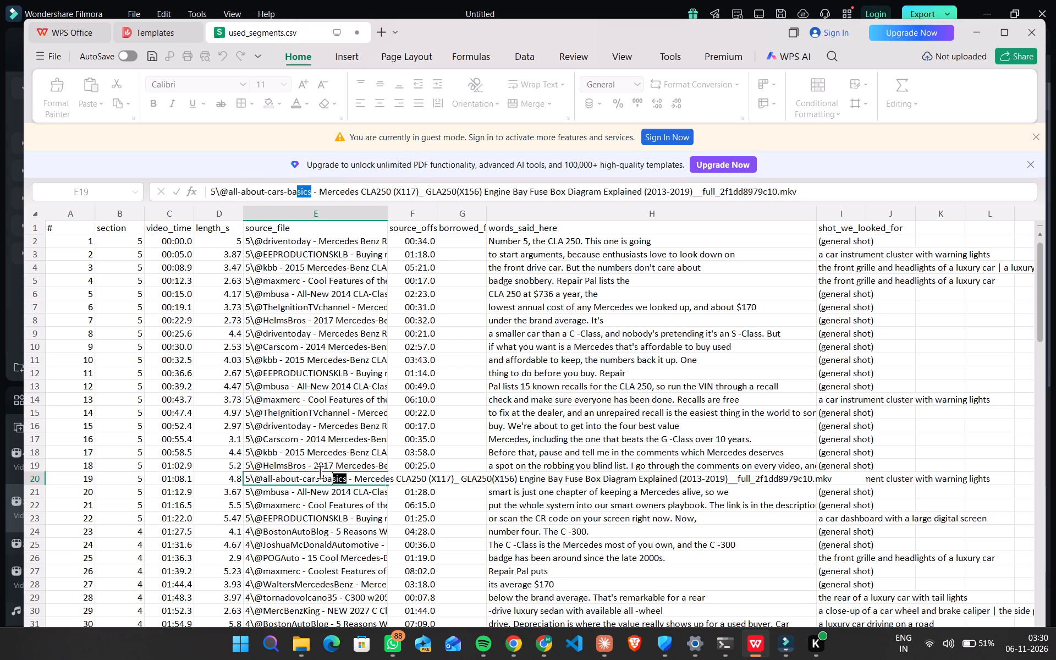
drag(320, 472, 263, 471)
key(ctrl+c)
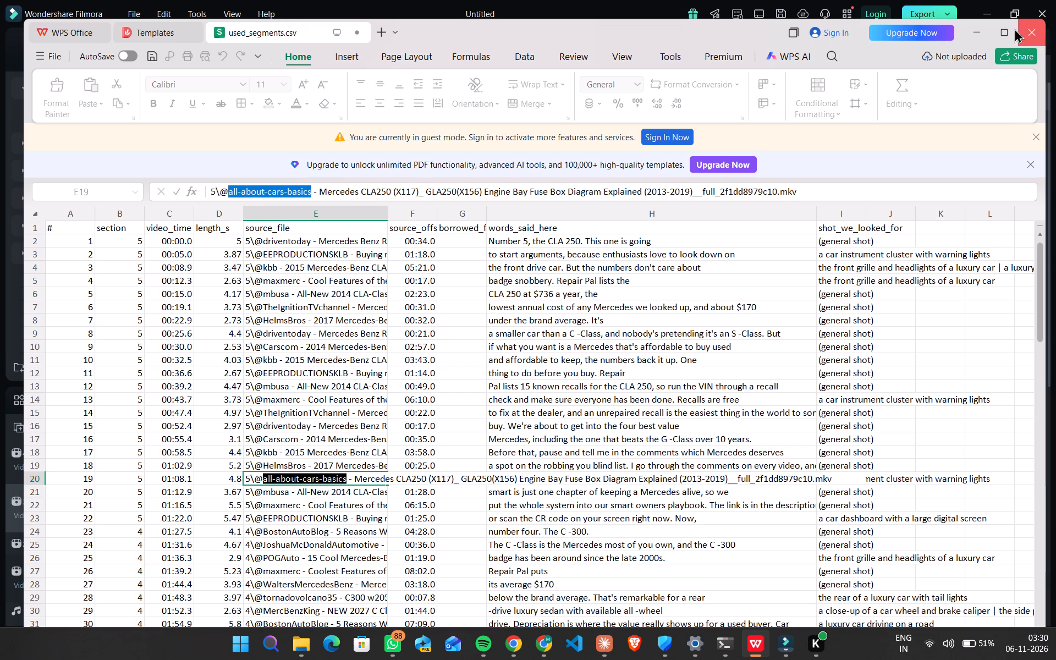
click(971, 32)
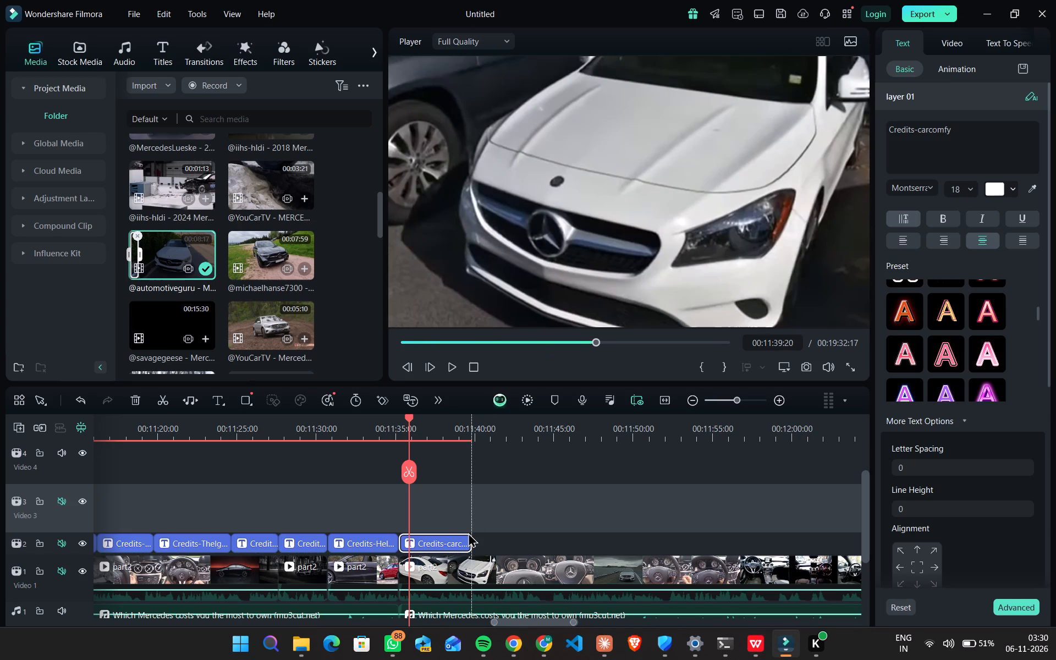
Extend the Credits-carcomfy title over the white car shot so that it ends at about 00:11:40.
drag(468, 537, 426, 540)
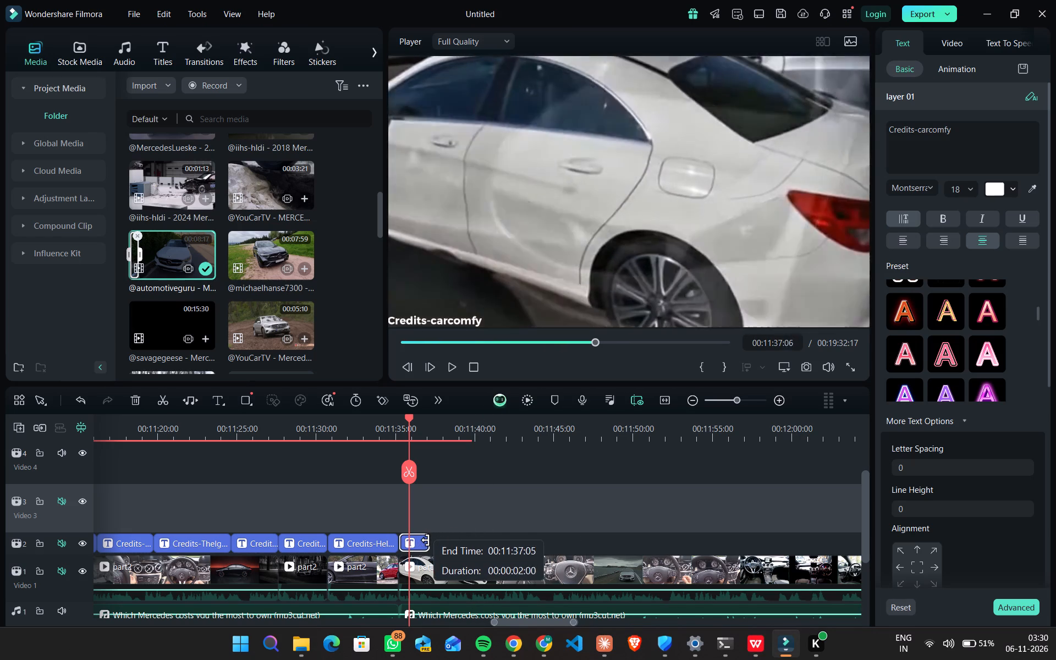
drag(426, 540, 463, 544)
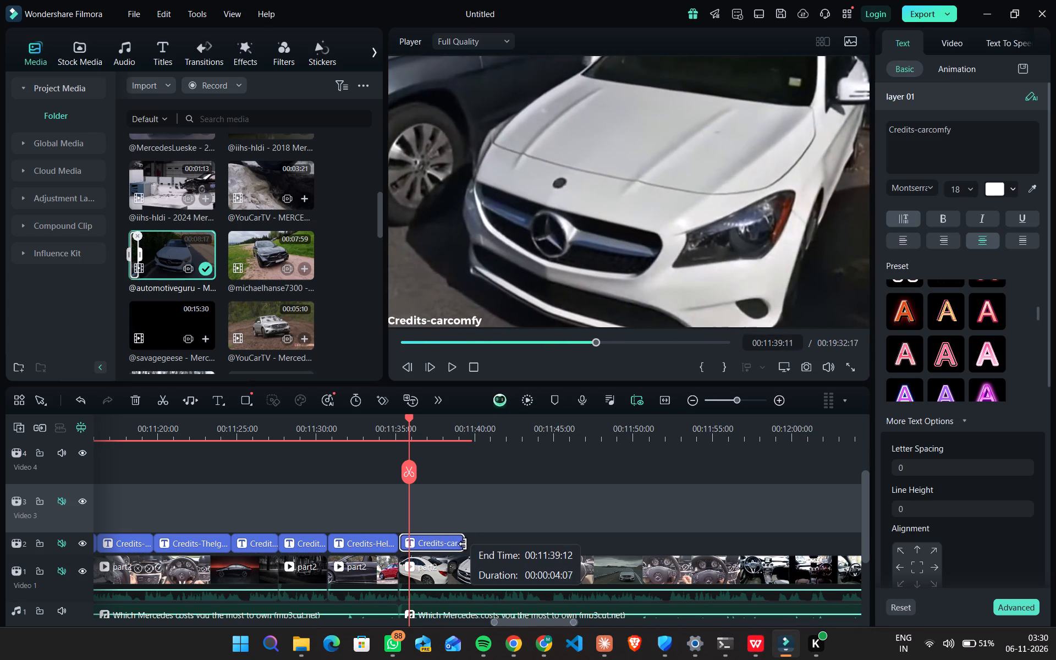
drag(463, 544, 479, 545)
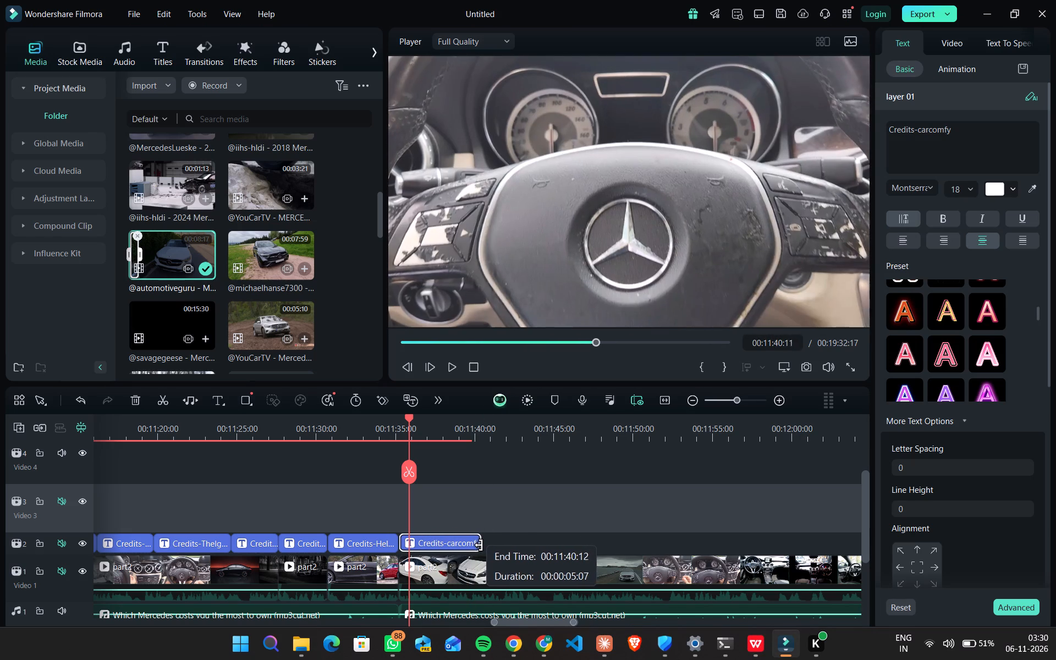
drag(479, 545, 477, 546)
Replace carcomfy with the copied all-about-cars-basics in the white car shot's title and set its X position to about -851.5 px.
drag(965, 132, 923, 135)
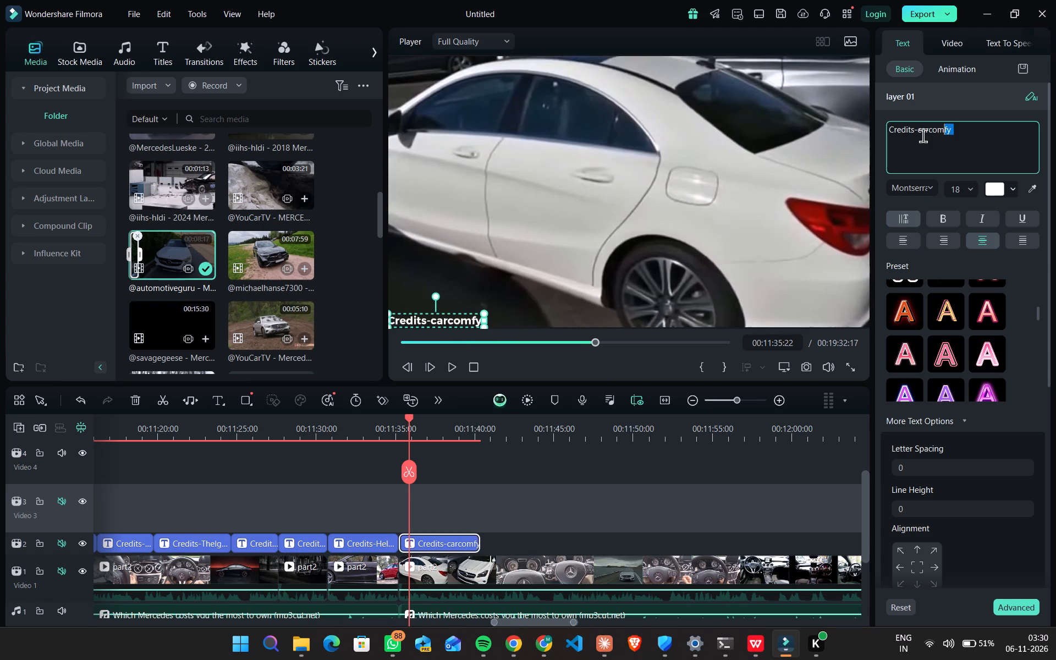
drag(923, 135, 919, 133)
key(ctrl+v)
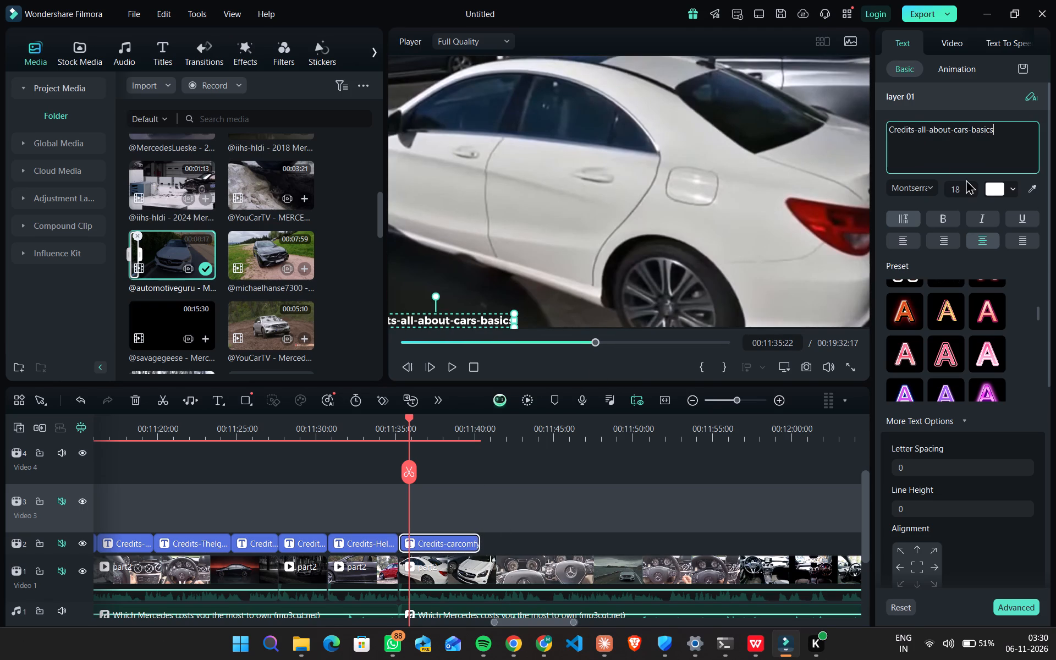
scroll(927, 463, down, 9)
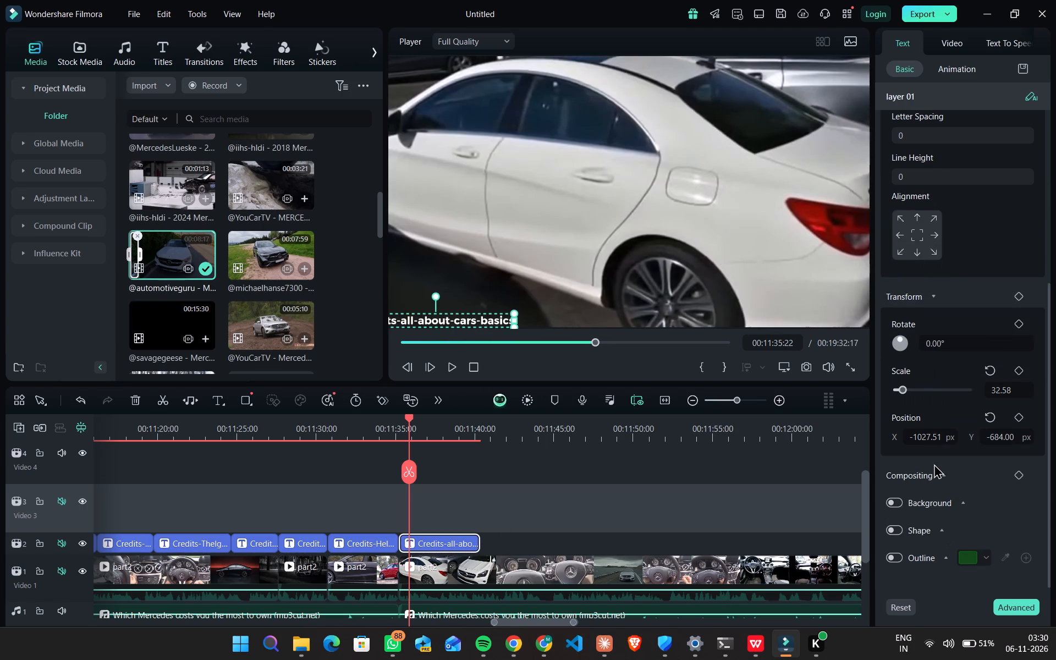
click(927, 436)
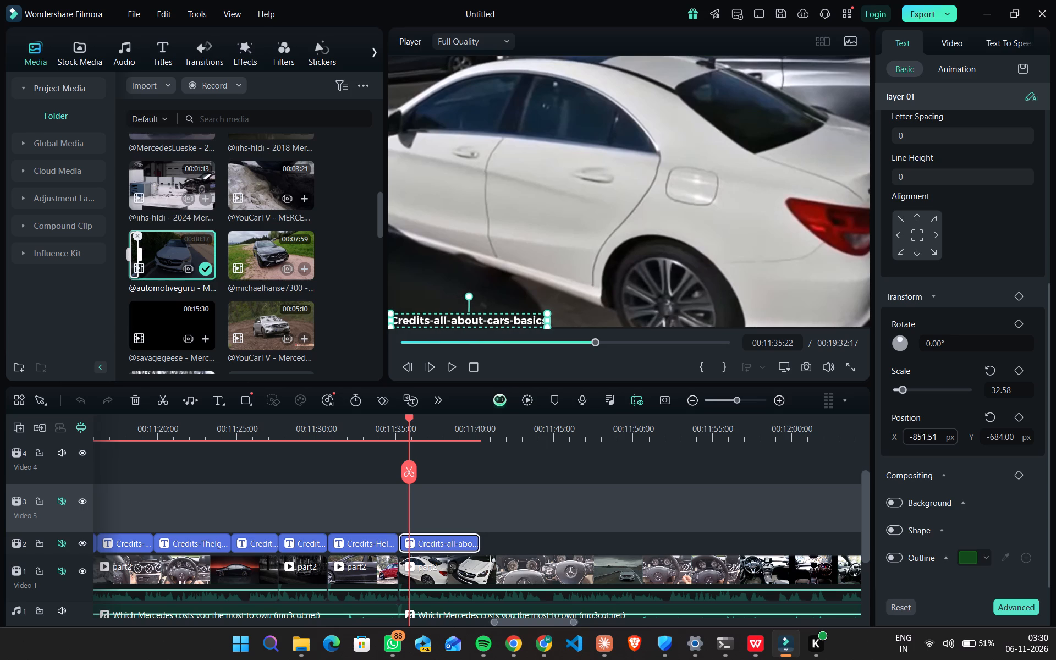
Play back the credited part2 shots through the end of the Credits-all-about-cars-basics title to check the titles.
drag(408, 420, 124, 398)
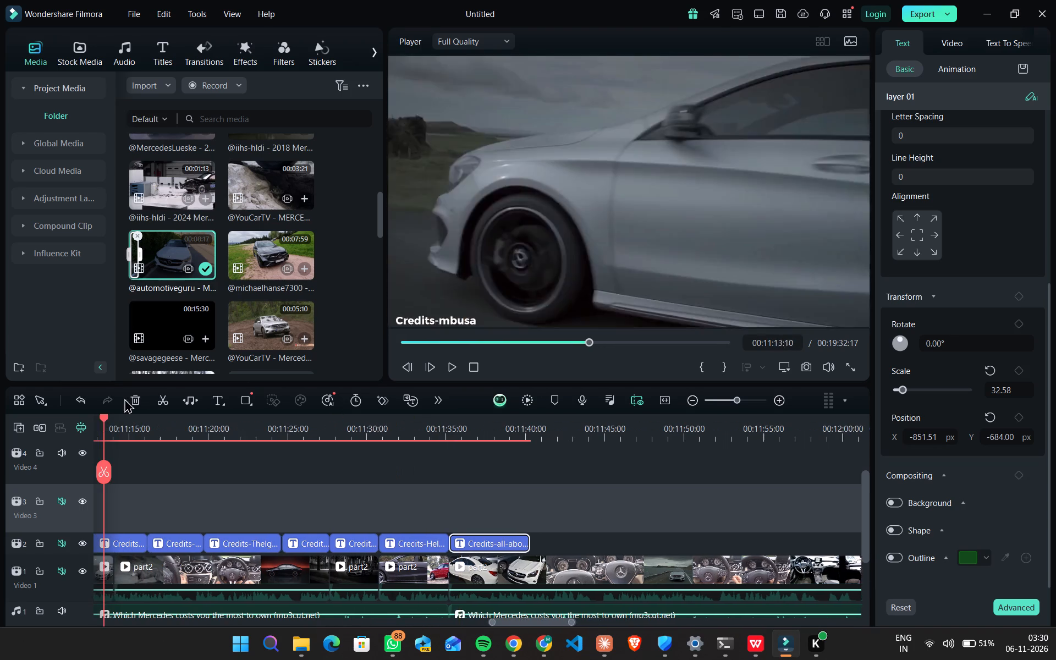
drag(124, 398, 286, 425)
key(space)
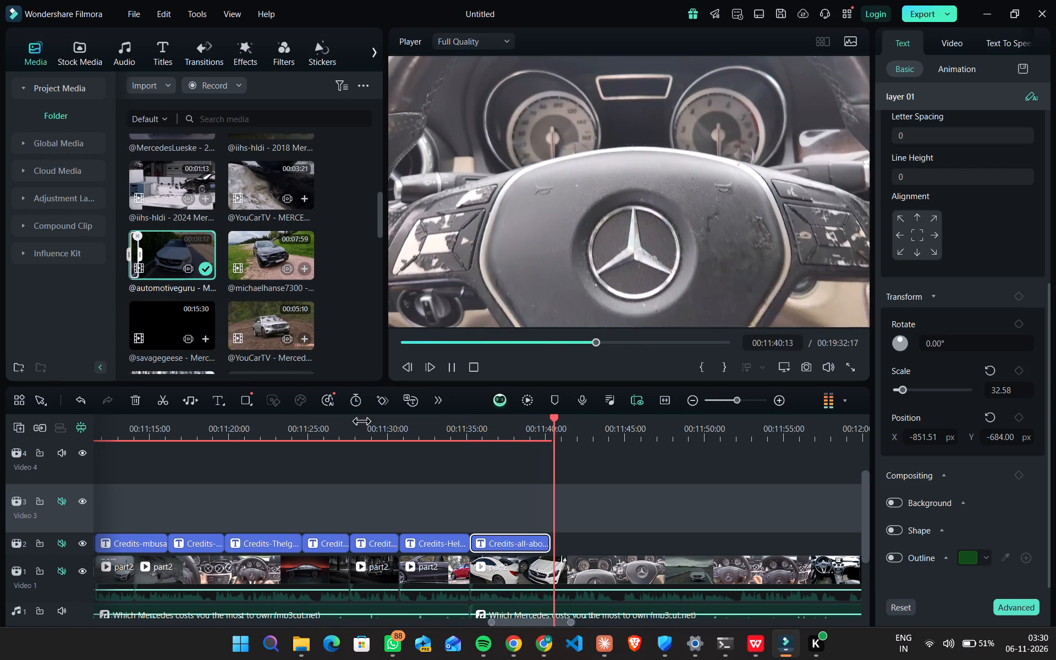
click(452, 367)
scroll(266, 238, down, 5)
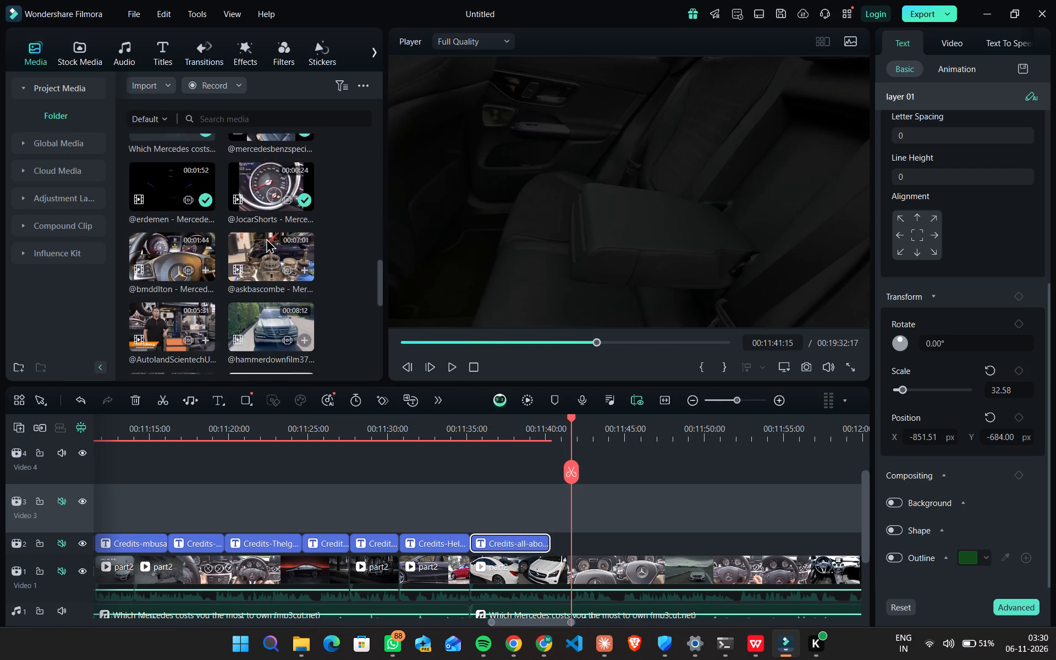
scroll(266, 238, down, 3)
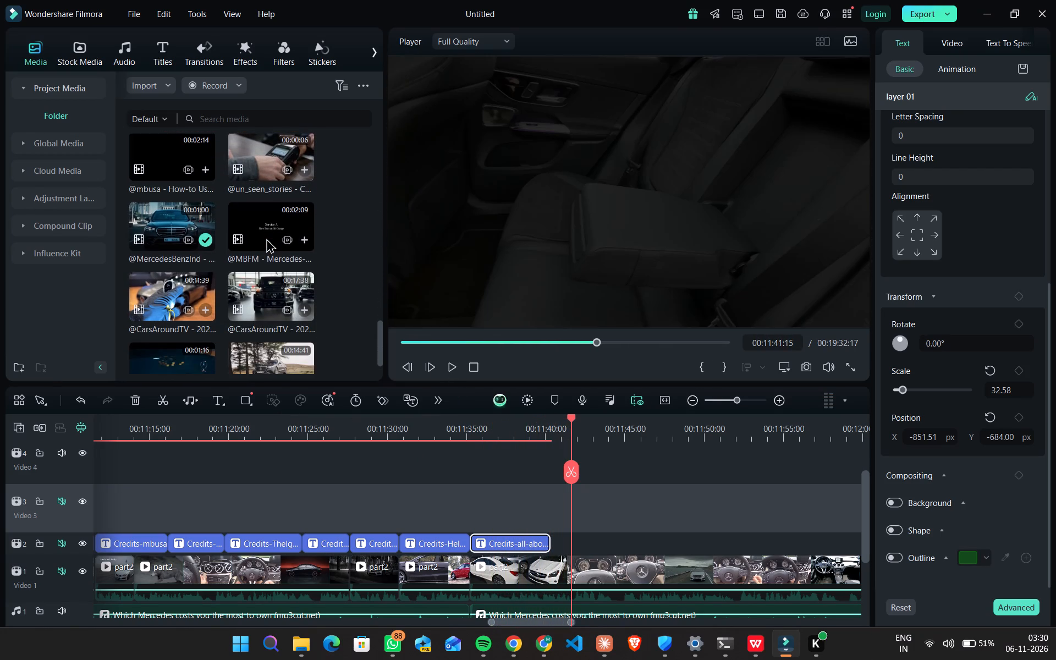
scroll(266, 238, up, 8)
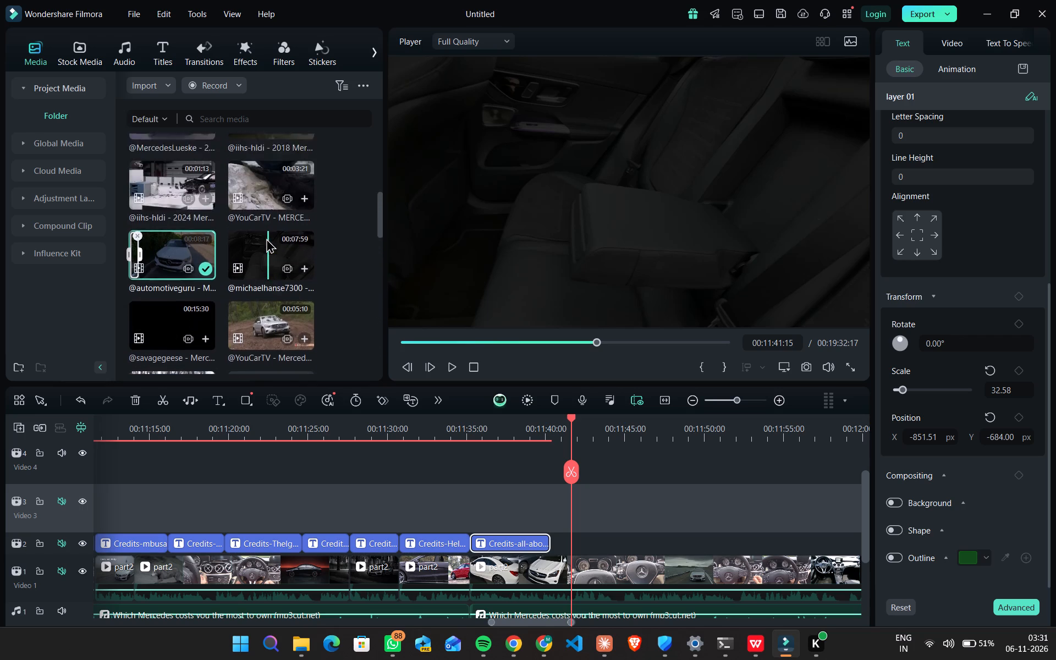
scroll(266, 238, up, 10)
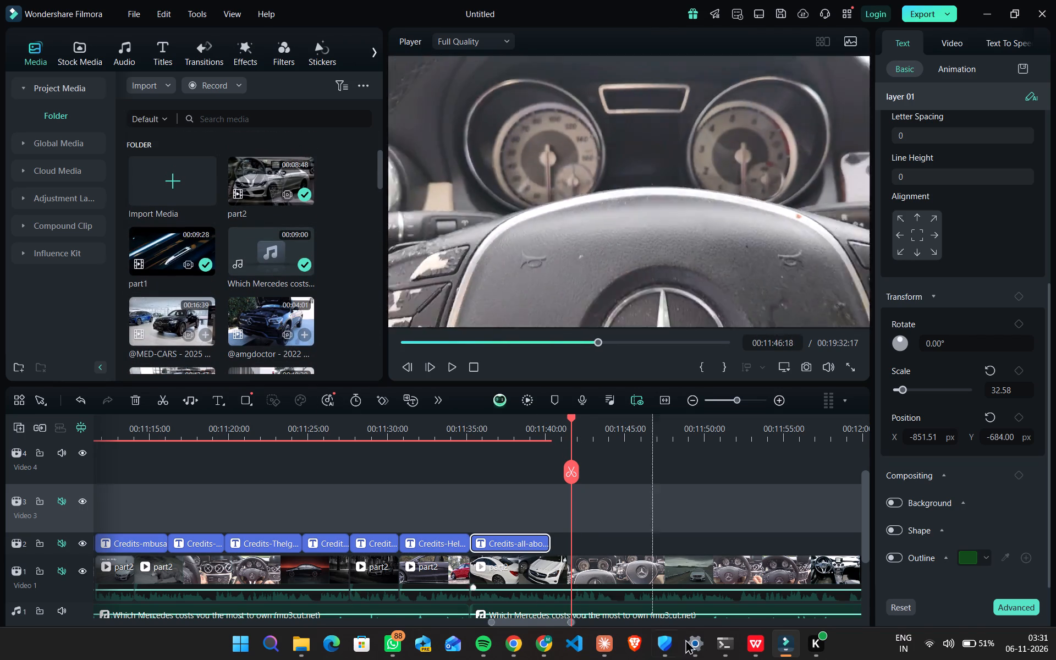
Copy the channel name mbusa from row 21's source_file cell in used_segments.csv and return to Filmora.
click(760, 642)
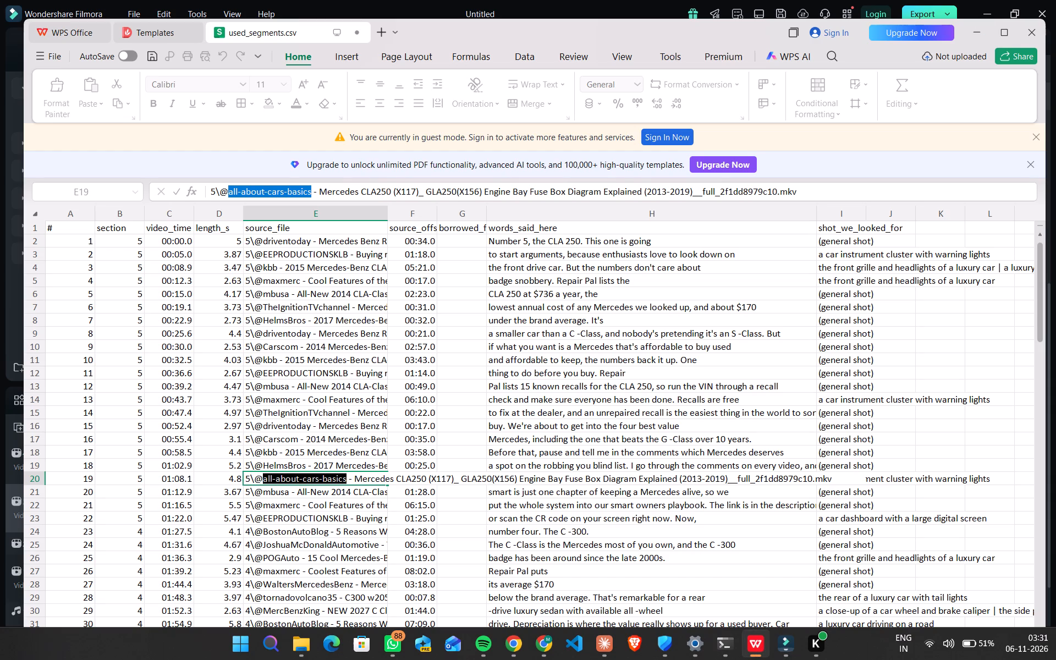
double_click(285, 492)
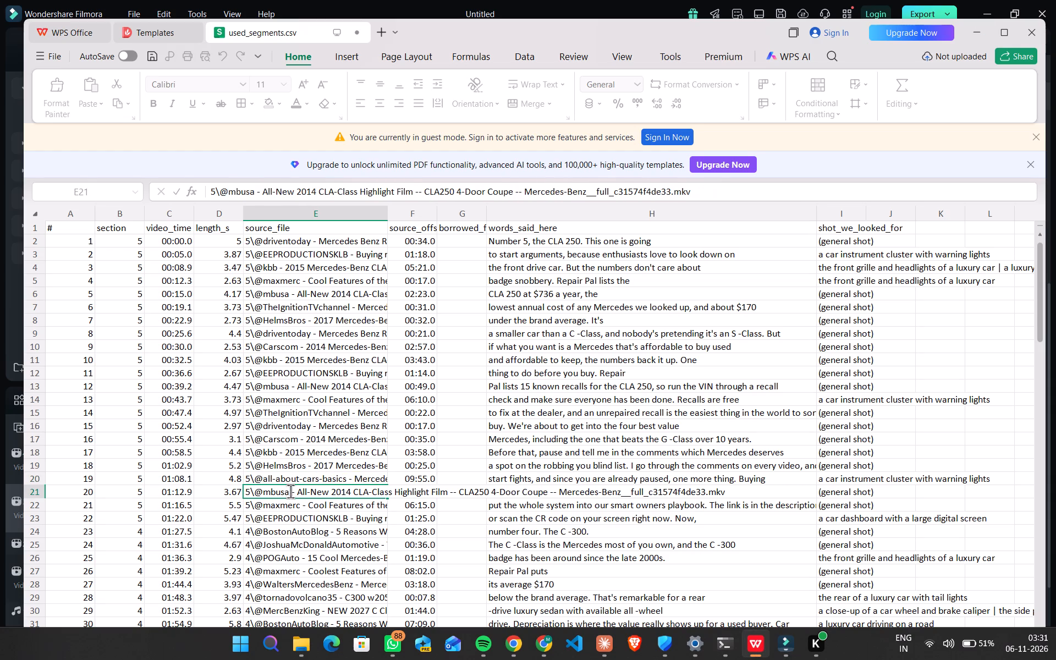
drag(290, 491, 265, 492)
key(ctrl+c)
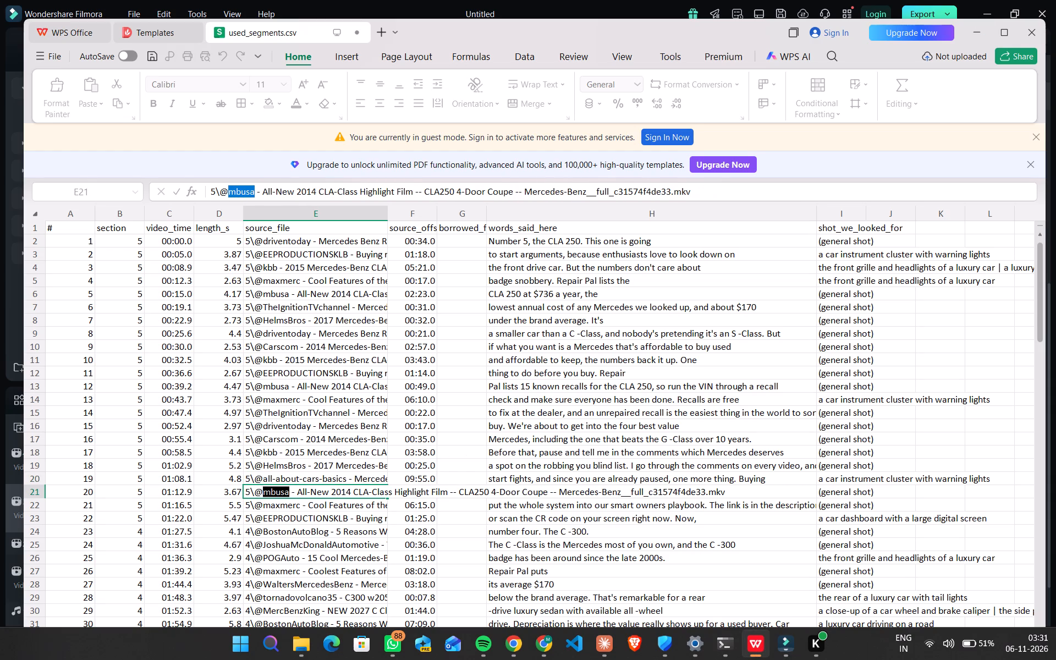
click(985, 29)
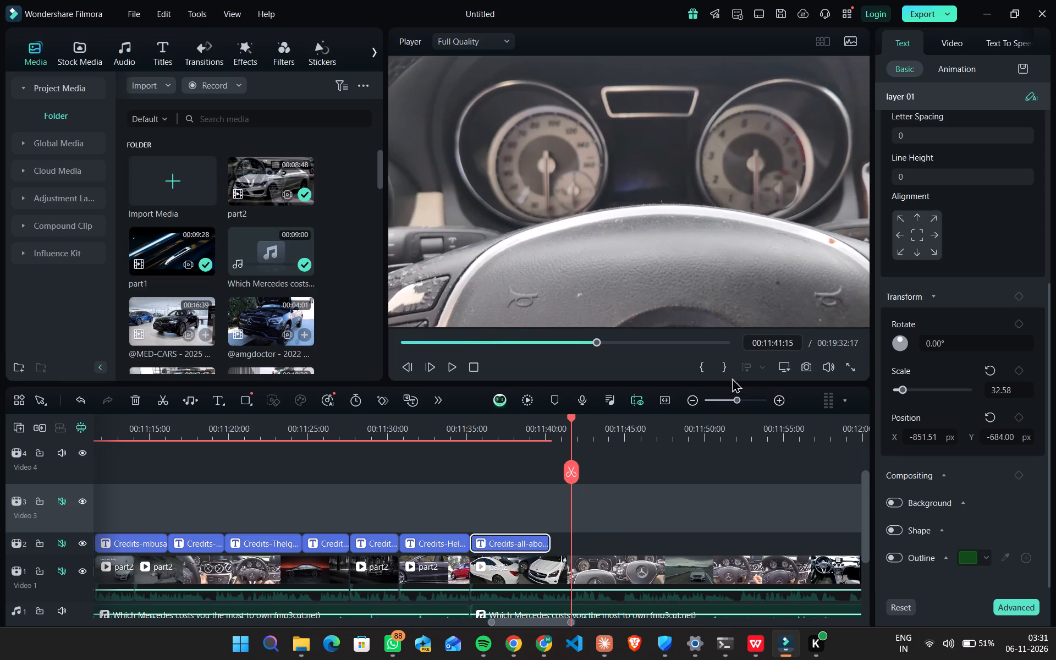
Paste another Credits-carcomfy title and place it on Video 2 directly after Credits-all-about-cars-basics.
key(ctrl+v)
drag(595, 499, 573, 521)
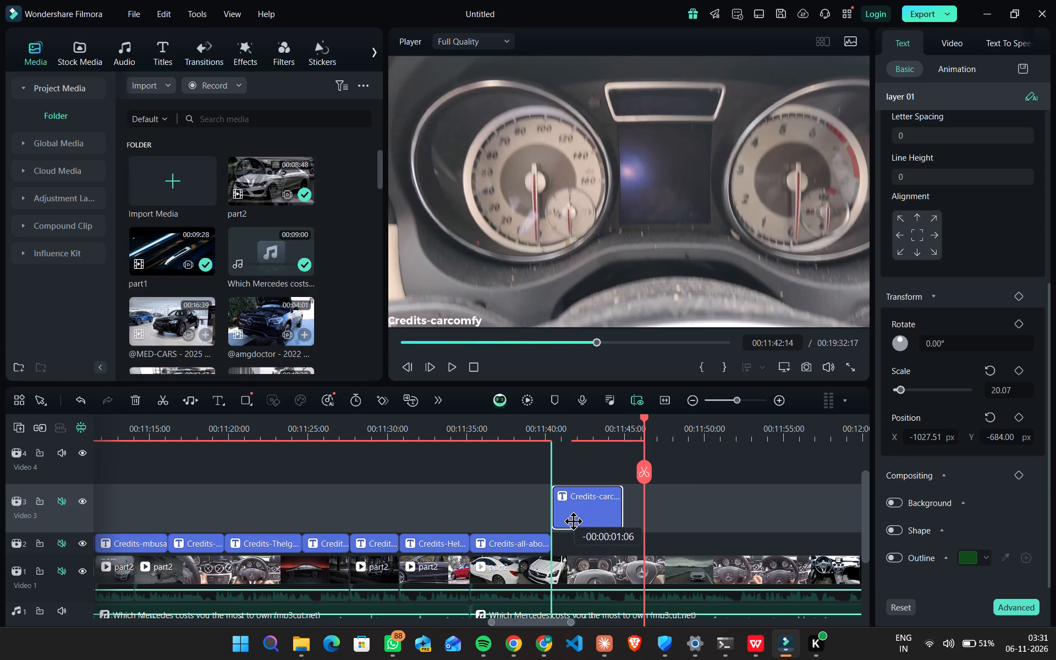
drag(573, 521, 571, 539)
Replace carcomfy with the copied mbusa in the newly pasted title so that it reads Credits-mbusa.
click(533, 428)
drag(533, 428, 563, 436)
click(467, 322)
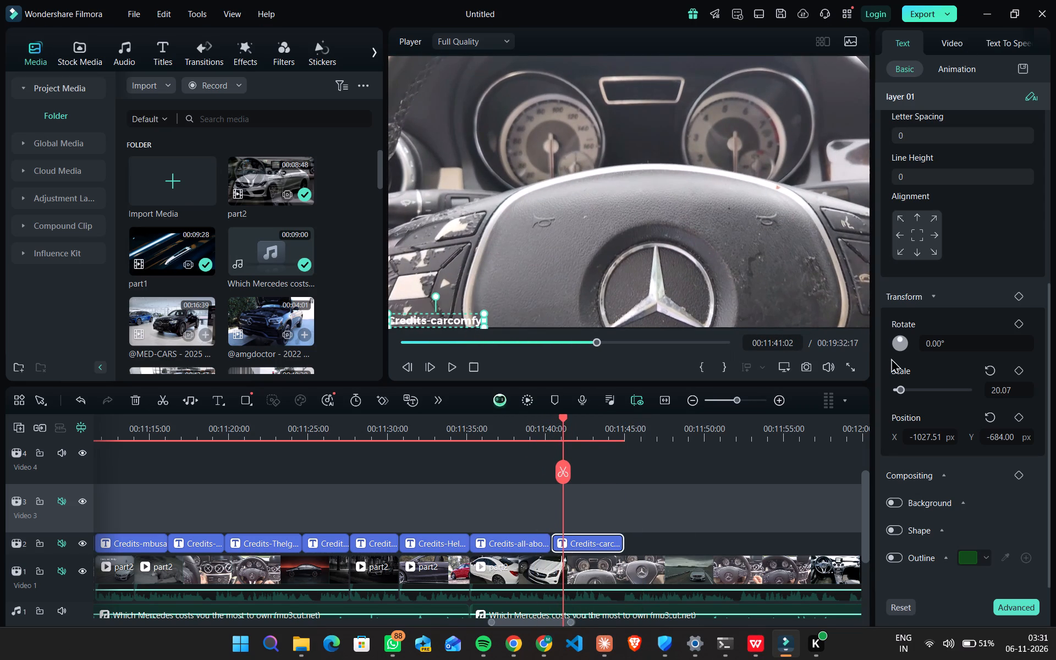
drag(1048, 374, 1055, 116)
drag(971, 134, 920, 134)
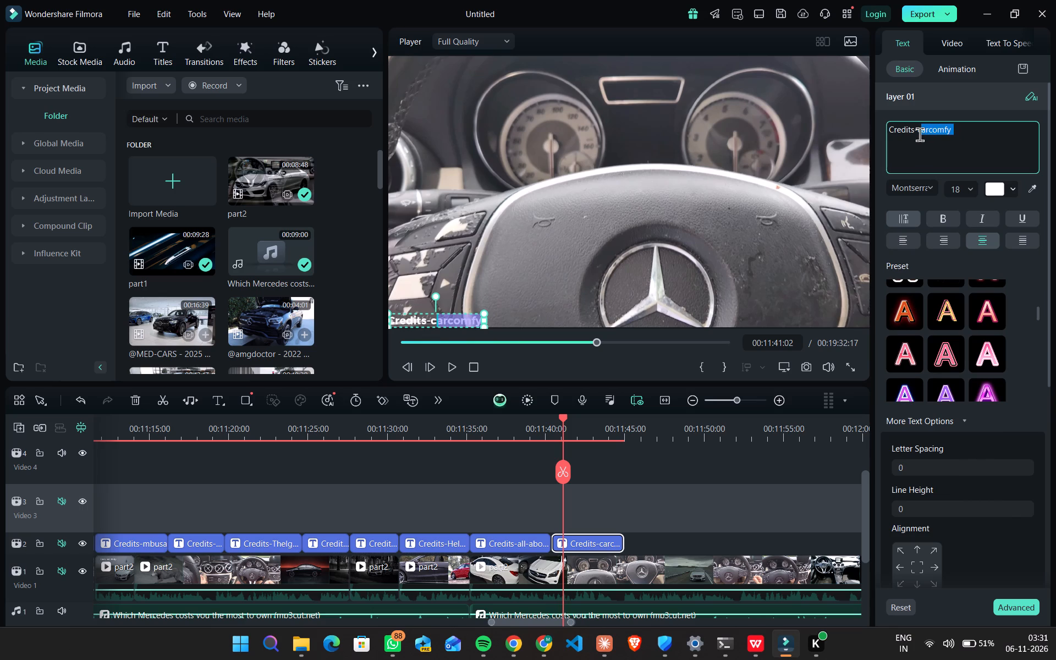
drag(920, 134, 919, 134)
click(964, 133)
drag(964, 133, 965, 132)
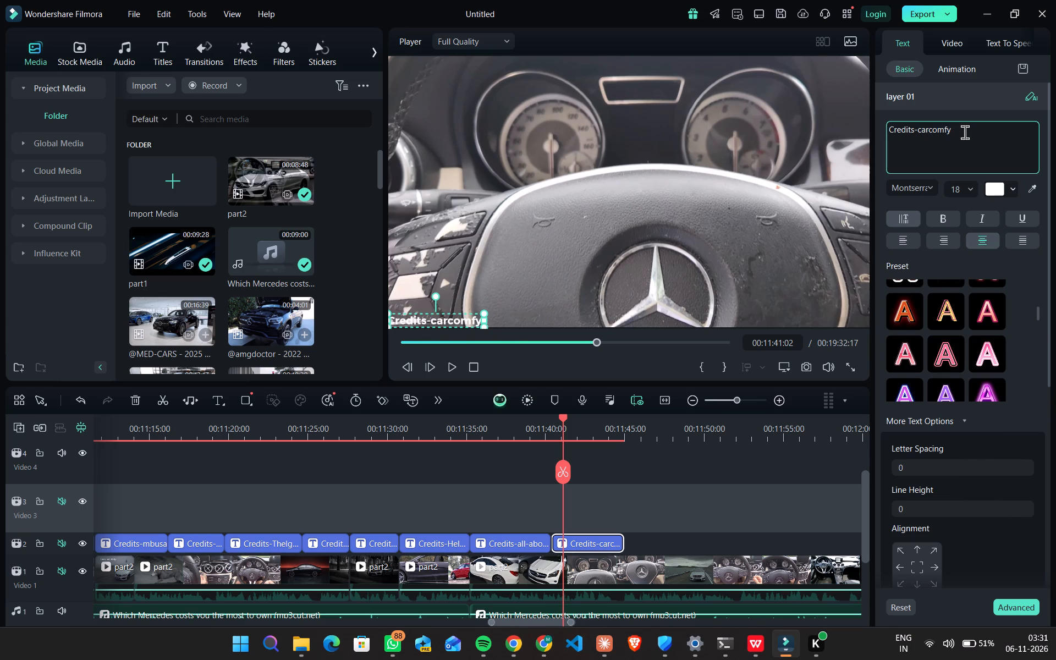
drag(965, 132, 919, 131)
click(919, 131)
drag(919, 131, 921, 131)
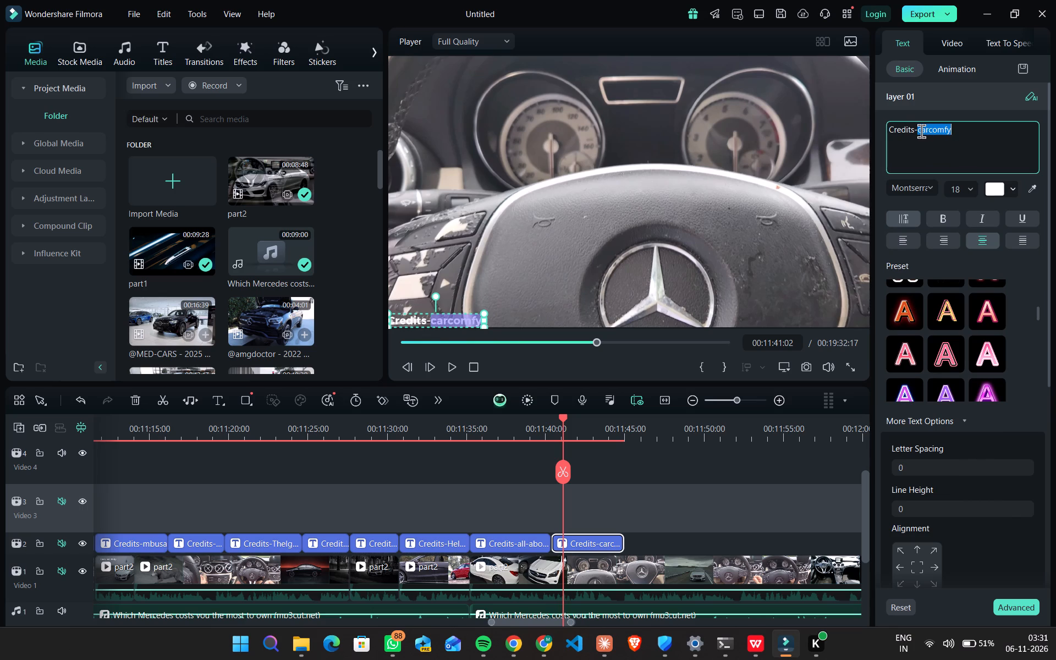
drag(921, 131, 932, 131)
key(ctrl+v)
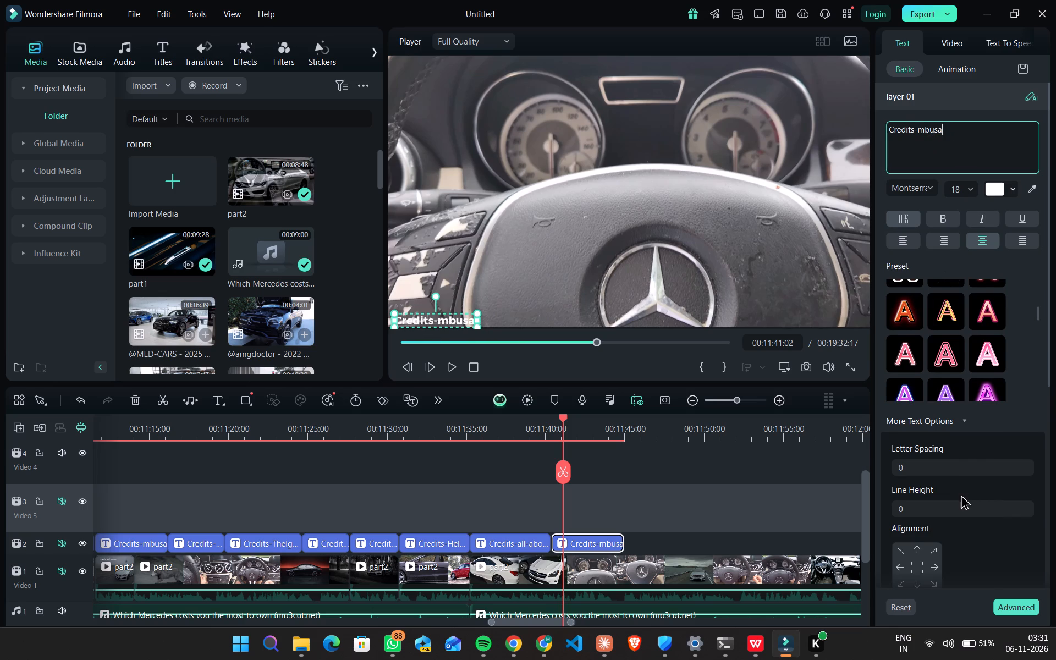
Set the new Credits-mbusa title's X position to about -1037.5 px.
scroll(961, 494, down, 7)
drag(941, 489, 946, 489)
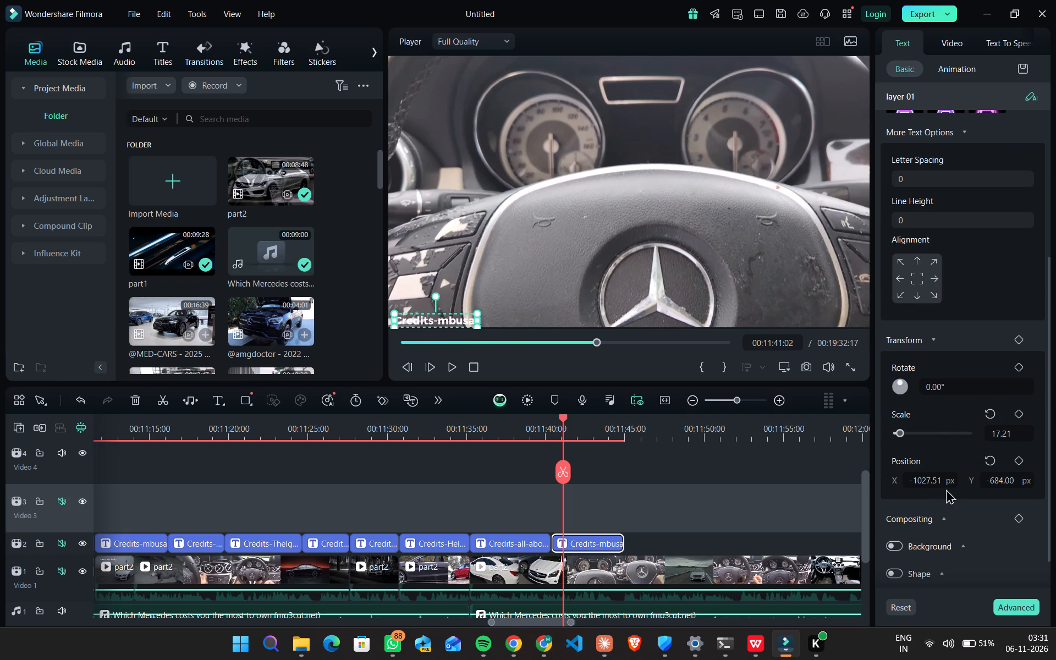
drag(946, 489, 915, 489)
click(926, 482)
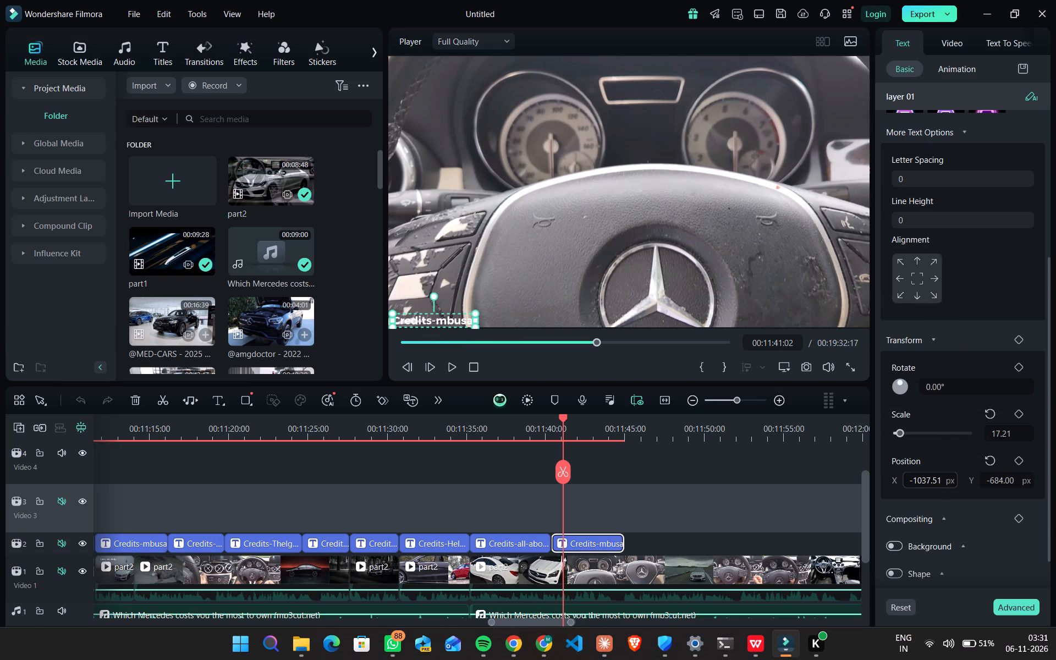
Extend the end of the new Credits-mbusa title to about 00:11:45:06.
click(624, 543)
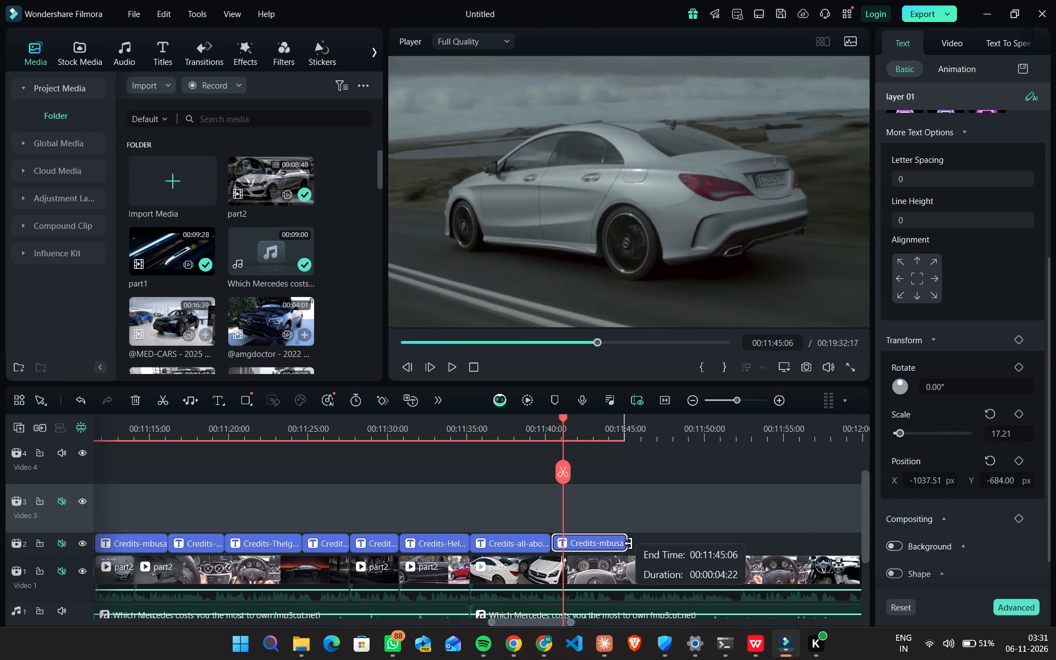
click(760, 637)
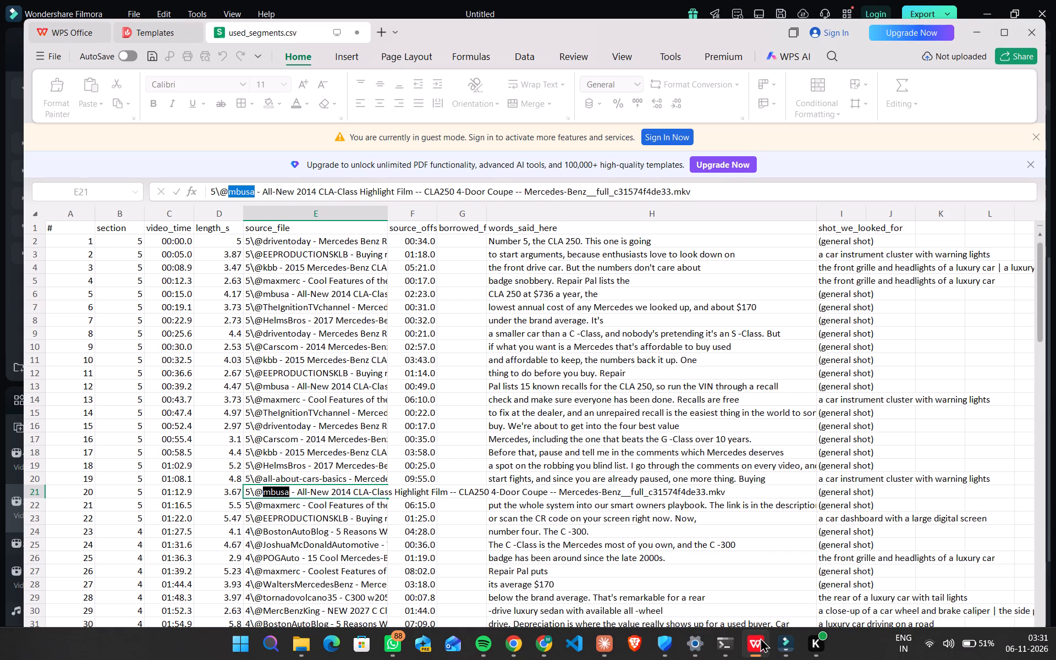
click(760, 637)
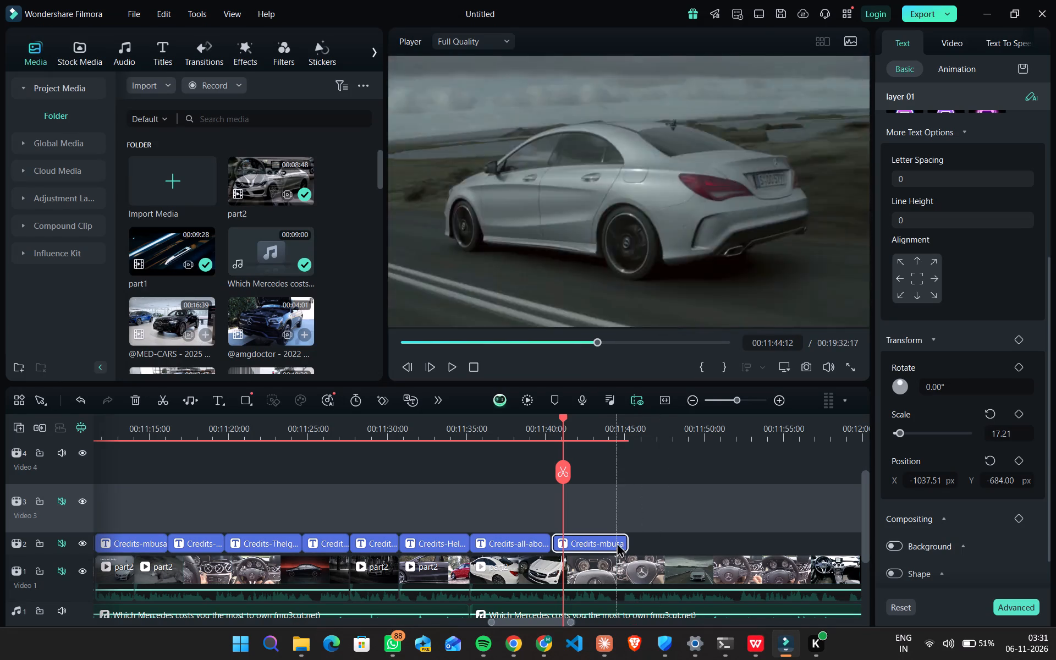
Shift Credits-mbusa later and extend Credits-all-about-cars-basics over the steering wheel footage, with the two titles meeting at about 00:11:44:24.
drag(610, 540, 642, 542)
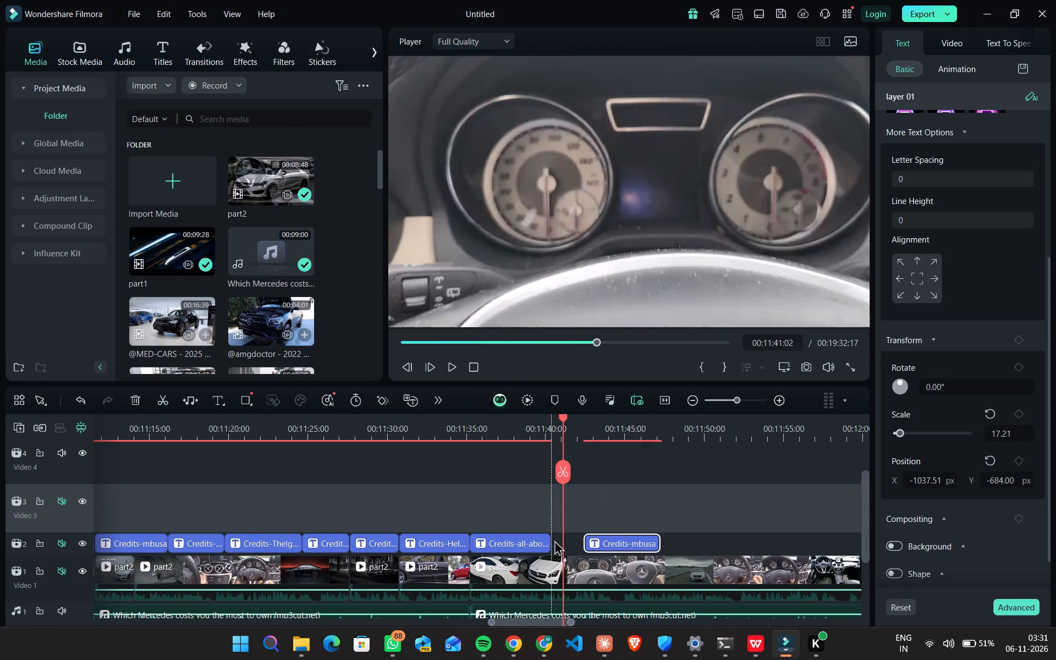
drag(549, 540, 569, 543)
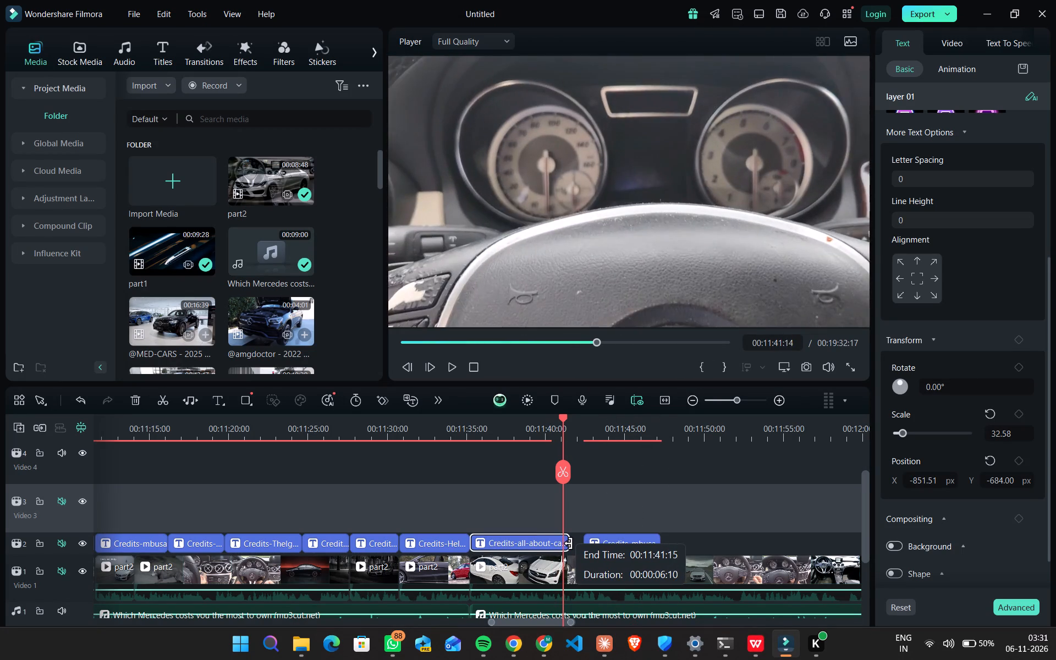
drag(569, 543, 593, 547)
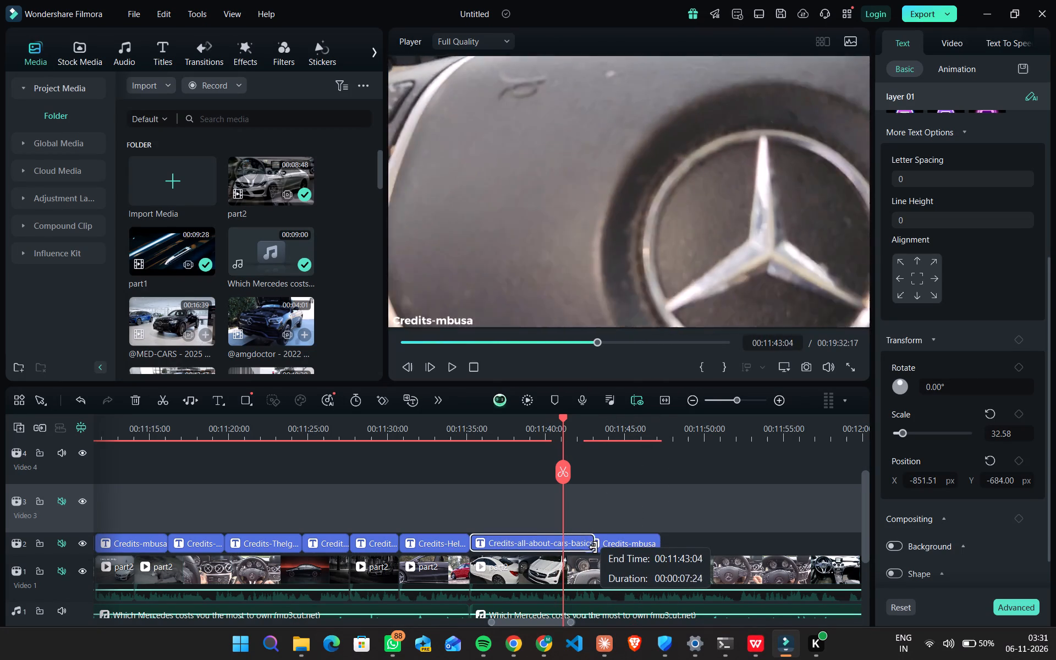
drag(593, 547, 617, 549)
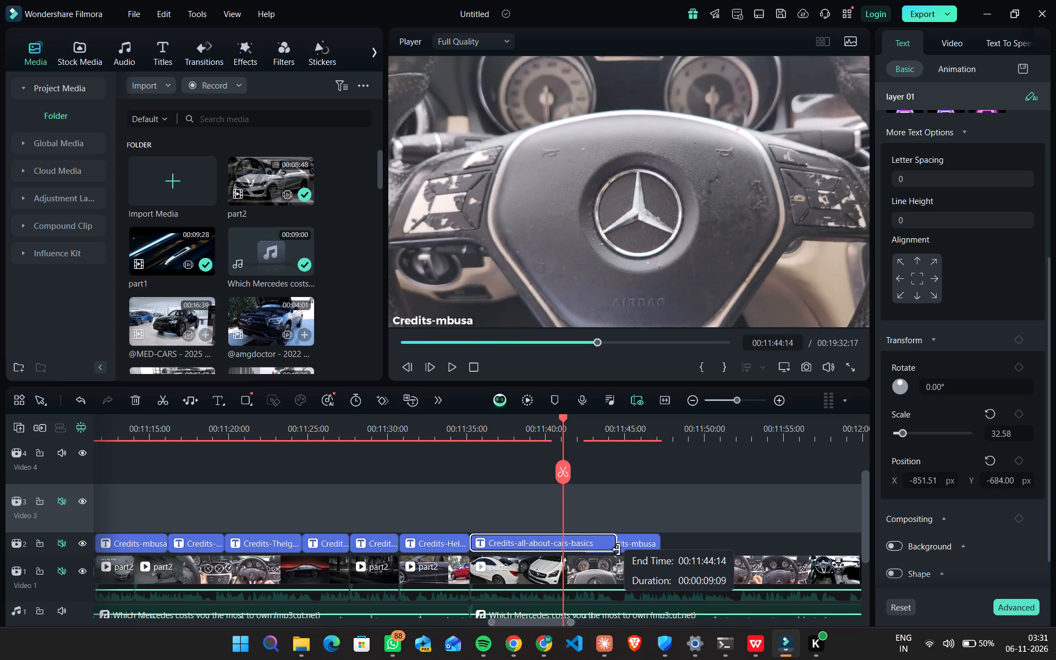
drag(617, 549, 627, 549)
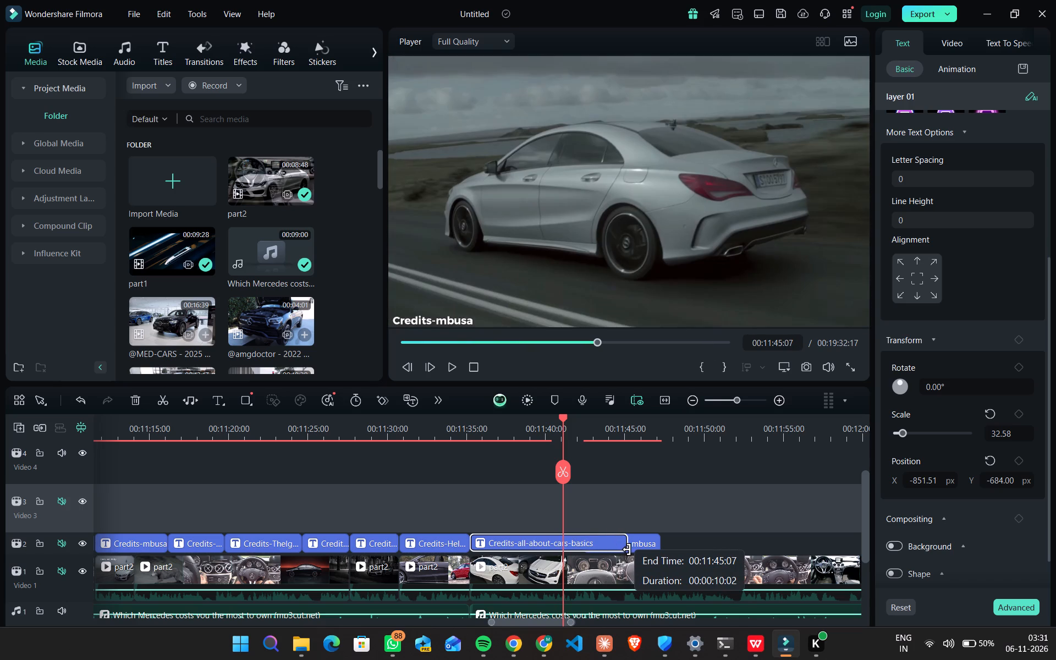
drag(627, 549, 621, 549)
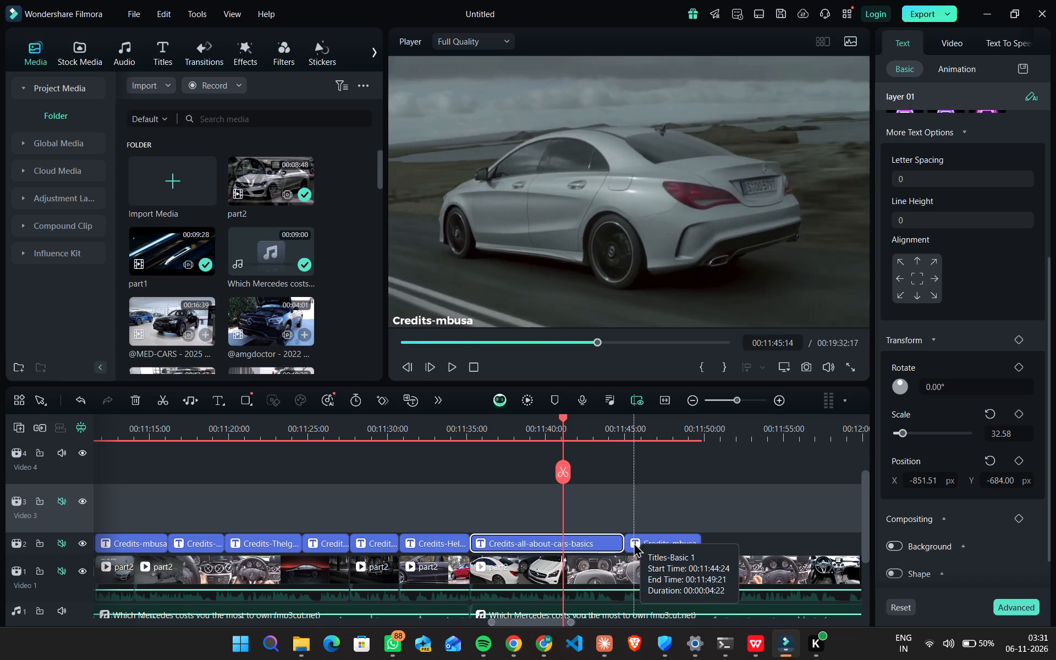
click(617, 425)
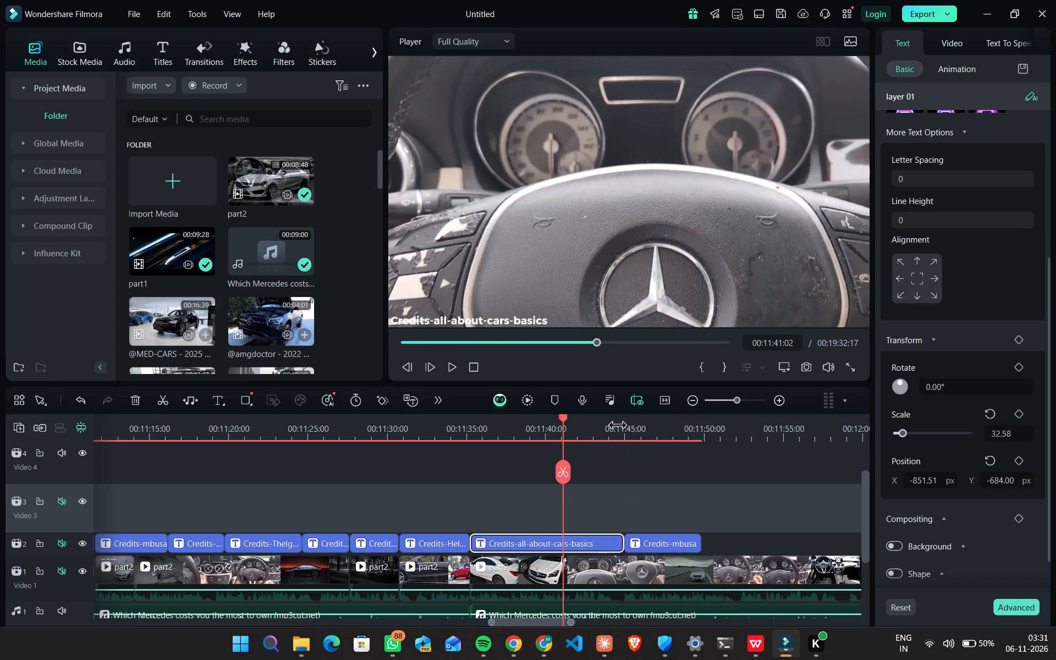
Trim the end of the Credits-mbusa title to 00:11:48:15, where the coastal road shot ends.
drag(617, 425, 502, 427)
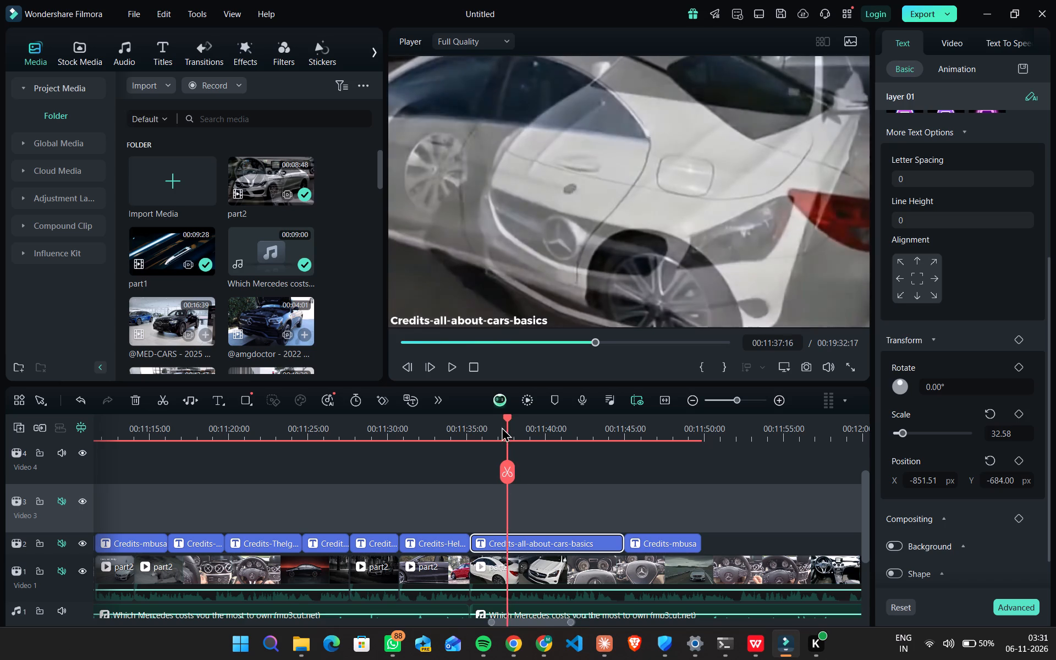
drag(502, 427, 587, 460)
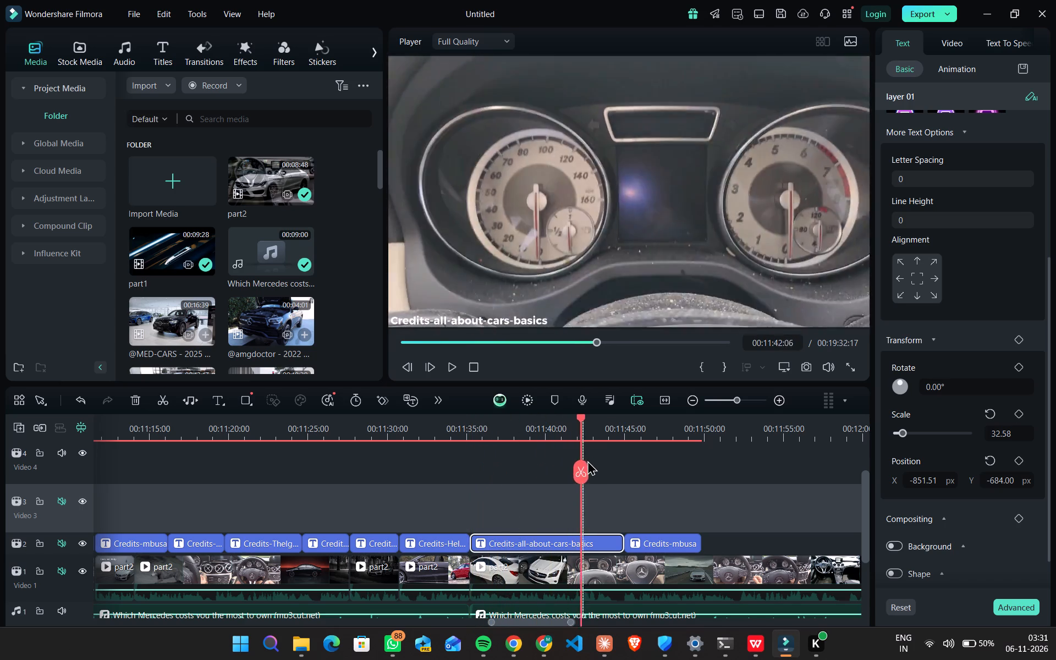
drag(587, 460, 632, 476)
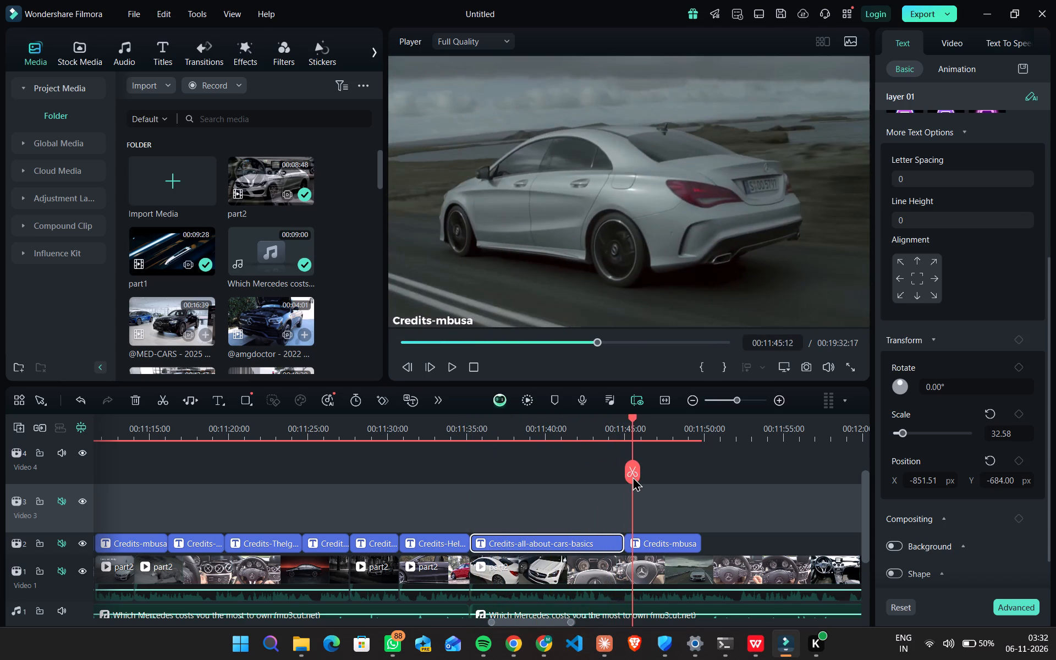
drag(632, 476, 642, 480)
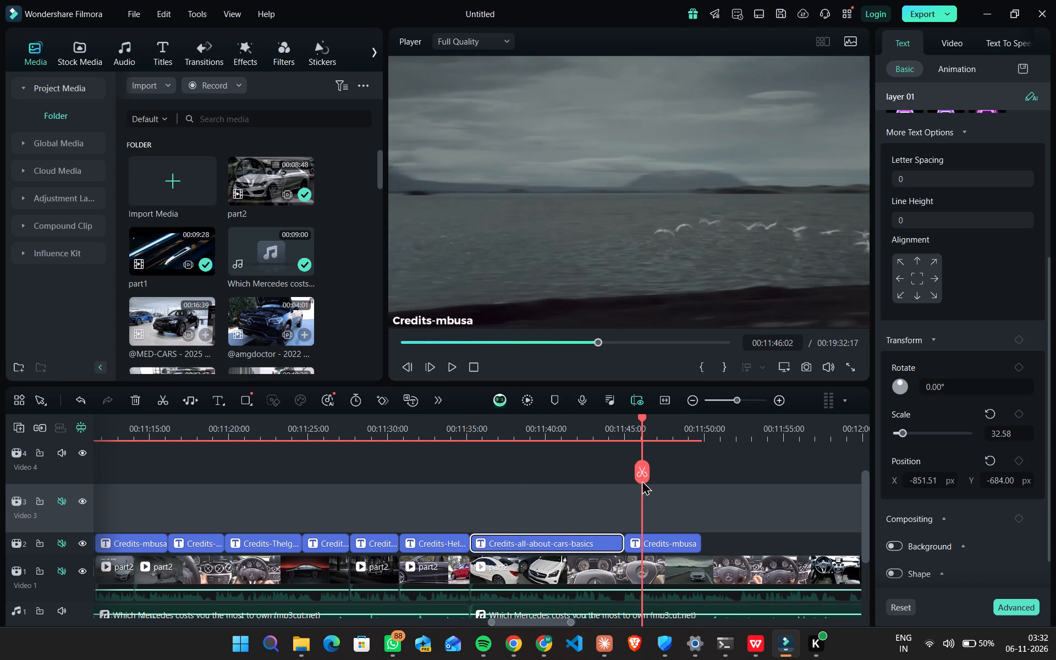
drag(642, 480, 646, 481)
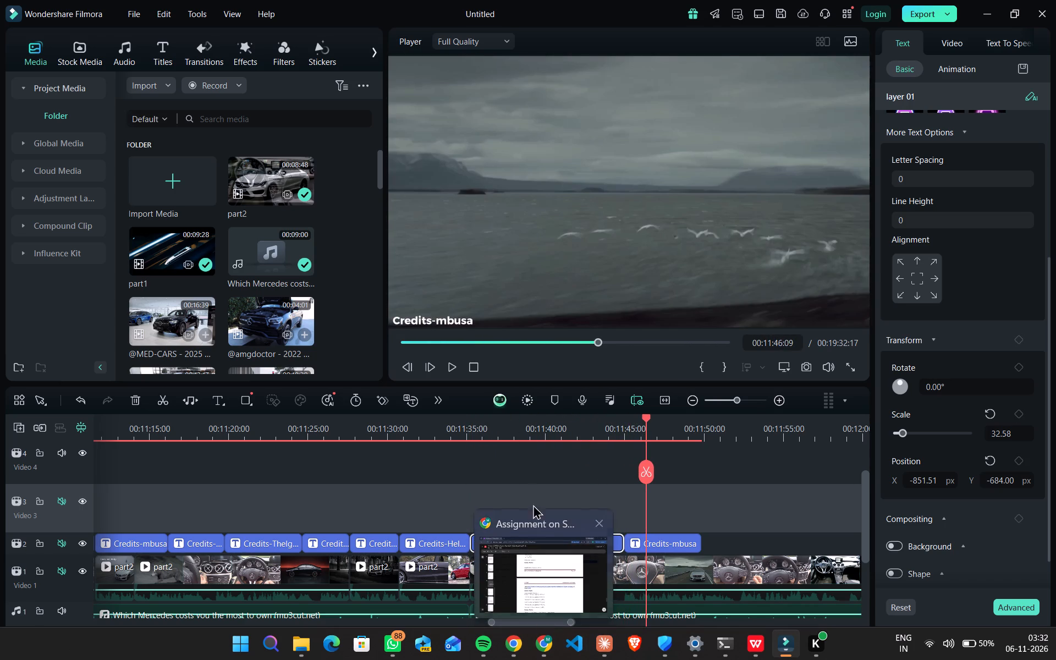
click(542, 623)
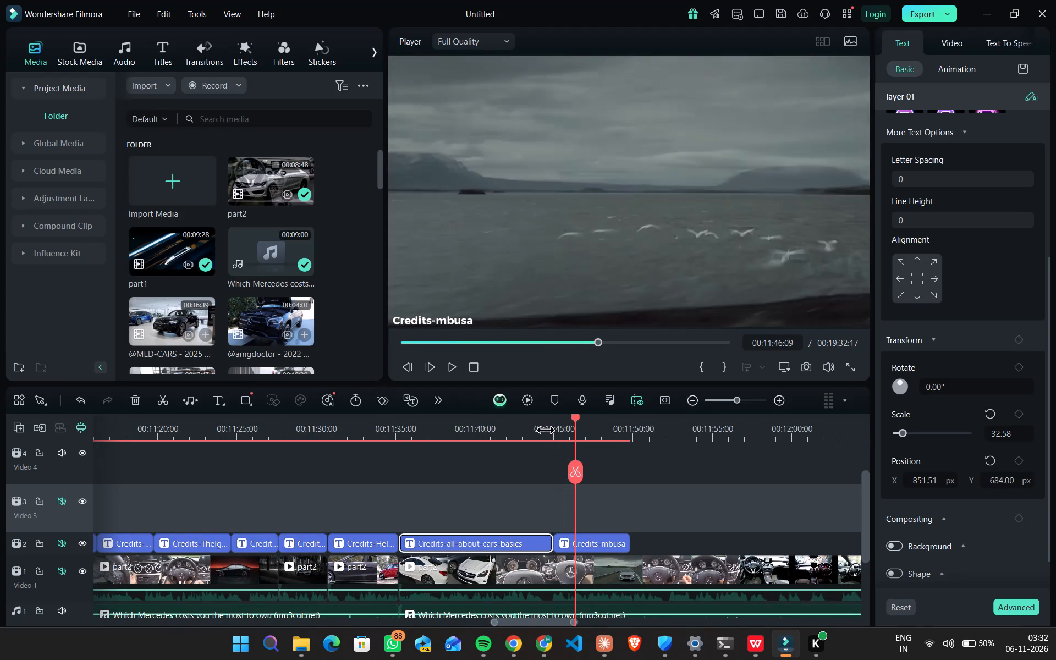
click(545, 430)
drag(544, 429, 568, 435)
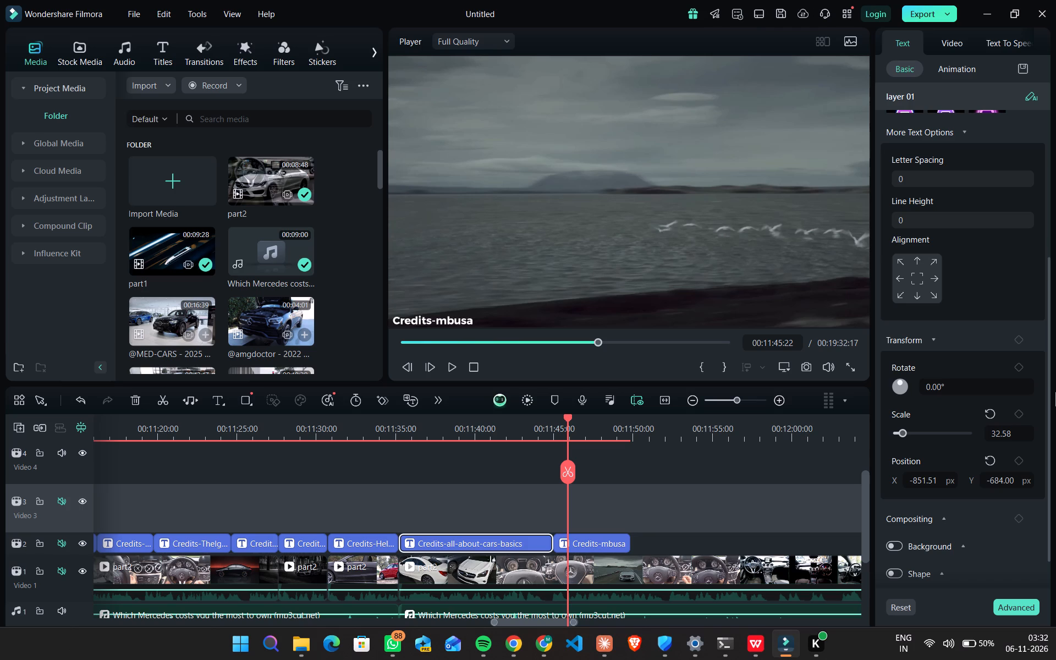
click(587, 543)
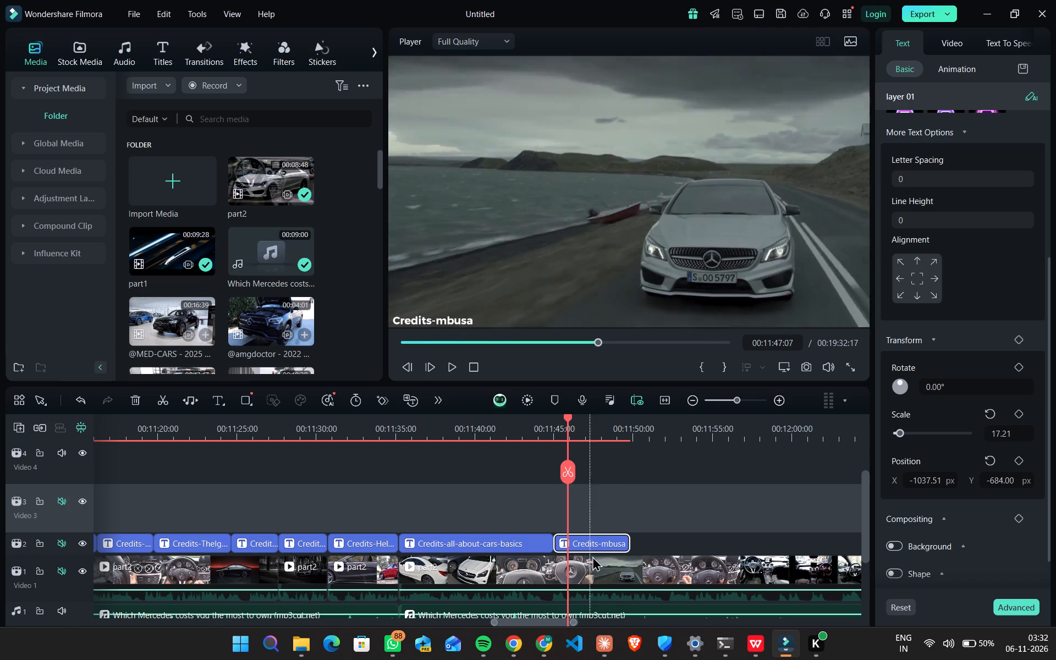
drag(564, 418, 554, 423)
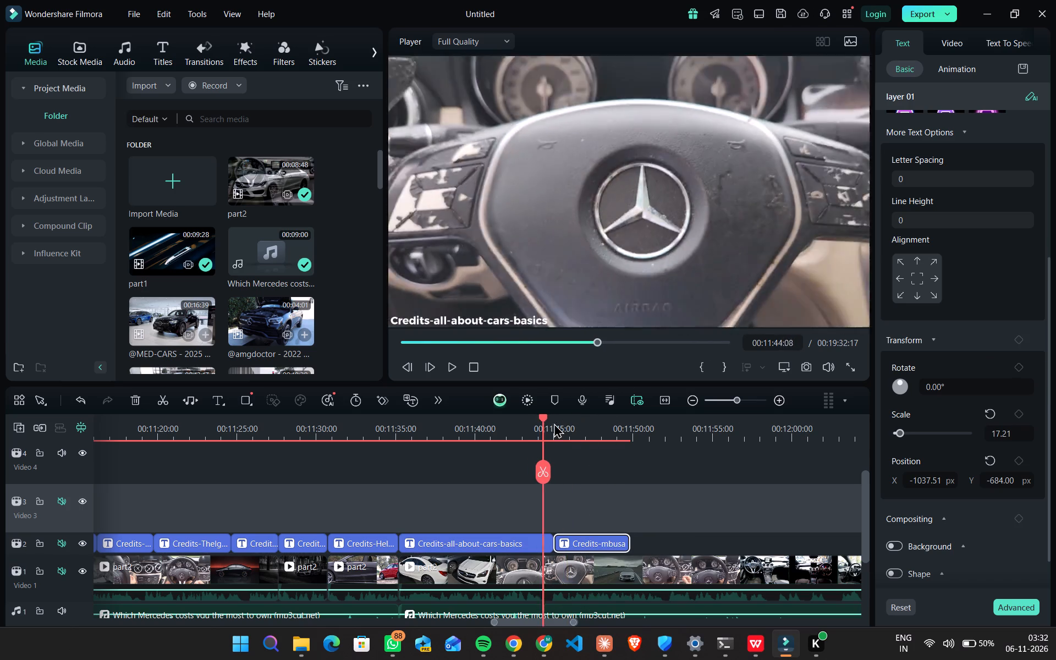
drag(554, 423, 619, 436)
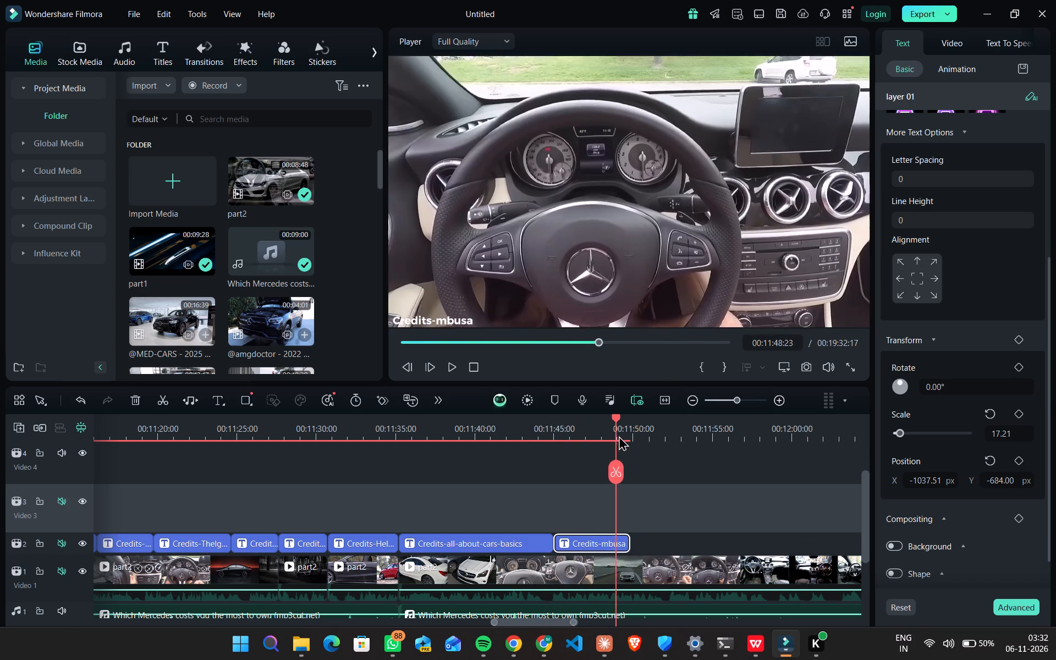
drag(619, 436, 611, 439)
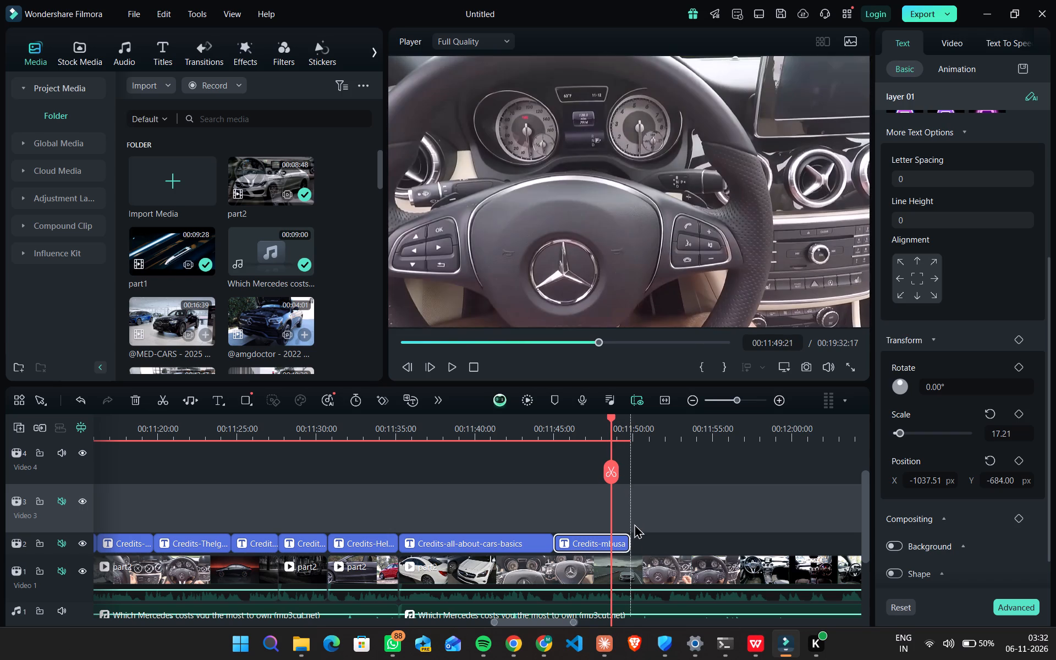
drag(628, 541, 610, 543)
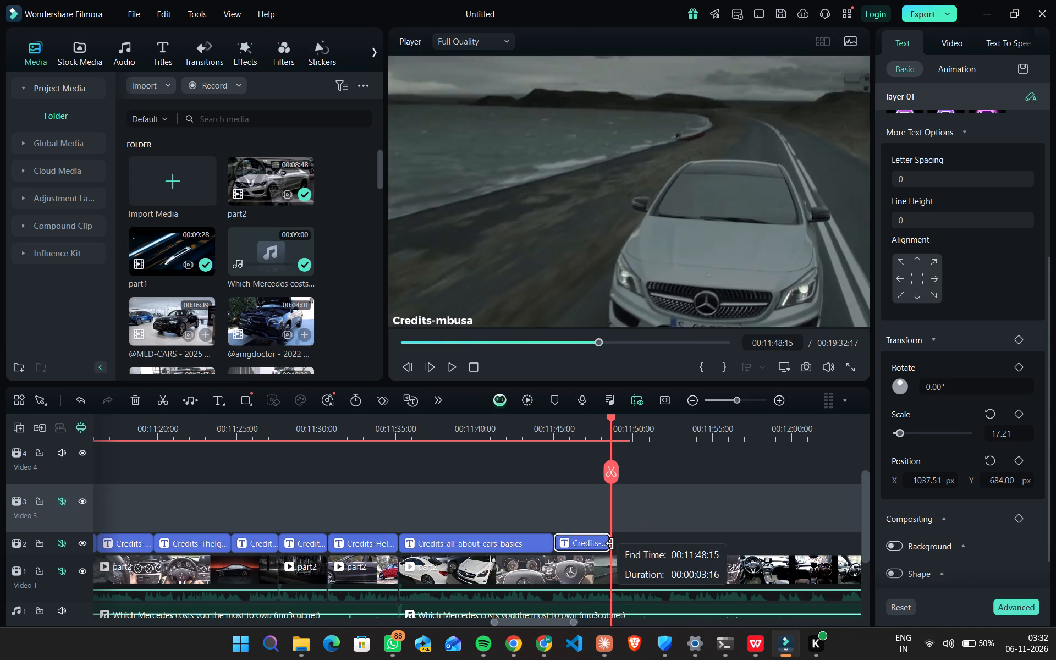
drag(610, 543, 608, 544)
Paste another Credits-carcomfy title and place it on the Video 2 track directly after Credits-mbusa.
key(ctrl+v)
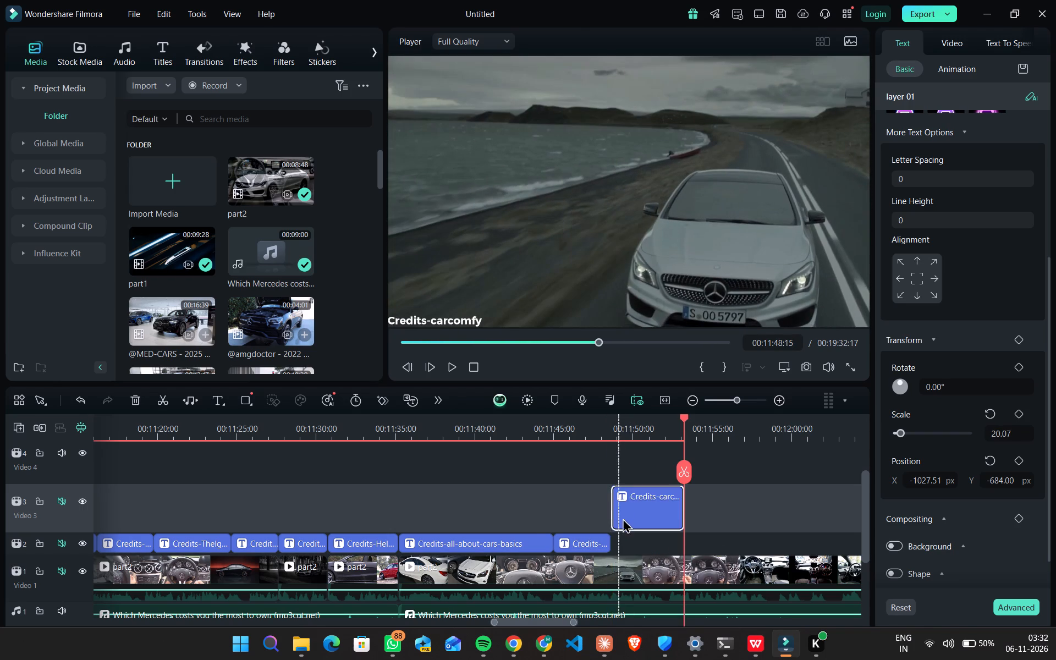
drag(625, 511, 630, 544)
Copy the channel name maxmerc from the source file in row 22 of used_segments.csv in WPS Office, then return to Filmora.
click(746, 640)
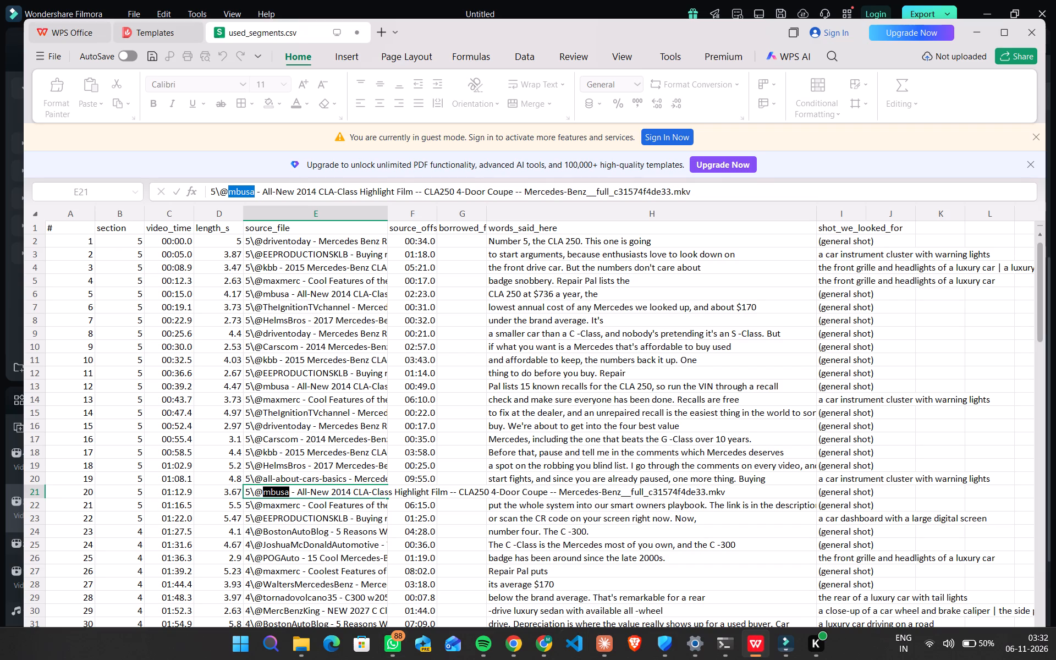
double_click(294, 505)
drag(299, 508, 269, 502)
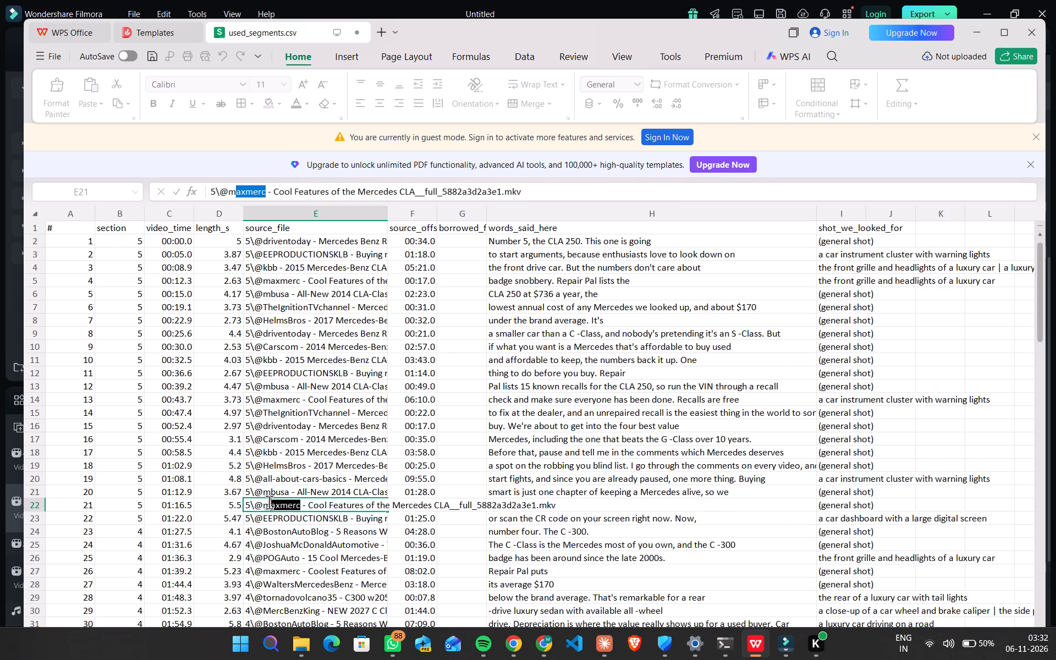
drag(269, 502, 265, 503)
key(ctrl+c)
click(981, 26)
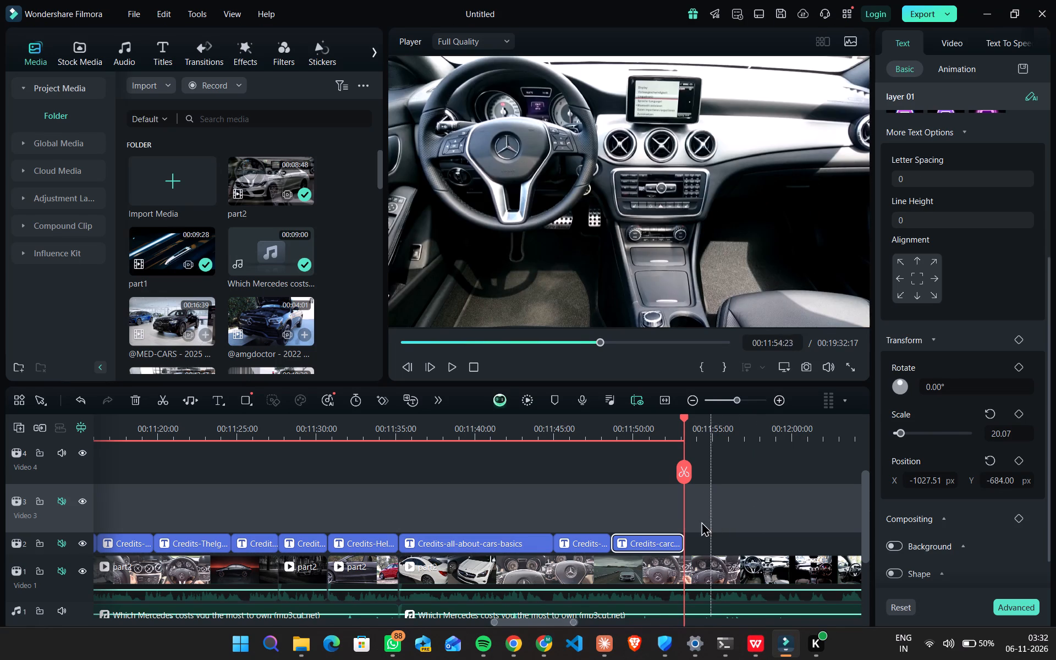
Replace carcomfy with the copied maxmerc in the newly pasted title so that it reads Credits-maxmerc.
drag(683, 413, 663, 417)
drag(681, 421, 672, 426)
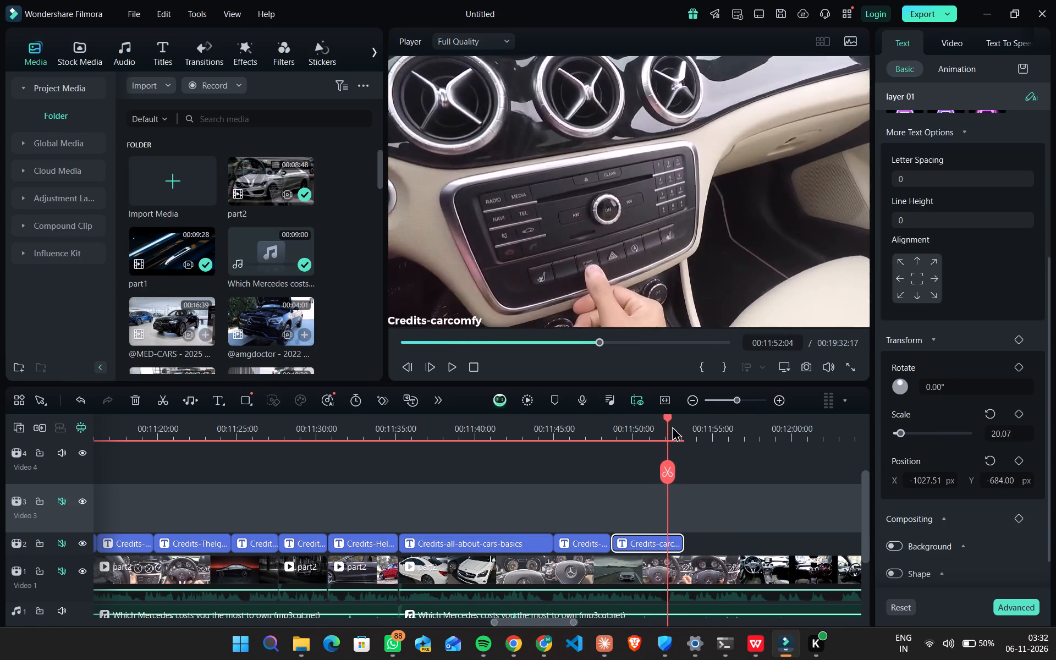
drag(672, 426, 639, 440)
scroll(998, 296, up, 10)
scroll(1000, 182, up, 5)
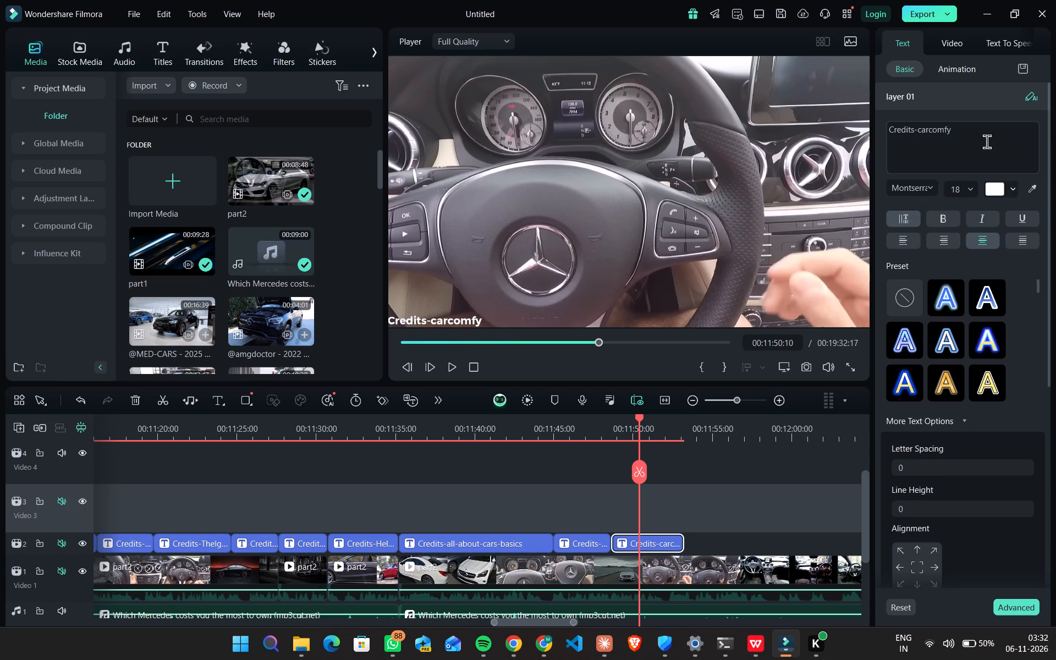
drag(982, 139, 918, 132)
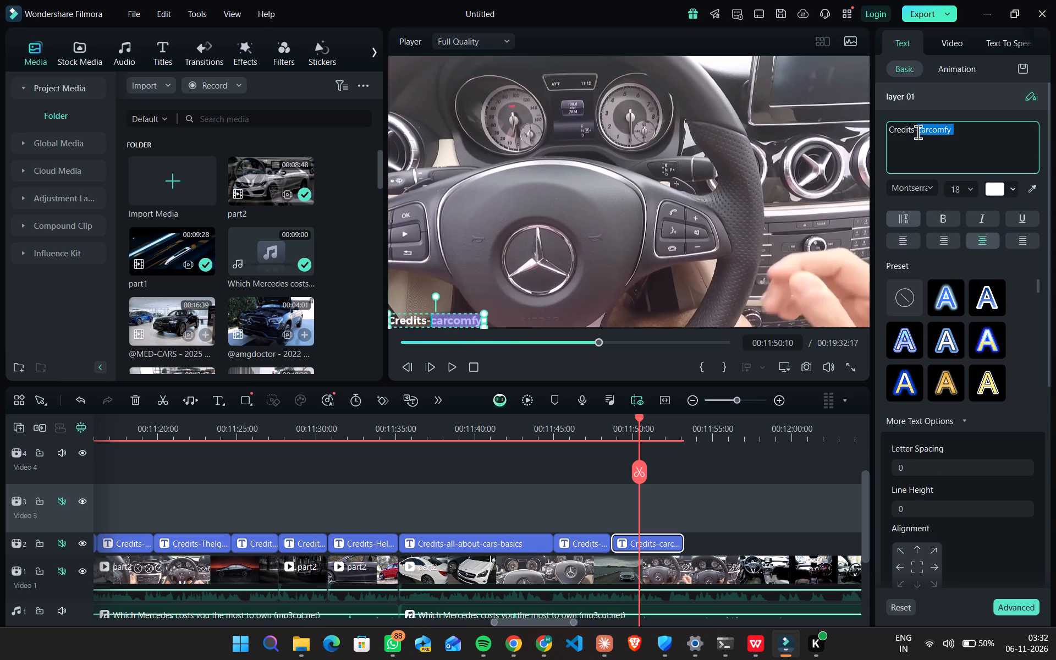
key(ctrl+v)
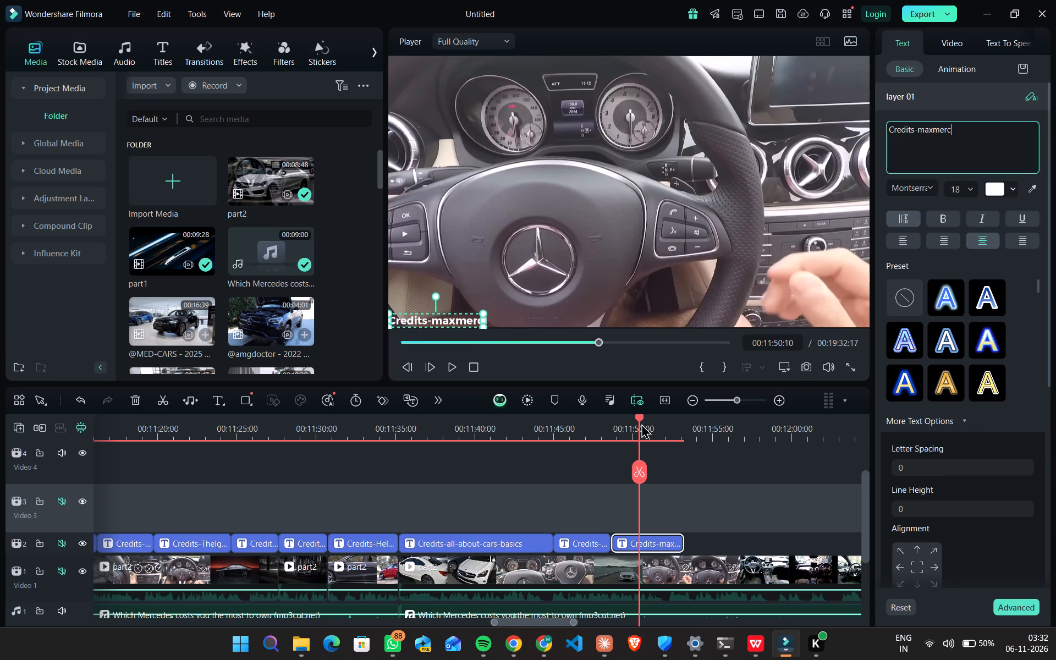
Extend the end of the Credits-maxmerc title to about 00:11:54:10, where the steering wheel shot ends.
drag(640, 424, 621, 431)
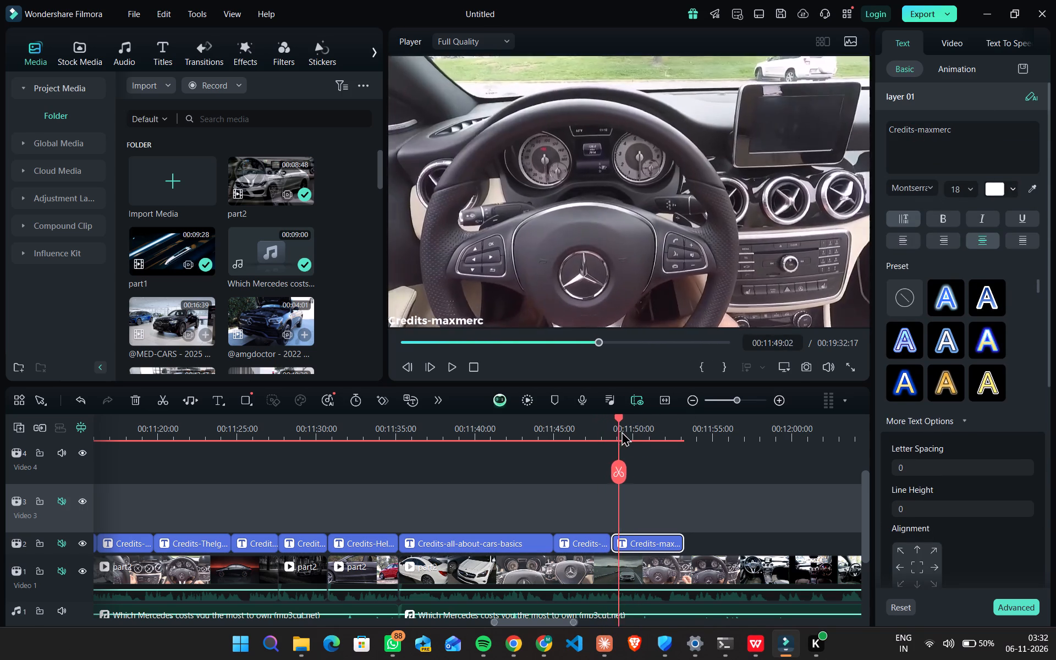
drag(621, 431, 659, 439)
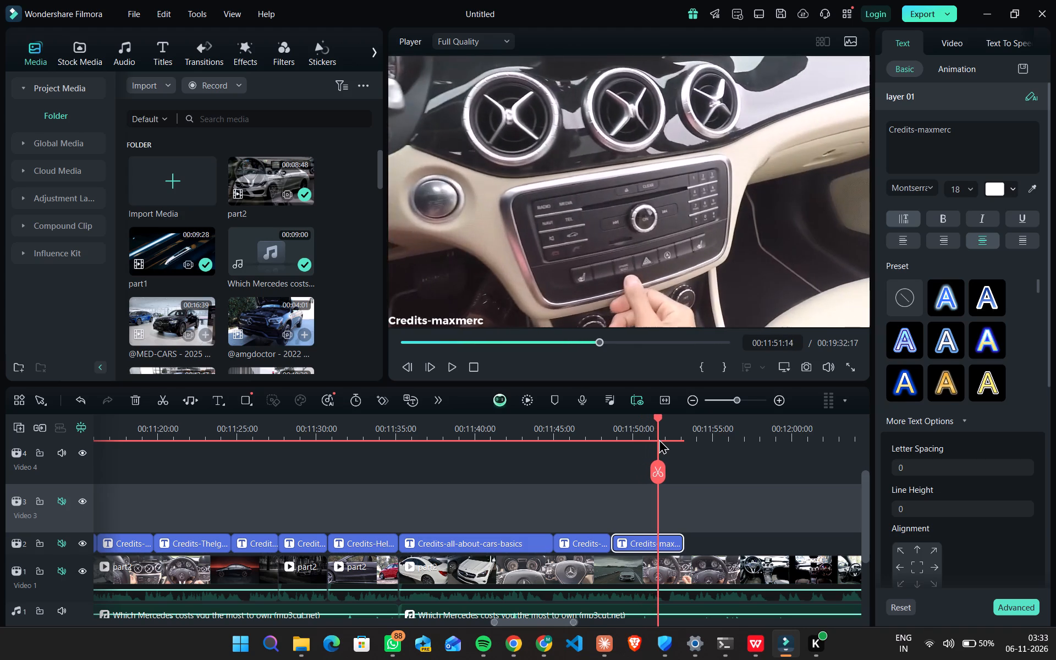
drag(659, 439, 680, 437)
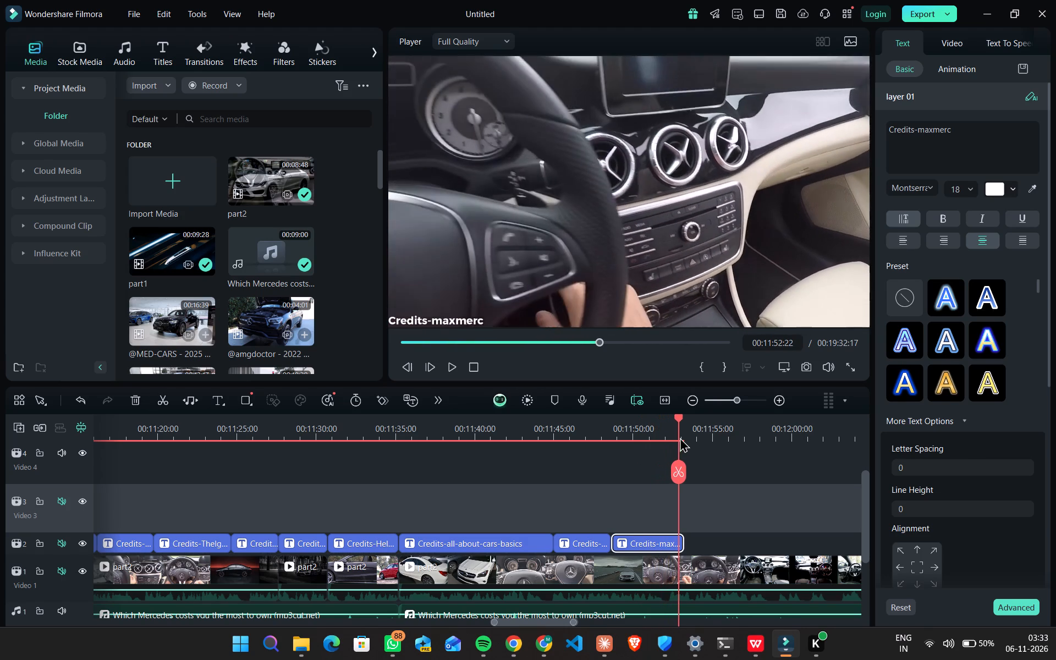
drag(680, 437, 687, 436)
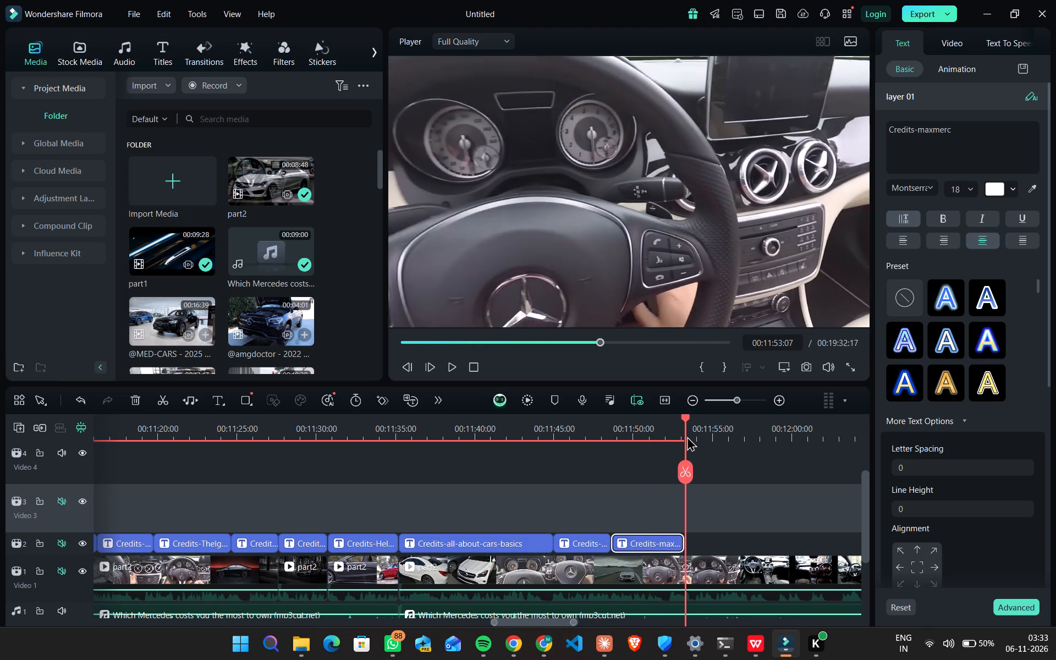
drag(687, 436, 702, 436)
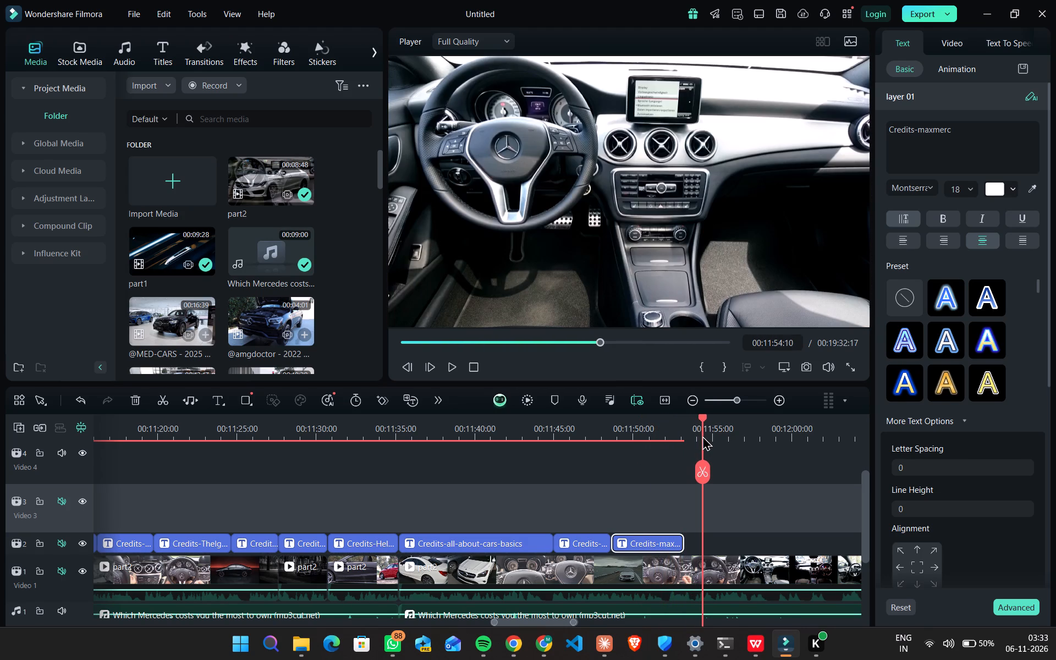
drag(702, 436, 703, 436)
drag(683, 541, 701, 541)
right_click(701, 541)
click(688, 509)
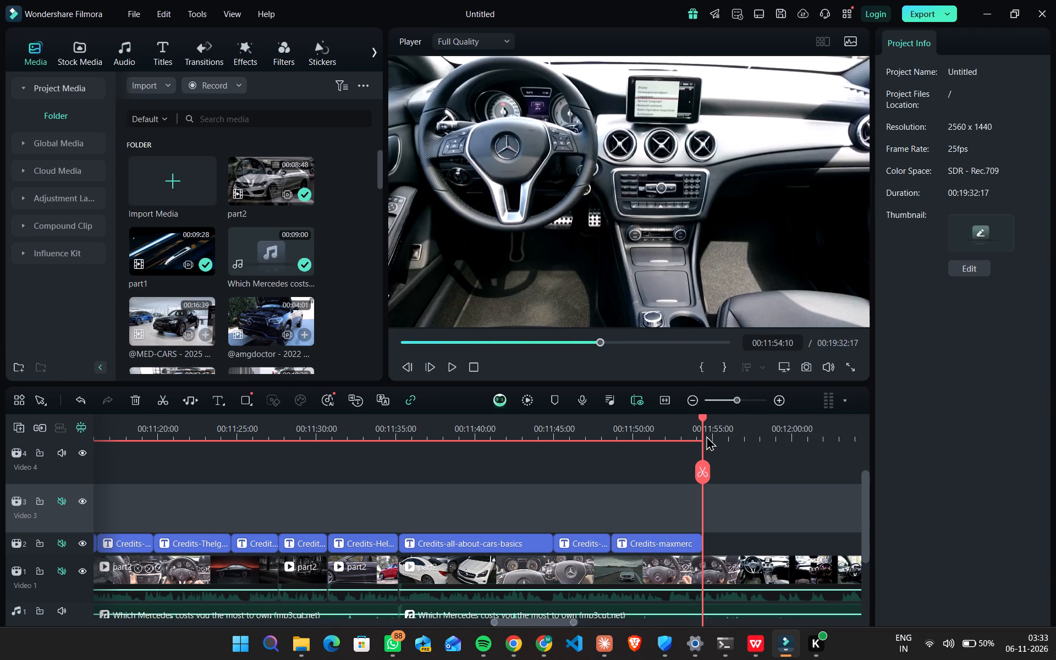
Split the part2 footage and its audio at 00:11:54:08, where the steering wheel shot changes to the dark cabin interior.
drag(701, 419, 702, 426)
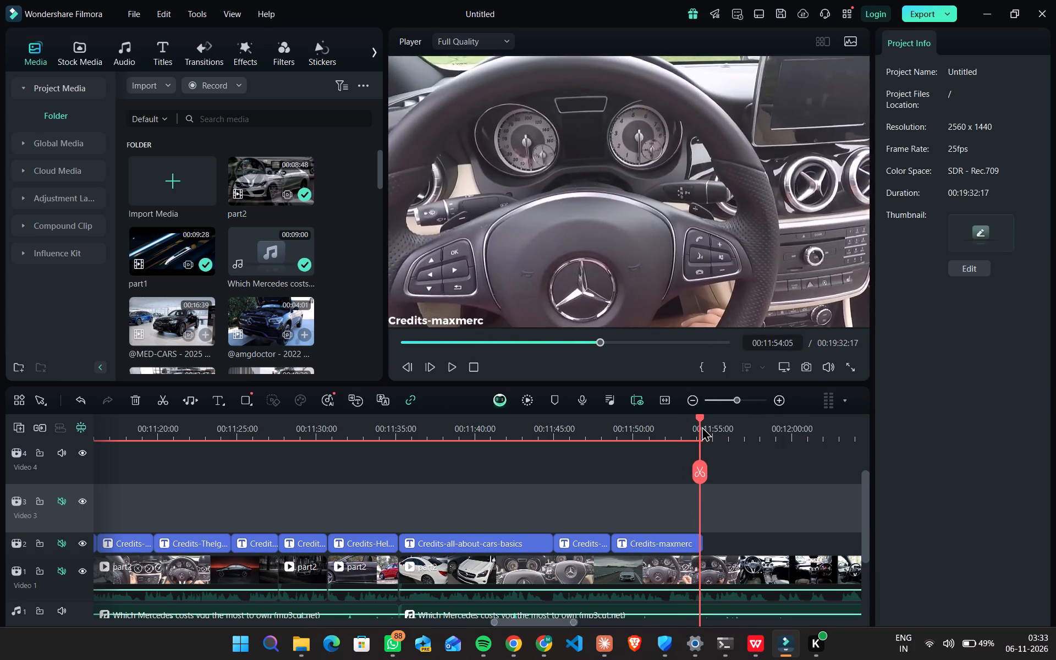
drag(702, 426, 729, 435)
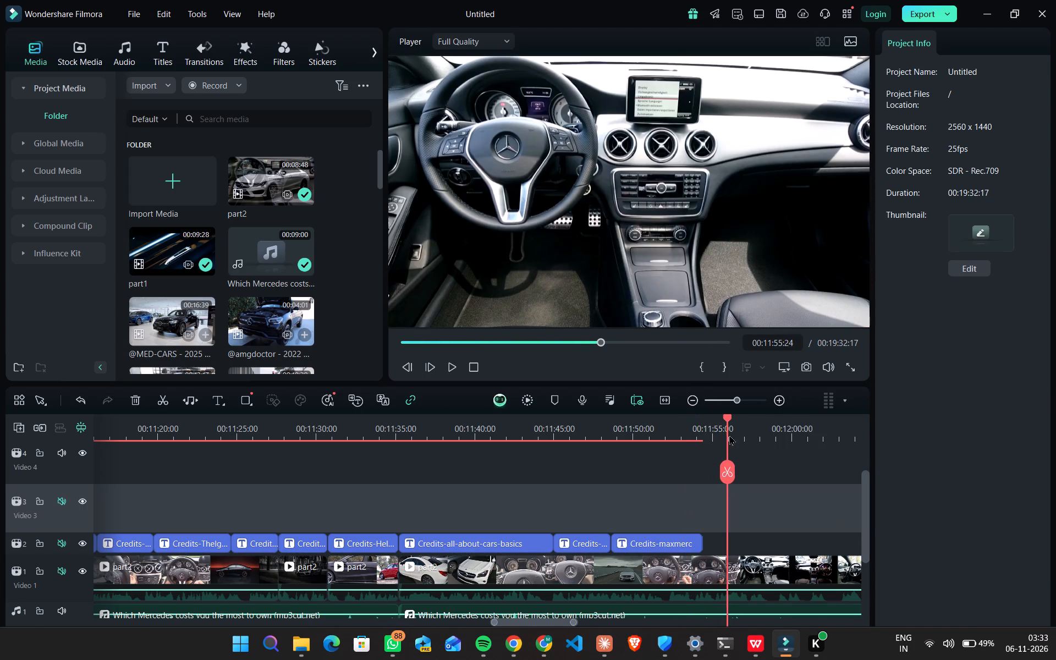
drag(729, 435, 800, 442)
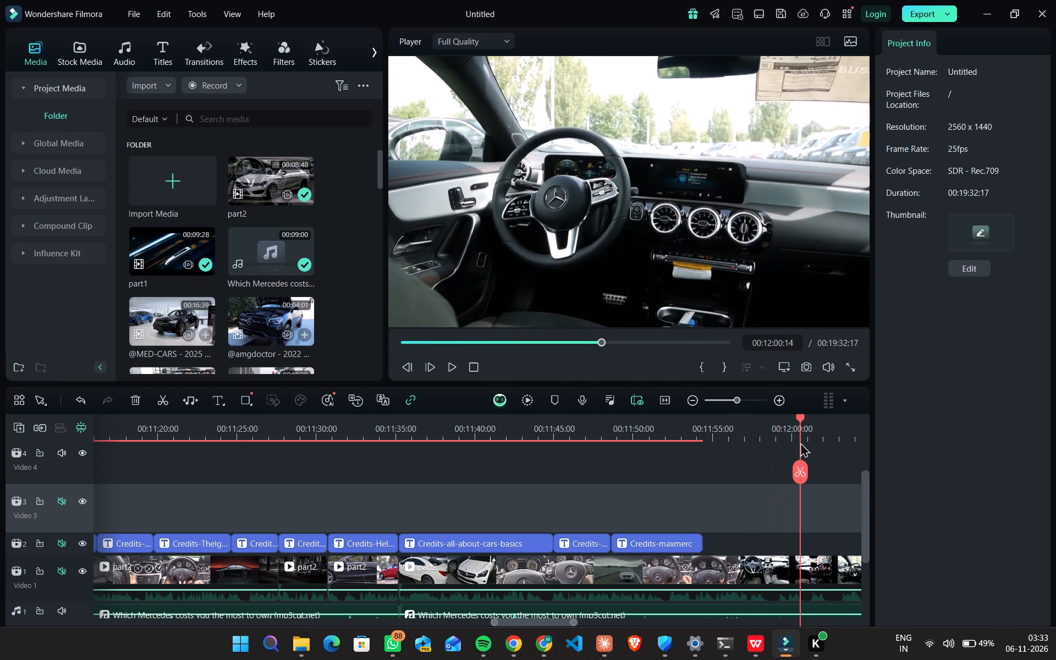
drag(800, 442, 702, 454)
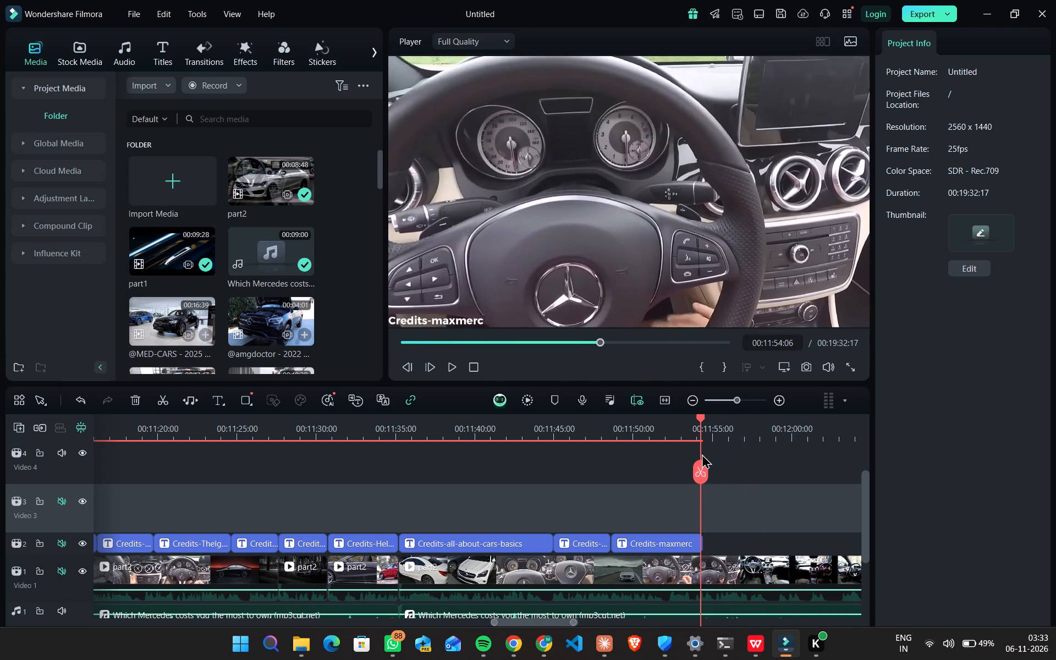
drag(702, 454, 692, 454)
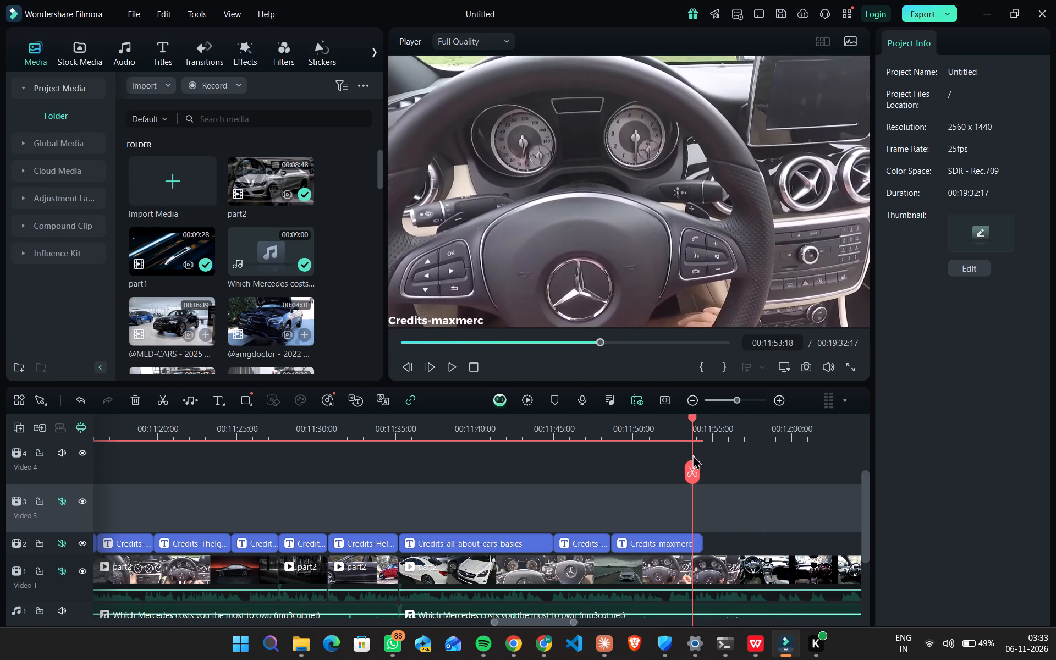
drag(692, 454, 692, 455)
key(space)
key(space)
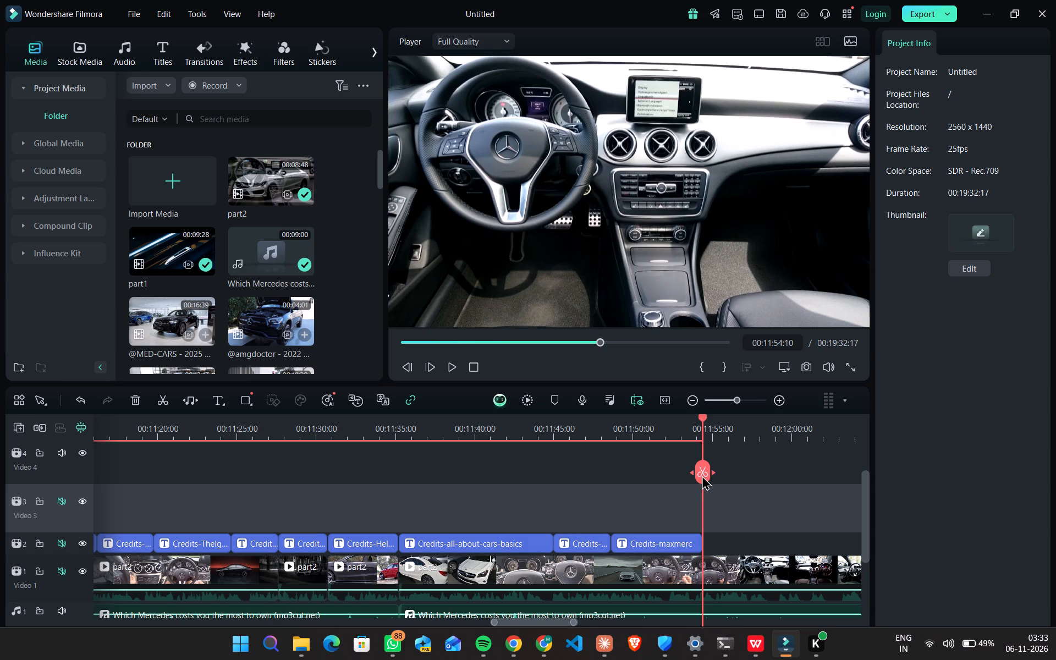
key(Left)
key(Left)
key(Left)
key(Right)
key(Right)
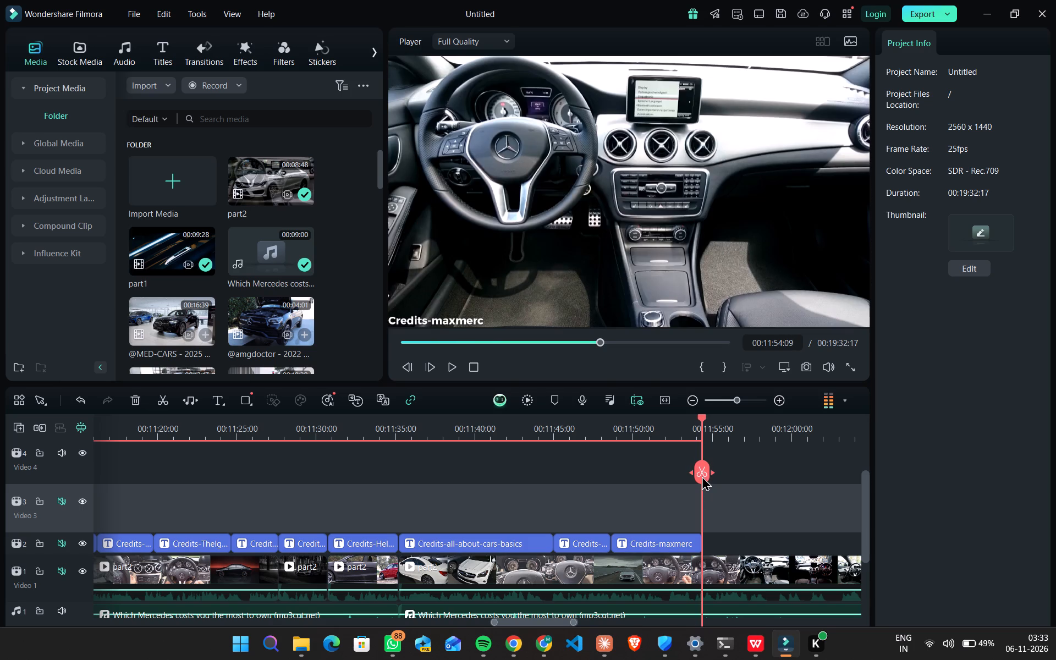
key(Left)
key(ctrl+b)
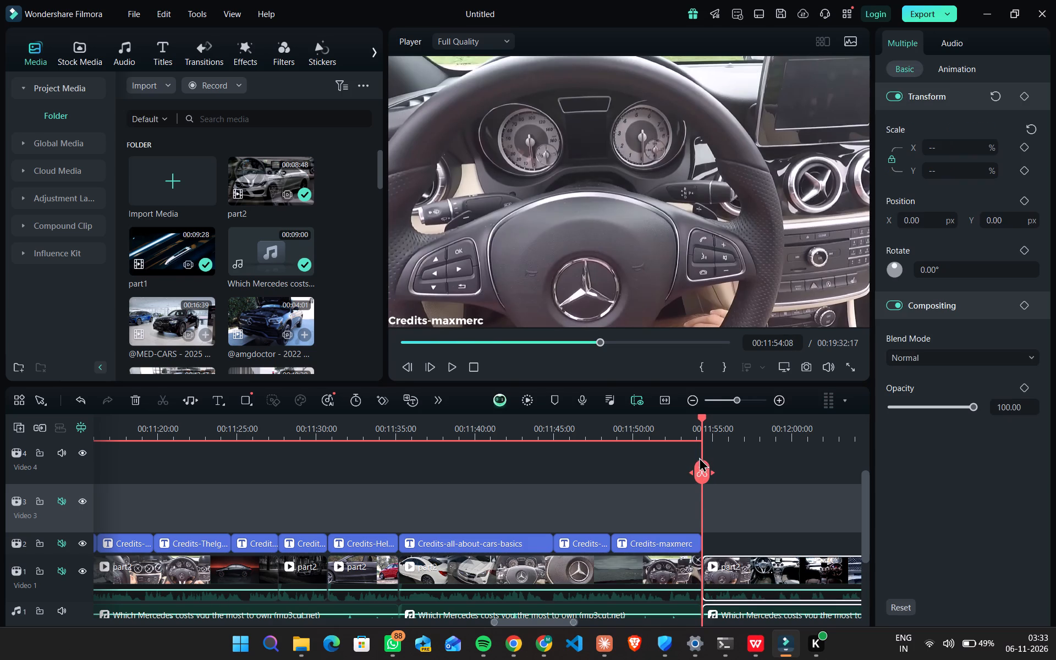
Split the part2 footage and its audio at 00:11:59:21, where the dark cabin shot changes to the parked car interior.
drag(701, 419, 747, 420)
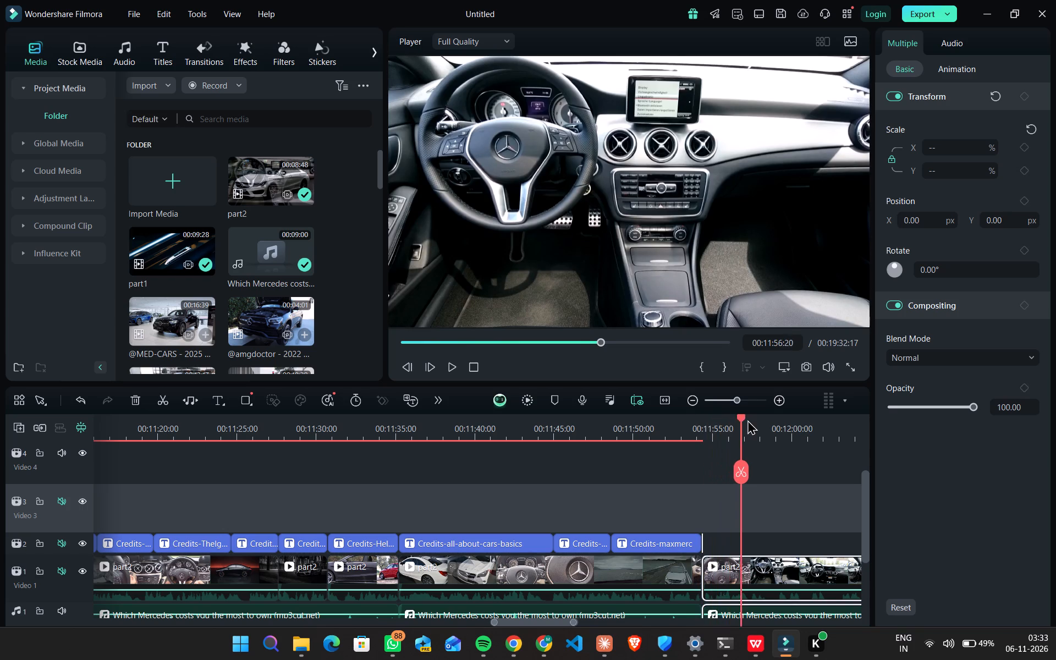
drag(747, 420, 773, 422)
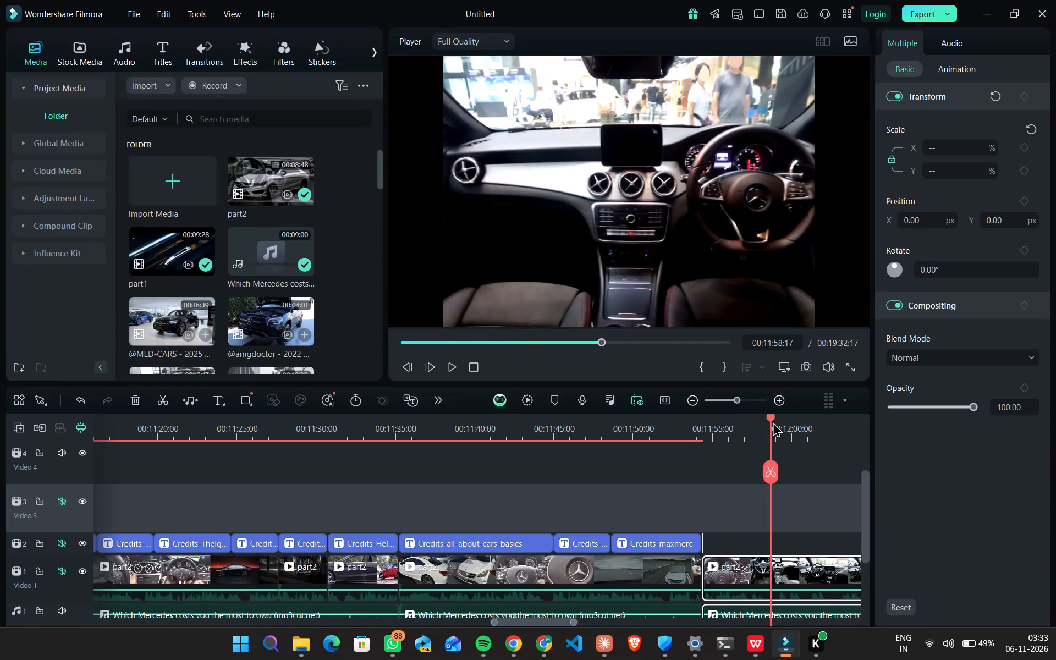
drag(773, 422, 796, 428)
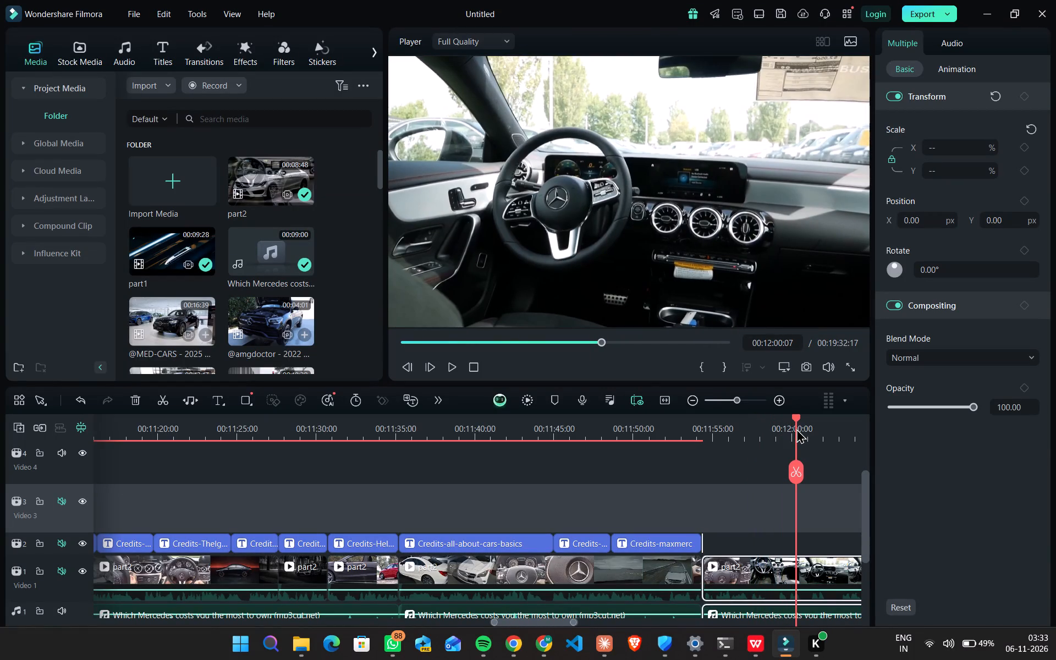
key(Left)
key(Left)
key(Left)
key(Left)
key(Left)
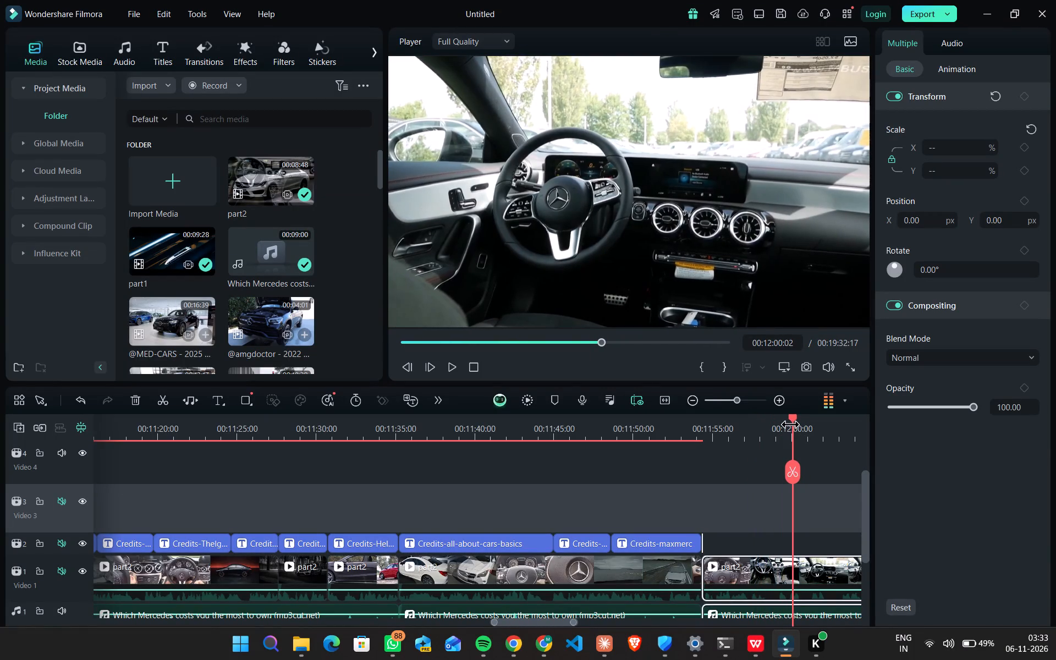
key(Left)
key(Left)
key(Left)
key(Left)
key(Left)
key(Left)
key(Left)
key(Left)
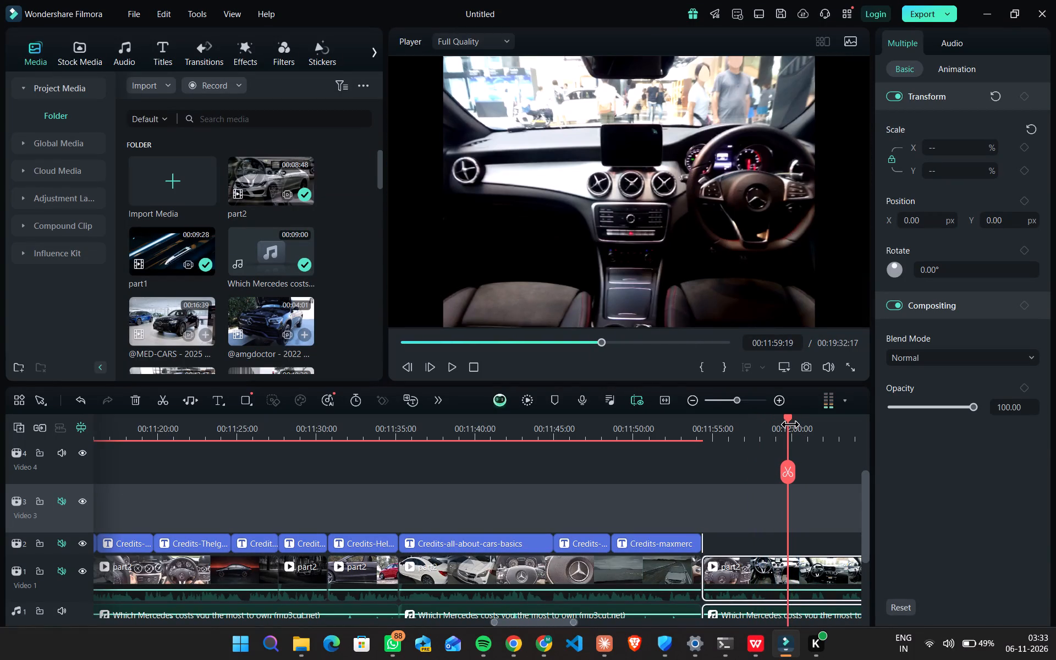
key(Right)
key(Right)
key(Left)
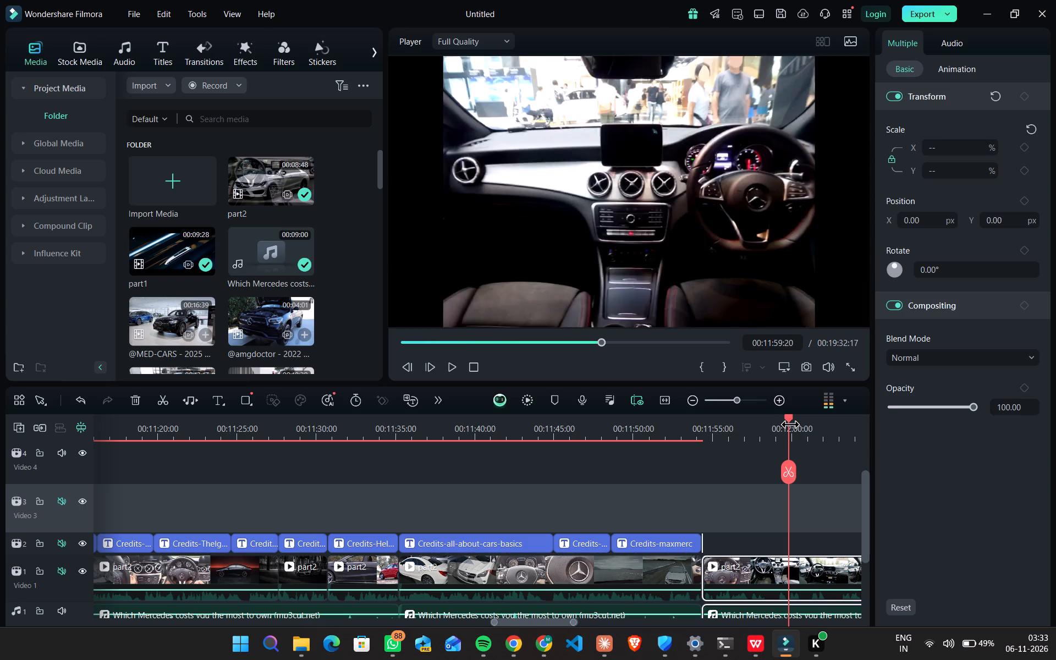
key(Right)
key(b)
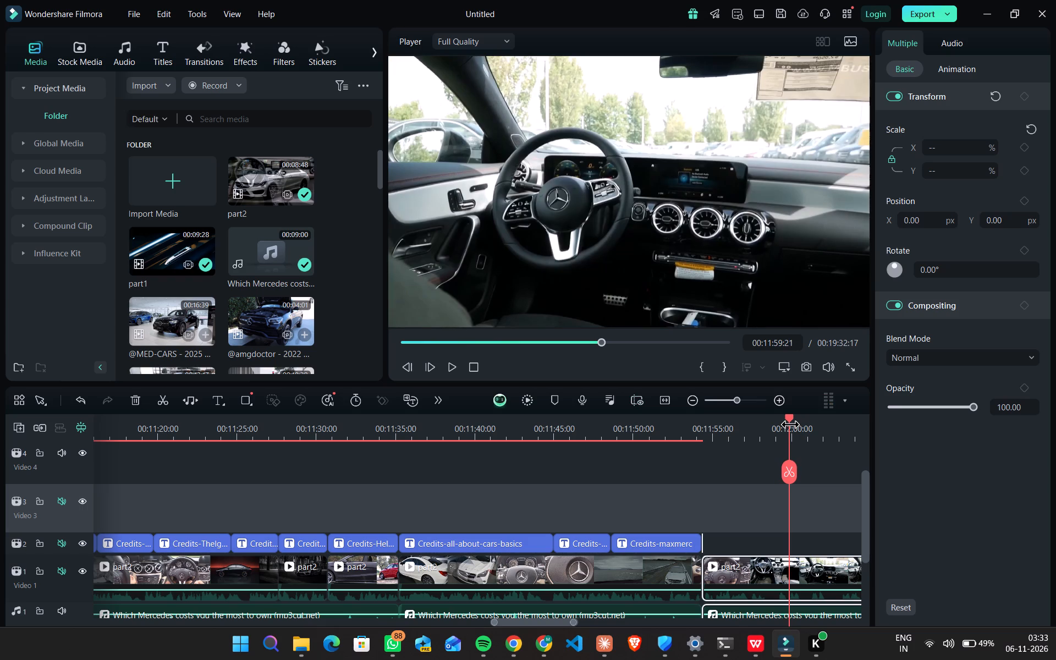
key(ctrl+b)
Move the part2 segment between 00:11:54:08 and 00:11:59:21 off Video 1 up to the Video 4 track.
click(752, 565)
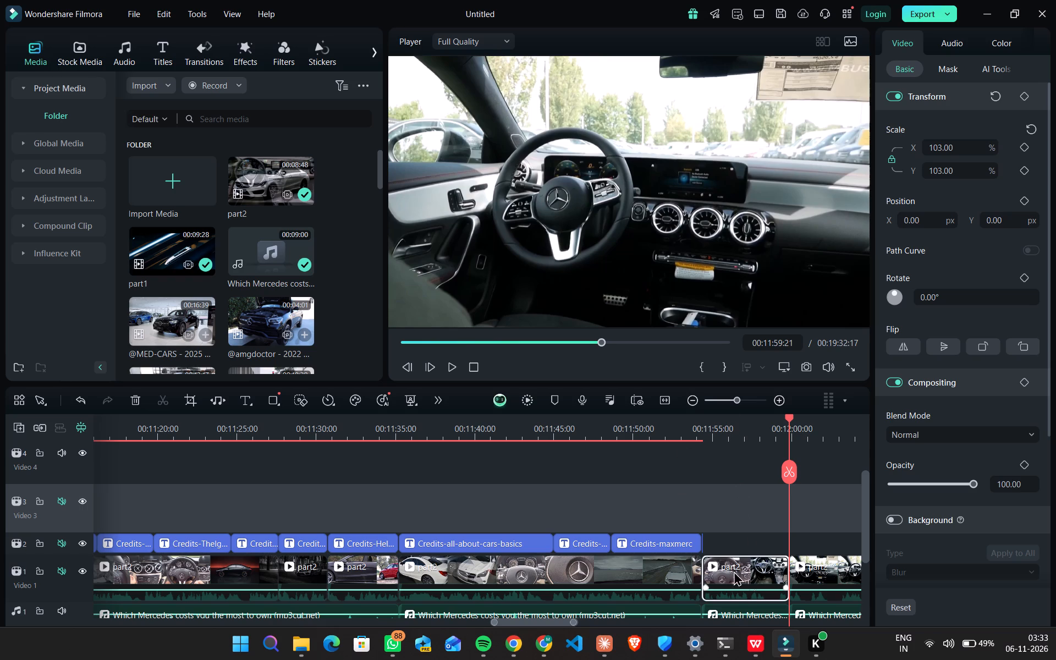
drag(750, 574, 793, 461)
Delete the thin leftover sliver of the Credits-maxmerc title at 00:11:54:08 on the Video 2 track.
drag(735, 529, 714, 535)
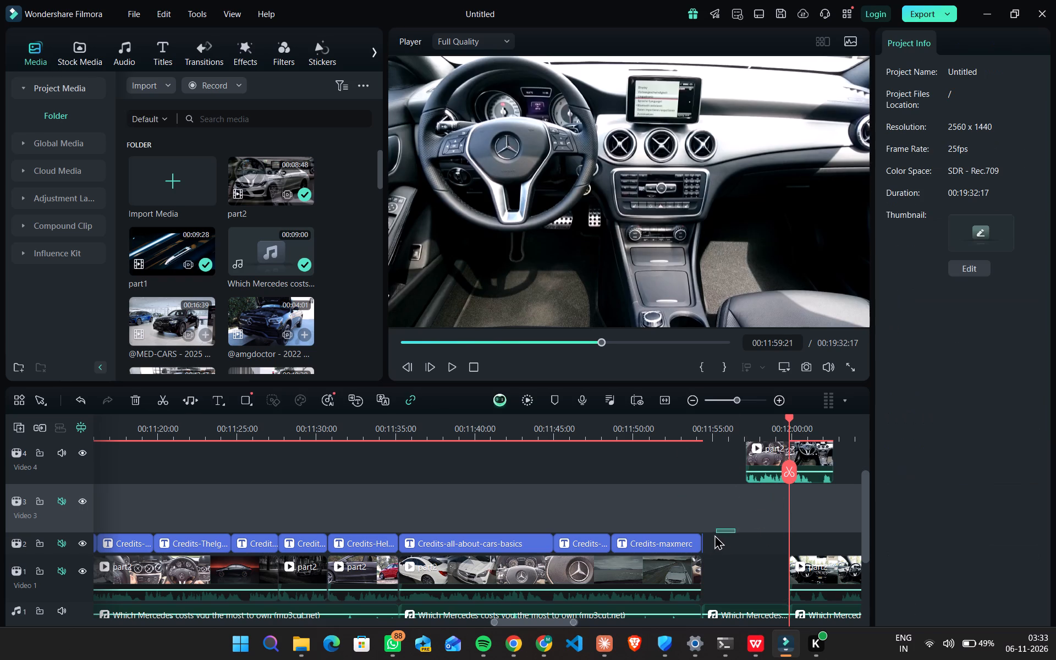
drag(714, 535, 702, 544)
drag(720, 530, 708, 539)
drag(708, 539, 702, 547)
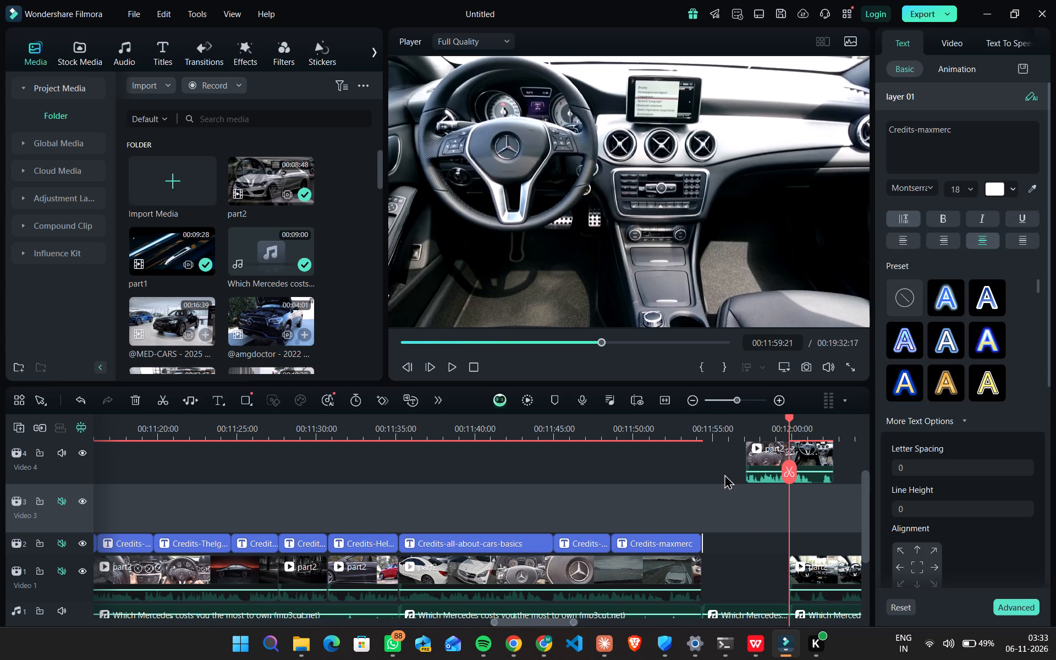
key(Delete)
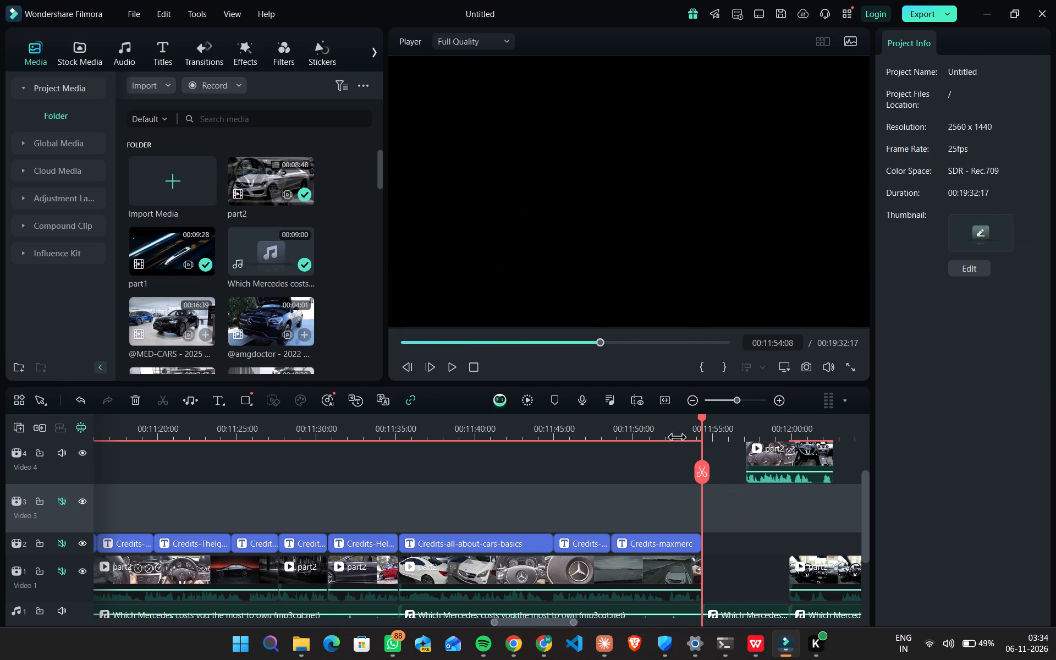
Delete the part2 segment from Video 4 and play the timeline across the gap left on Video 1.
scroll(762, 532, down, 3)
scroll(761, 532, up, 3)
click(788, 440)
click(802, 452)
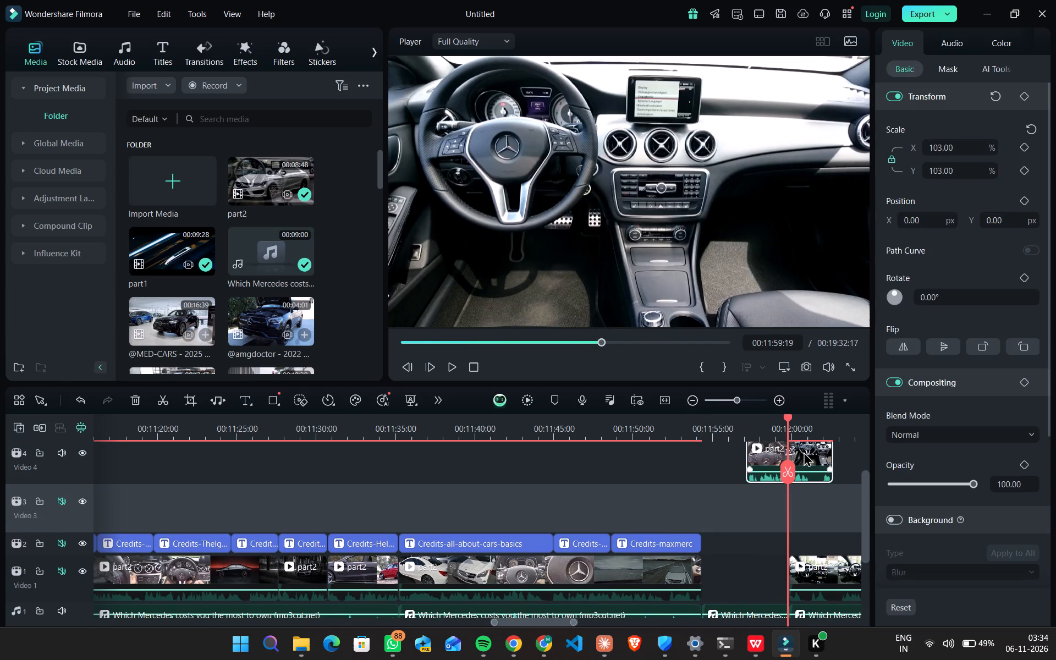
key(Delete)
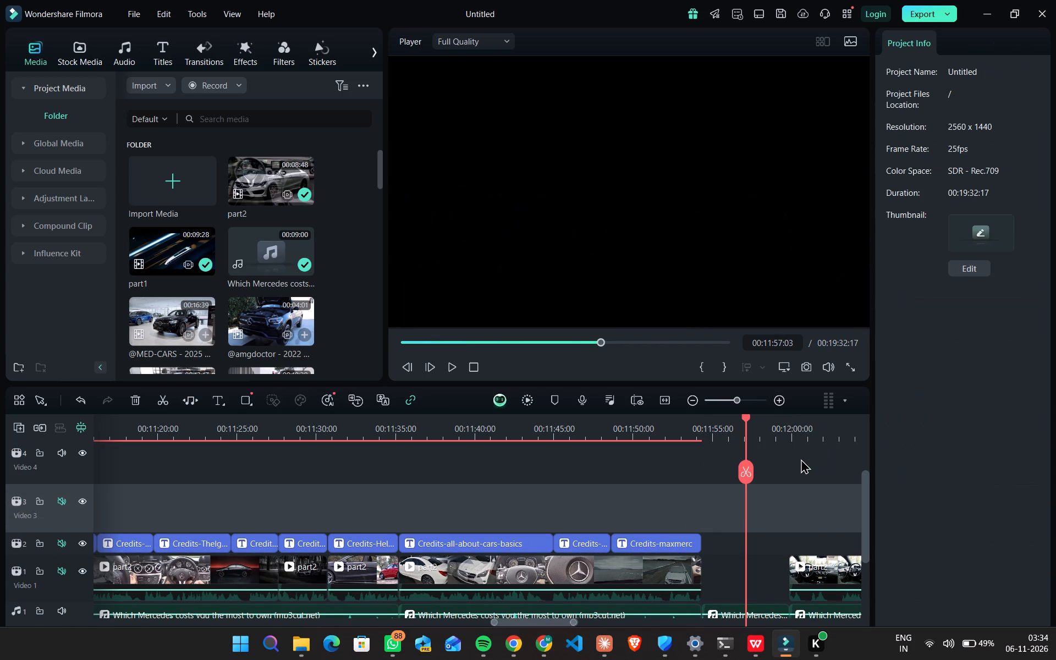
drag(743, 424, 694, 440)
key(space)
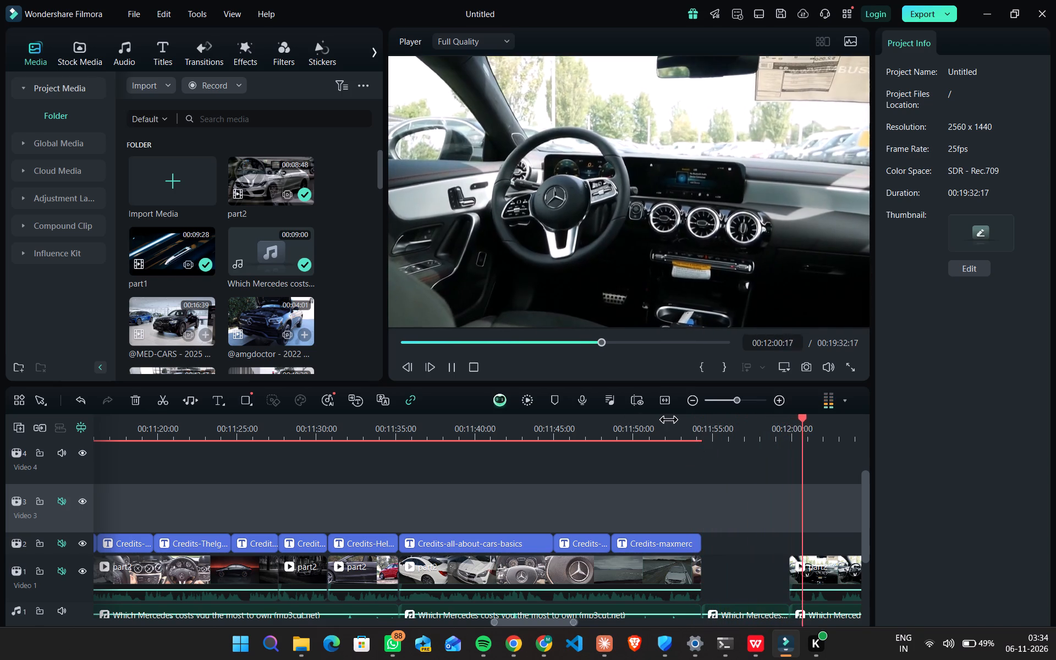
click(446, 373)
scroll(204, 266, down, 3)
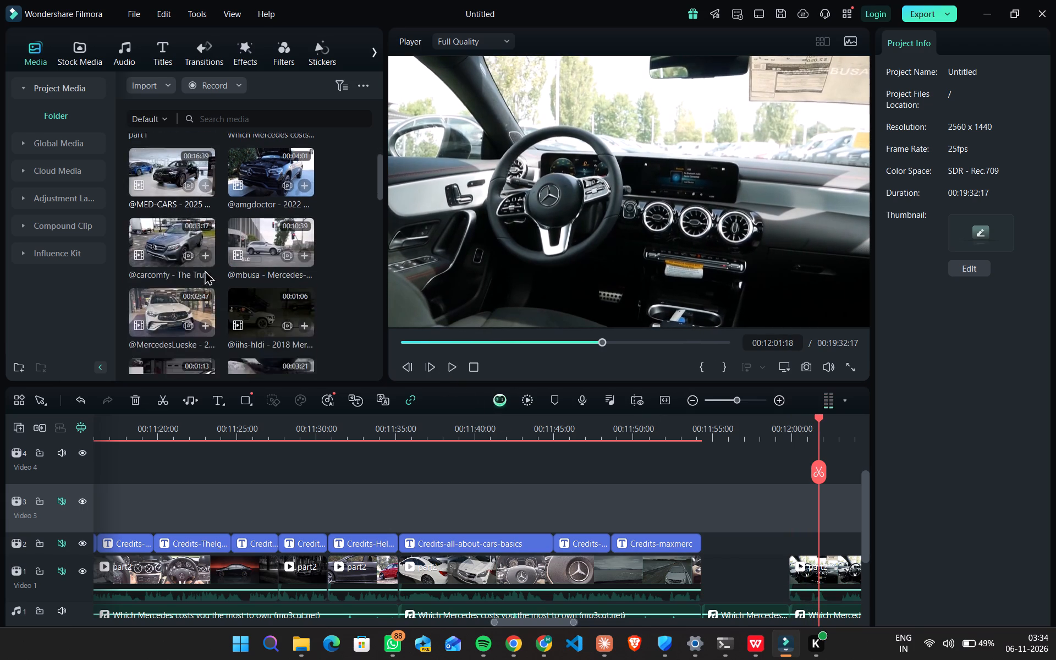
scroll(205, 270, down, 1)
scroll(271, 295, down, 3)
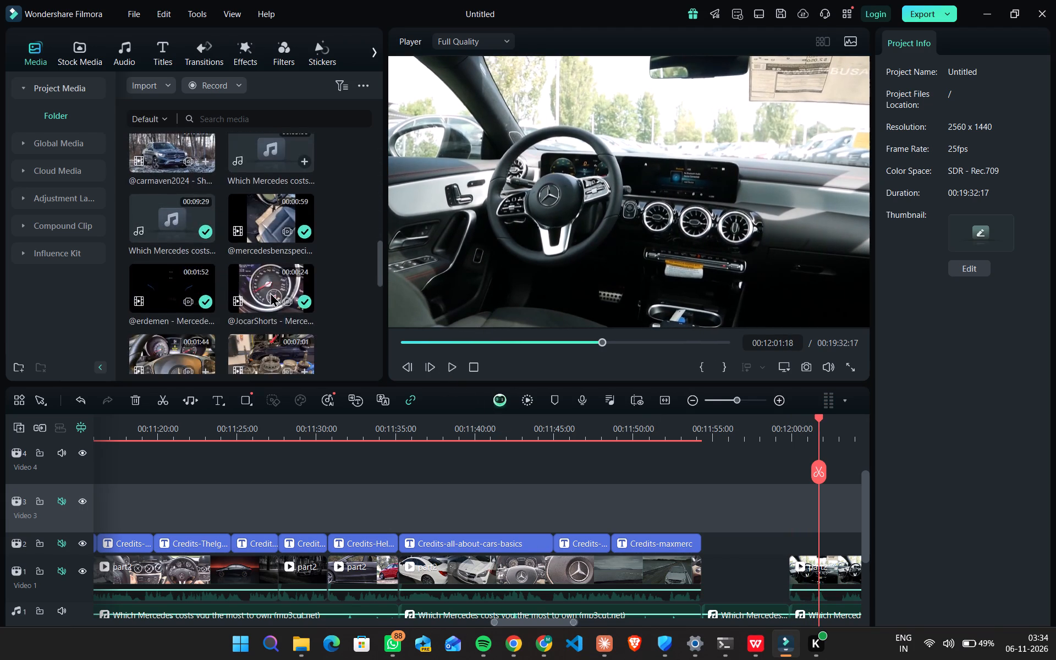
scroll(270, 285, up, 3)
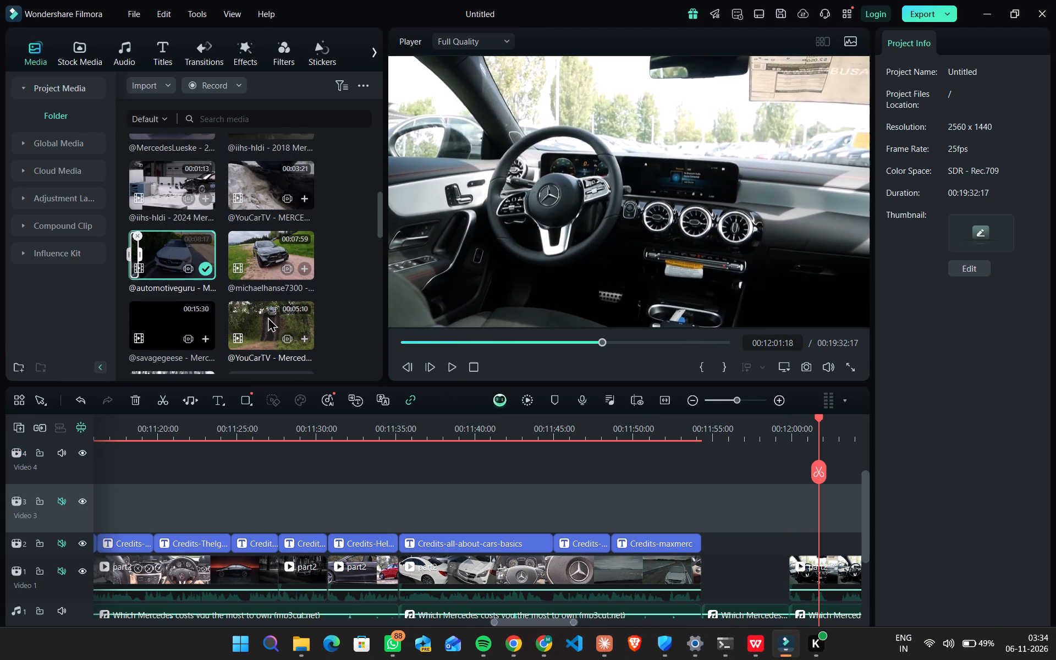
scroll(267, 317, down, 2)
scroll(271, 274, up, 2)
scroll(264, 327, down, 1)
drag(269, 243, 460, 400)
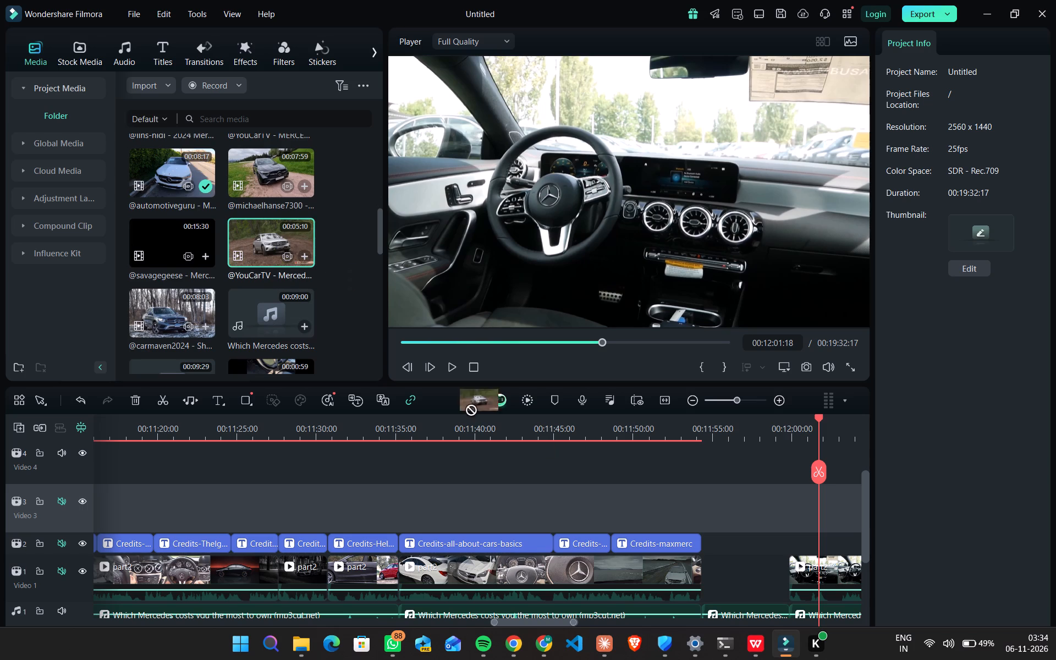
drag(460, 400, 222, 243)
double_click(256, 232)
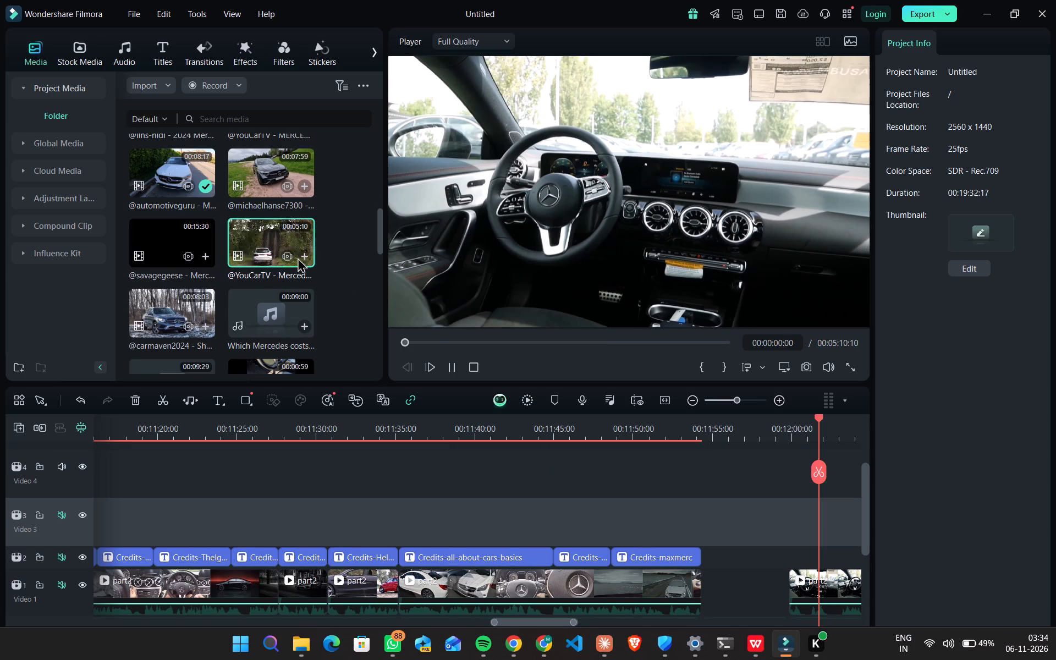
drag(410, 343, 483, 348)
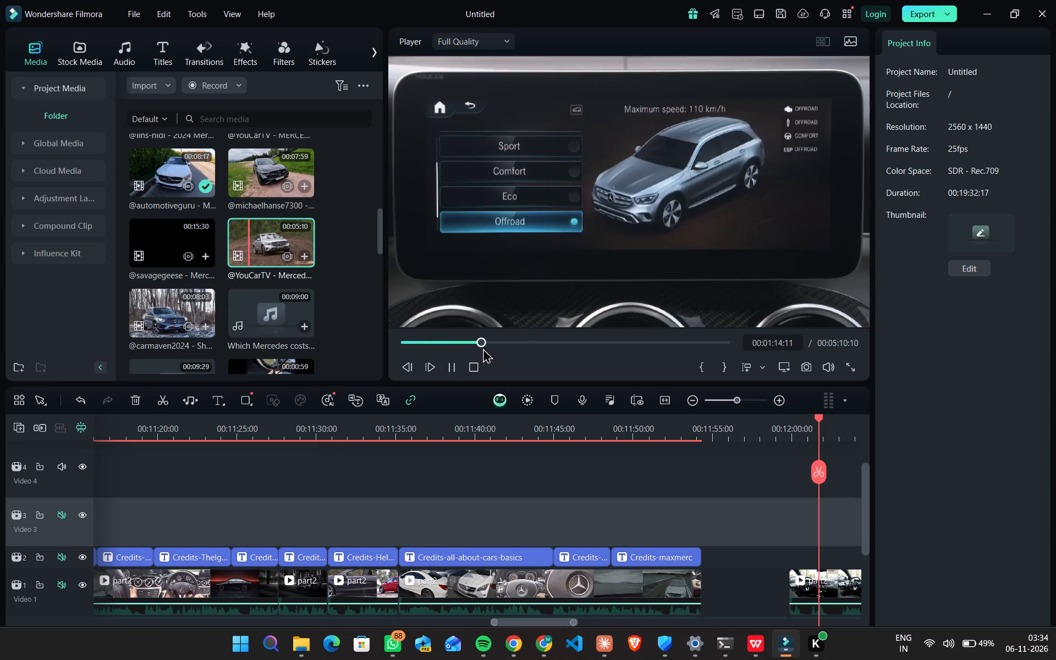
drag(483, 348, 501, 366)
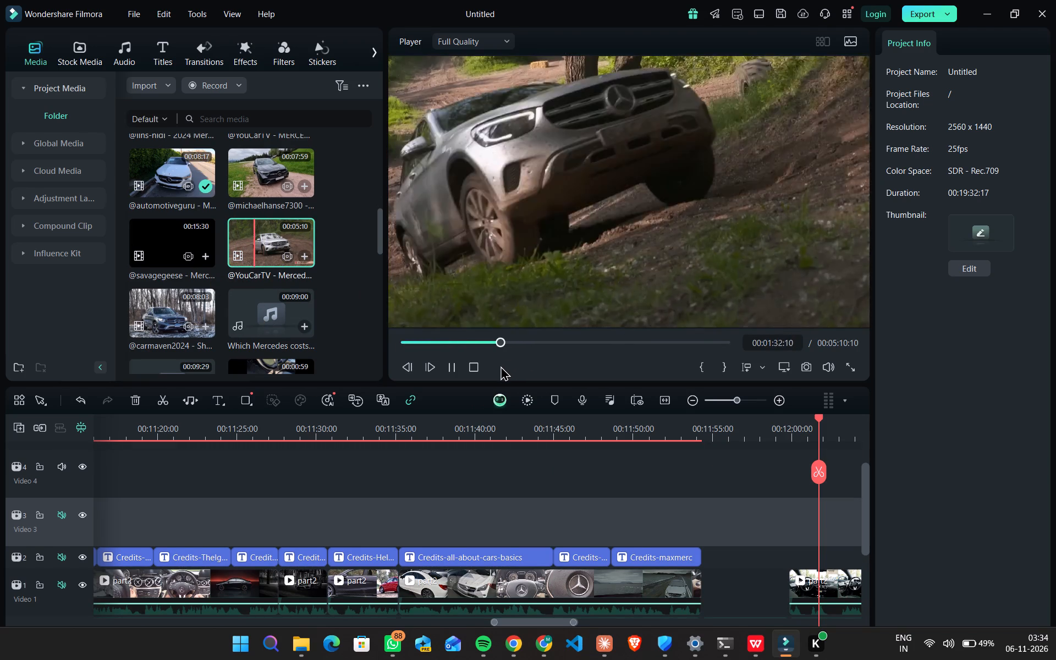
drag(501, 366, 621, 373)
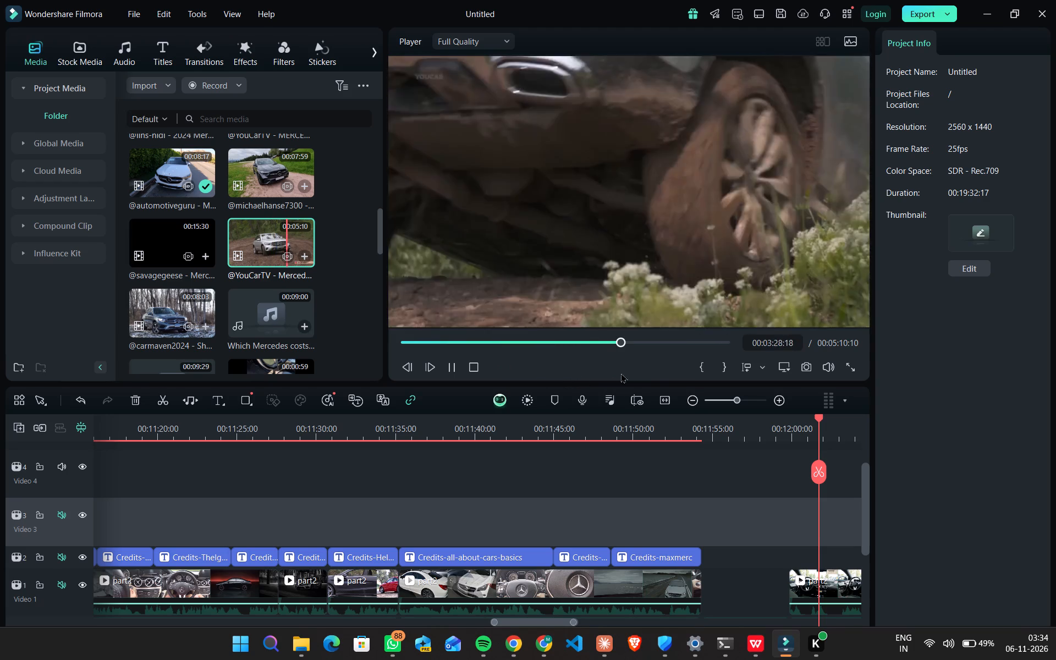
drag(621, 373, 697, 381)
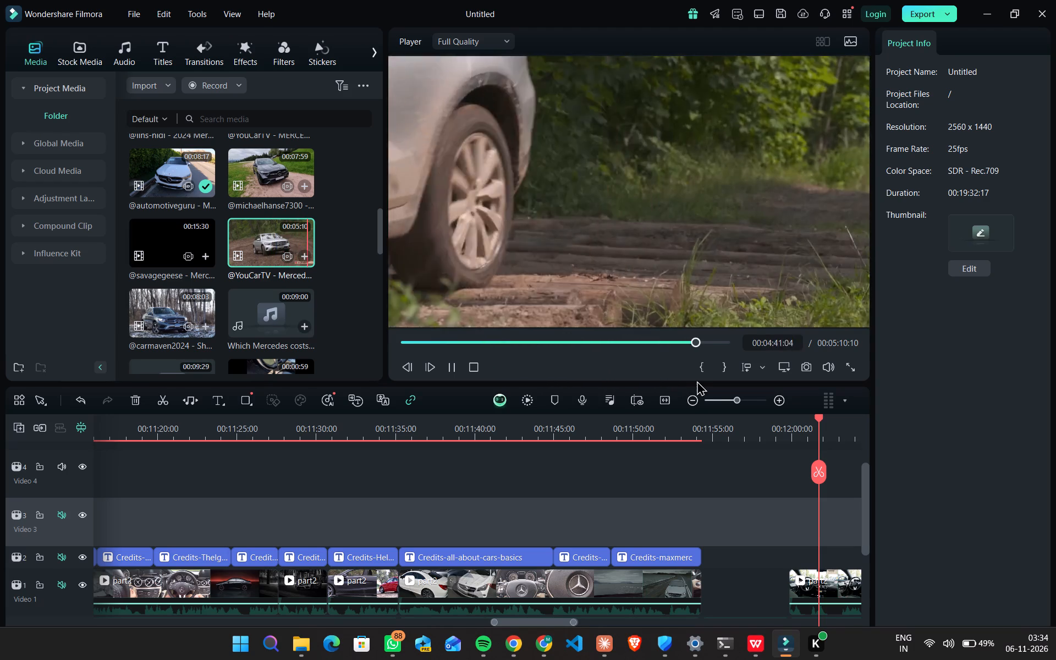
drag(697, 381, 531, 398)
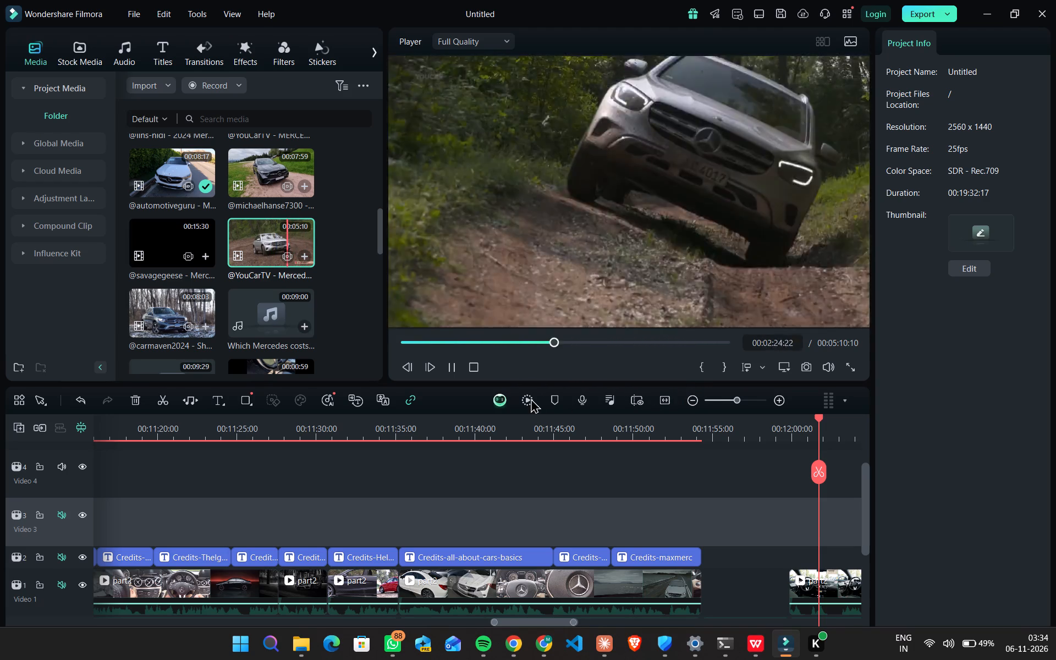
drag(531, 398, 382, 400)
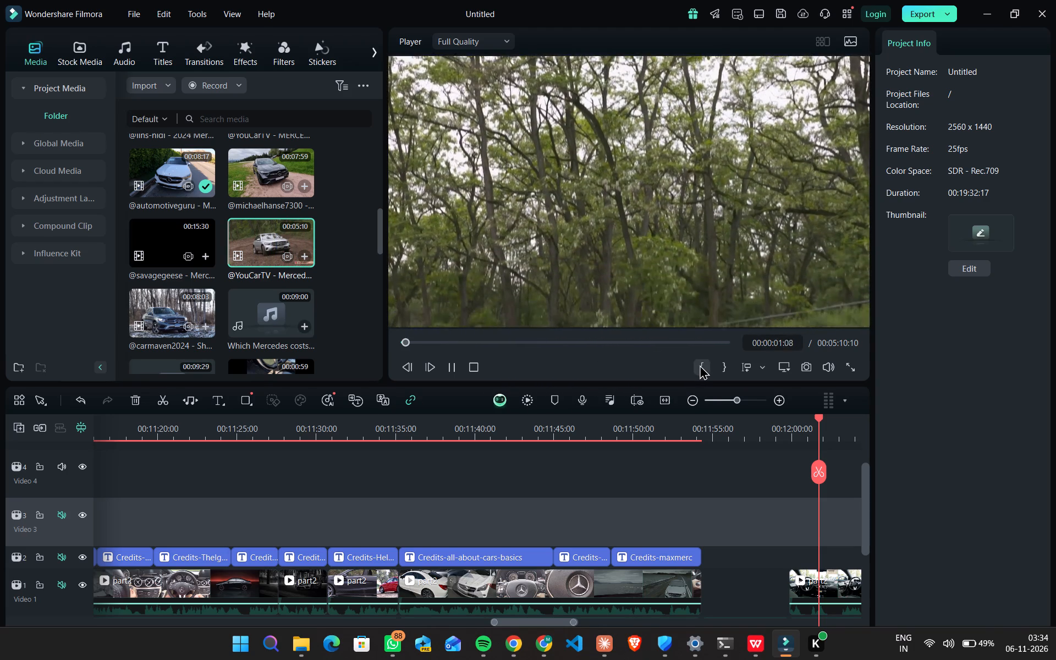
click(700, 365)
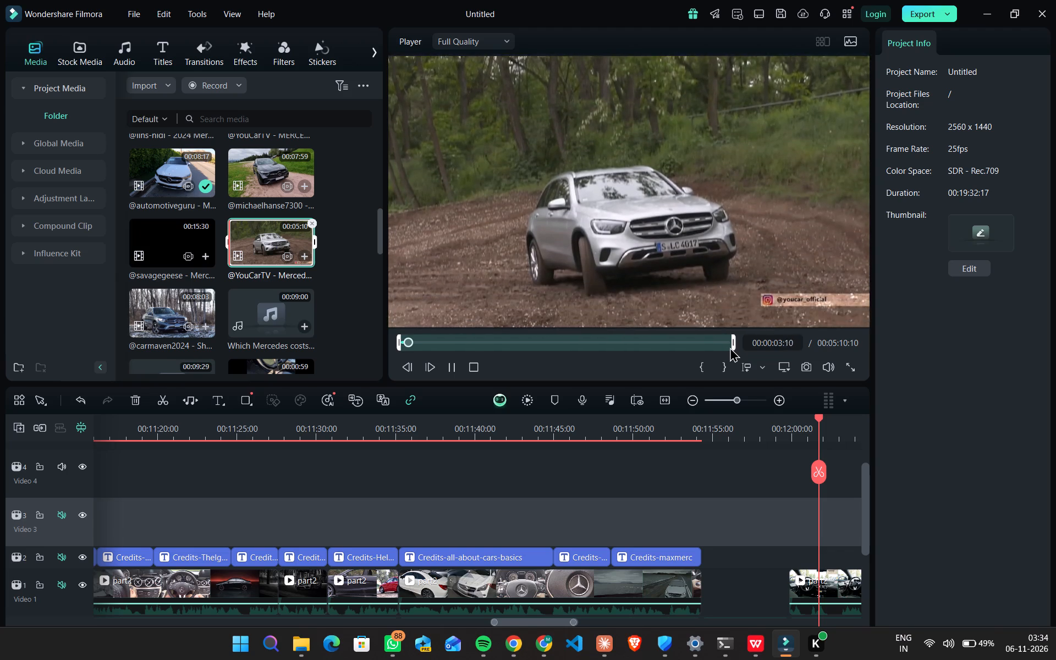
drag(398, 346, 413, 346)
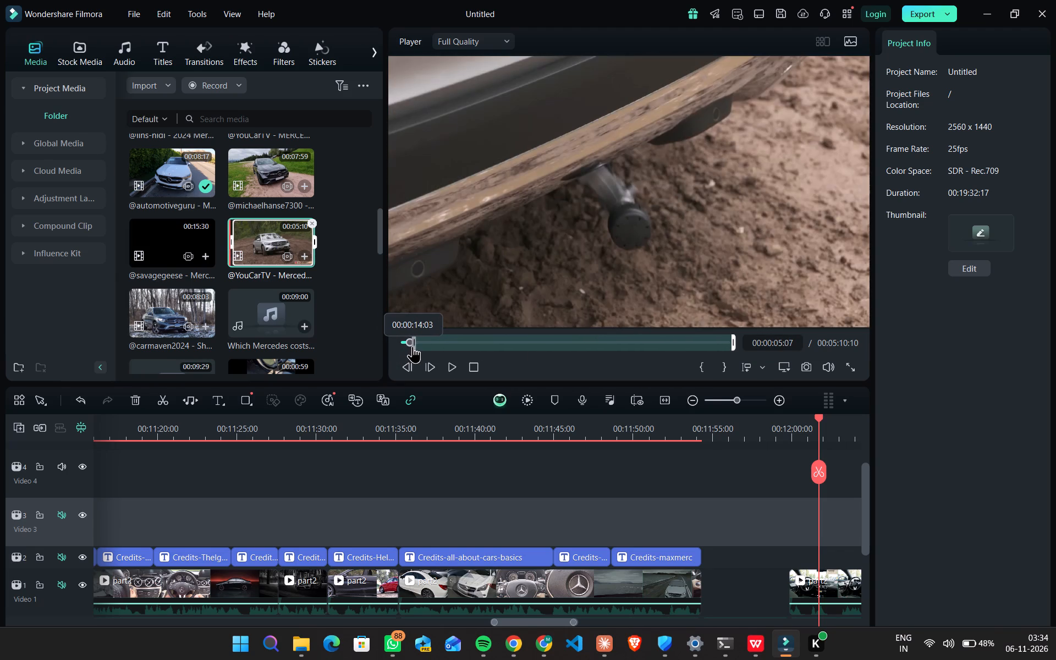
drag(413, 346, 411, 346)
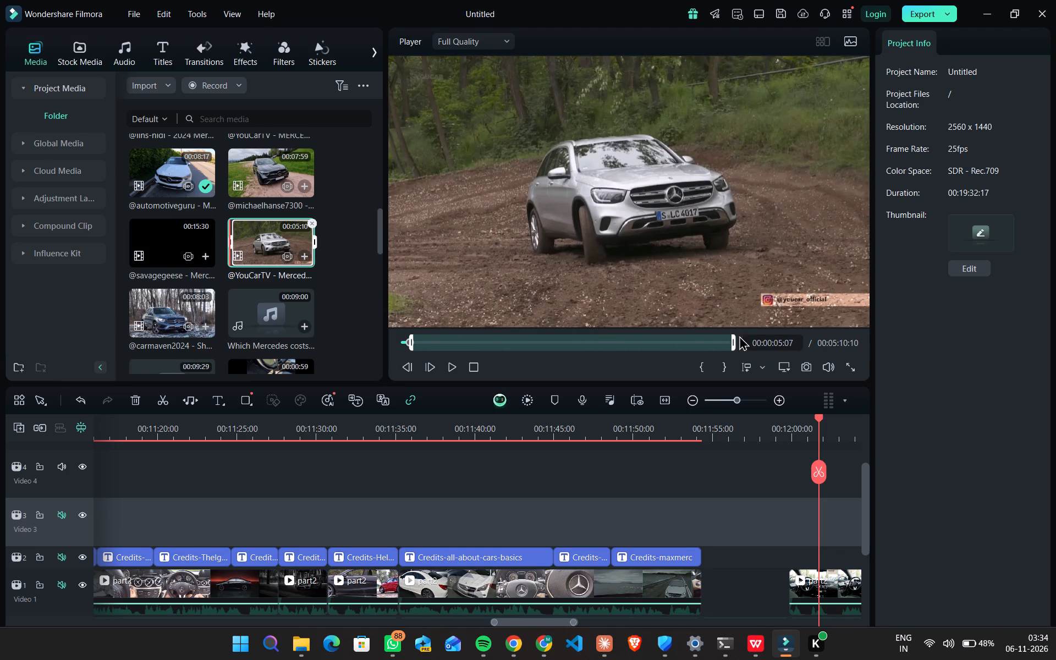
drag(733, 345, 560, 356)
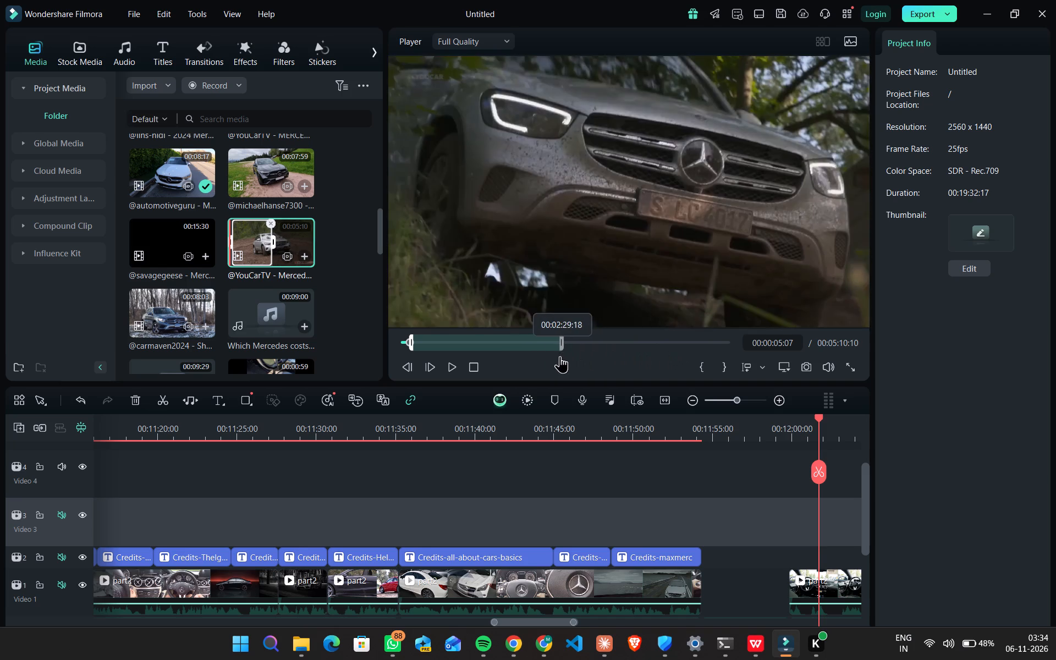
drag(560, 356, 497, 363)
double_click(174, 305)
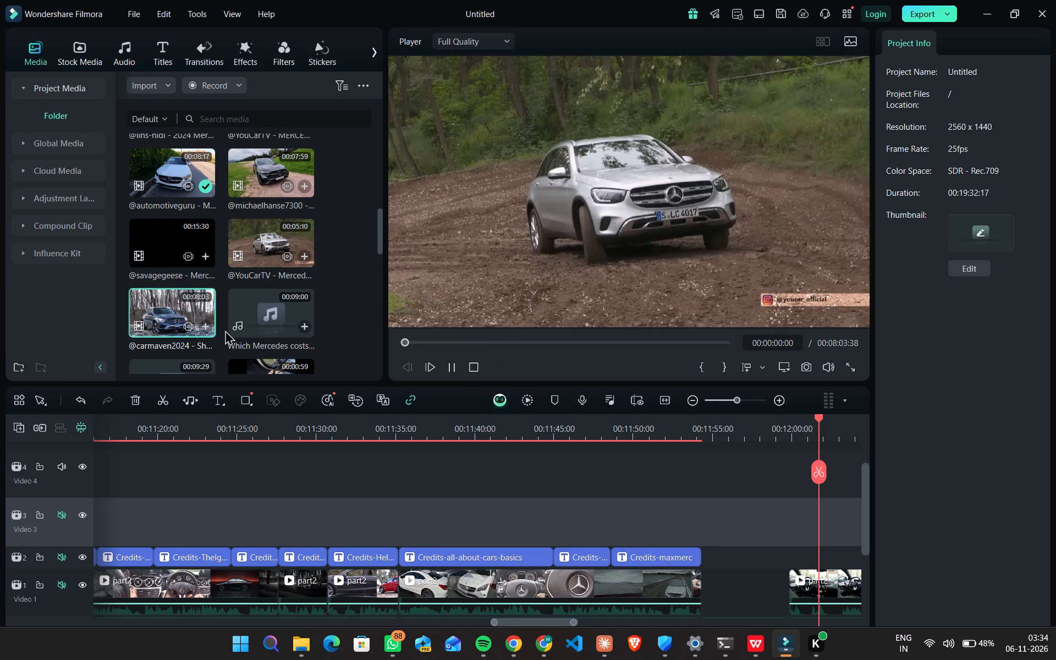
drag(407, 343, 449, 345)
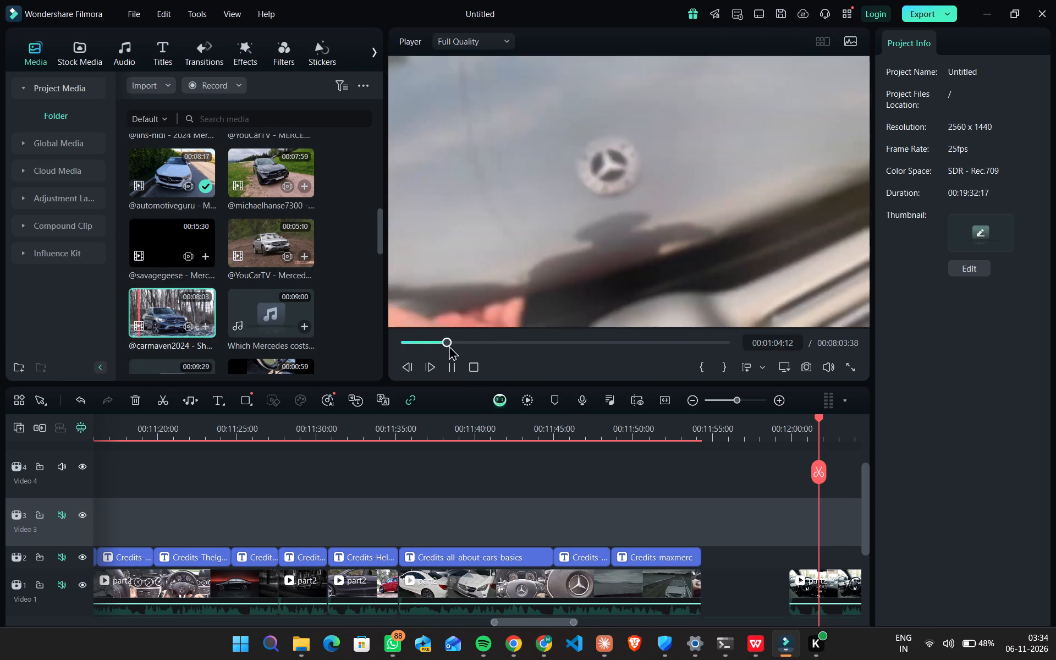
drag(449, 345, 560, 353)
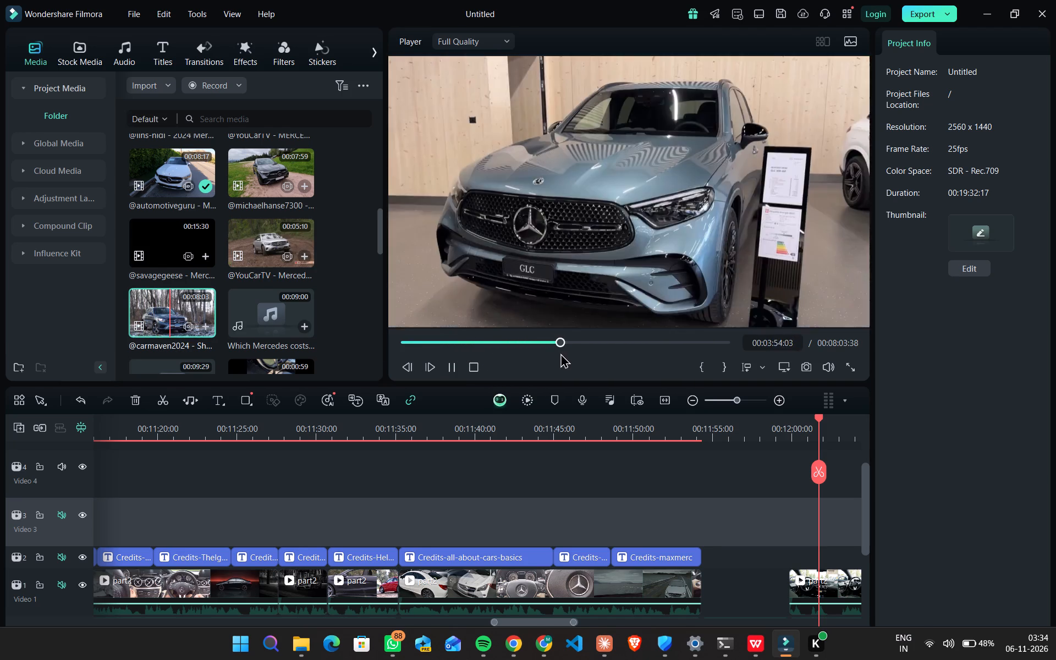
drag(560, 353, 634, 361)
scroll(230, 315, down, 2)
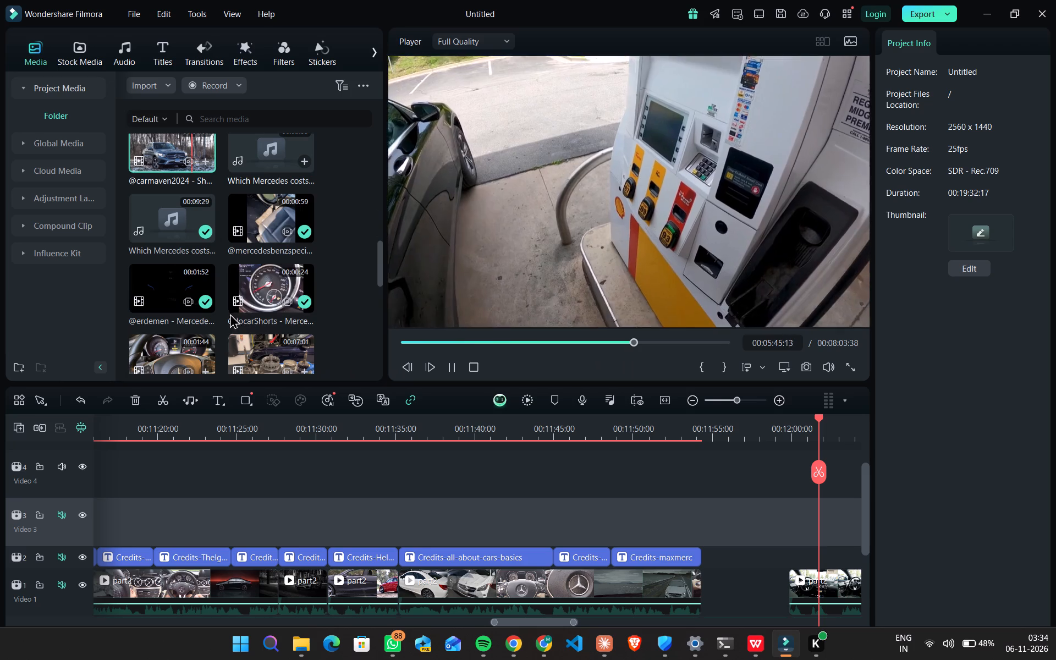
scroll(241, 339, down, 6)
scroll(240, 337, up, 3)
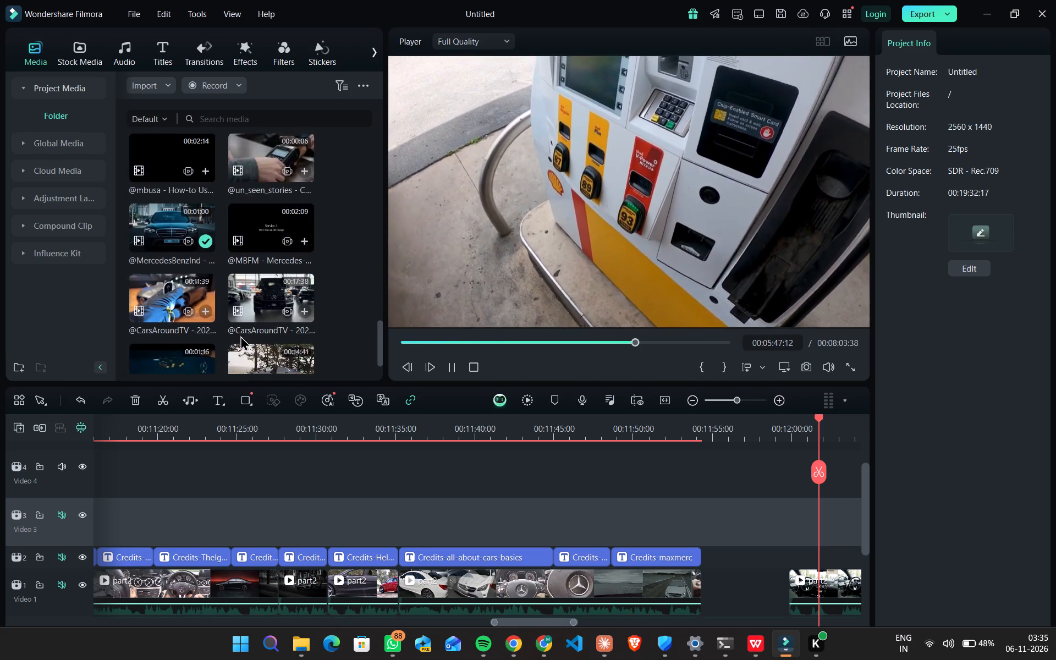
scroll(240, 335, up, 12)
scroll(248, 318, down, 17)
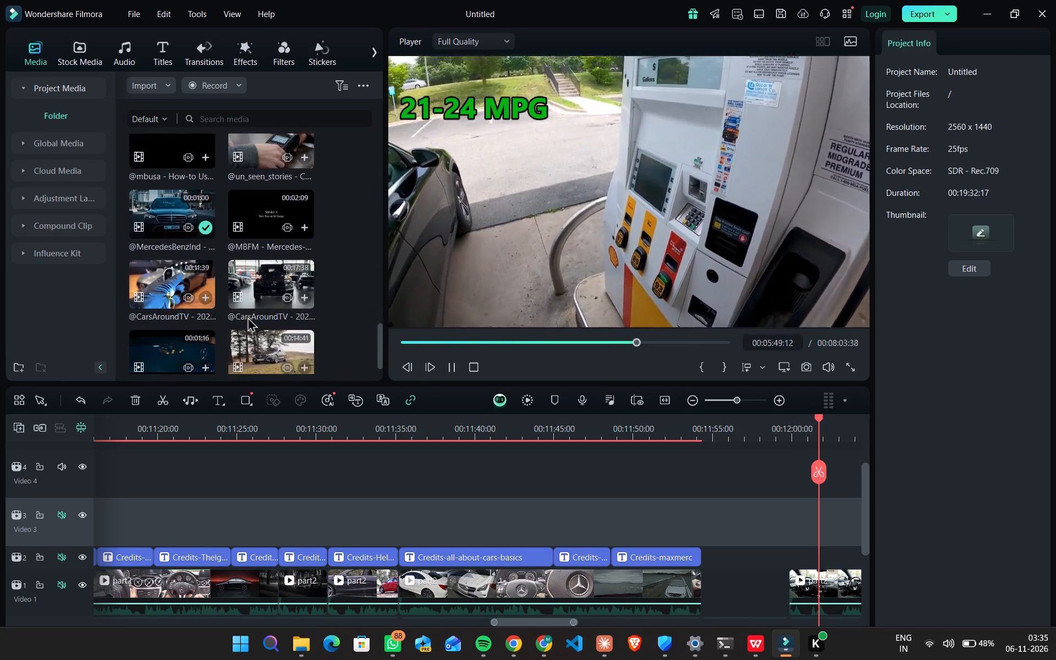
scroll(248, 316, down, 3)
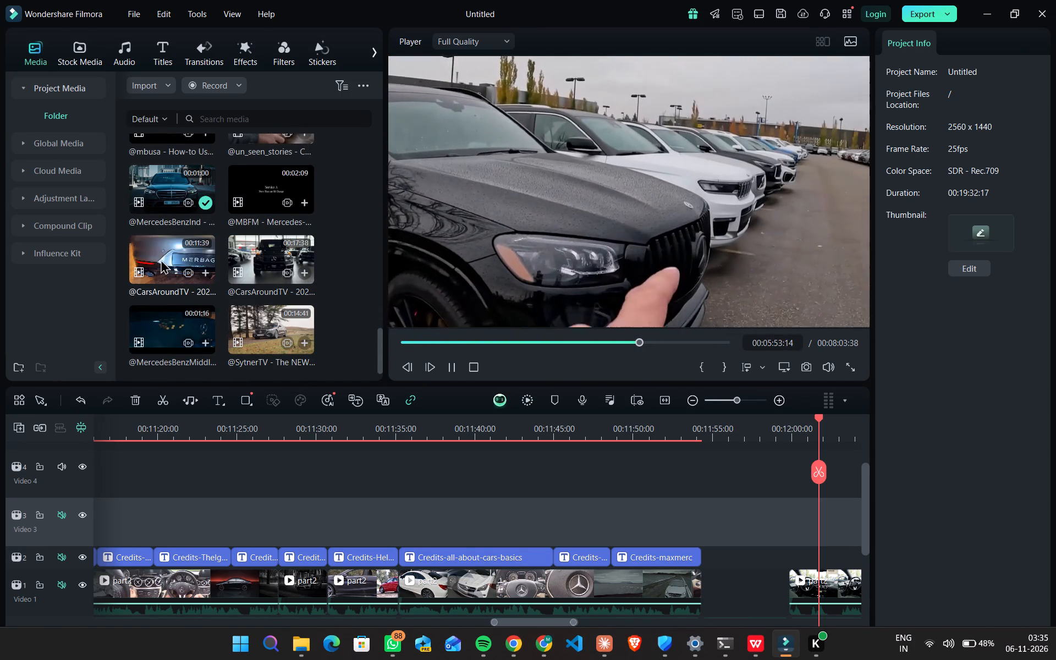
scroll(167, 321, up, 1)
scroll(168, 320, down, 3)
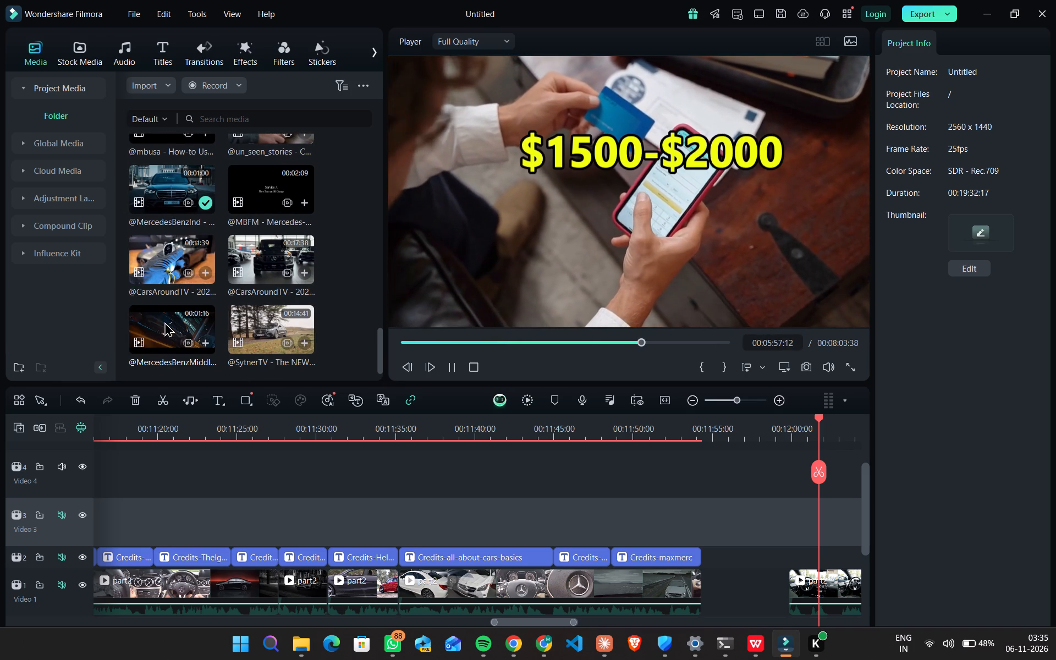
click(164, 322)
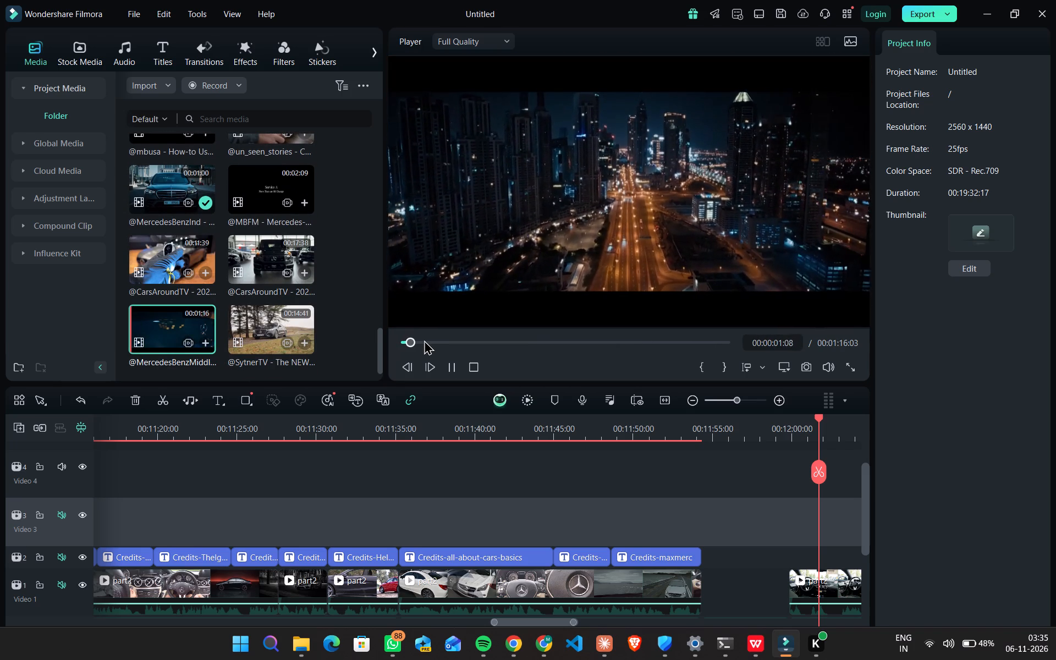
drag(419, 342, 560, 348)
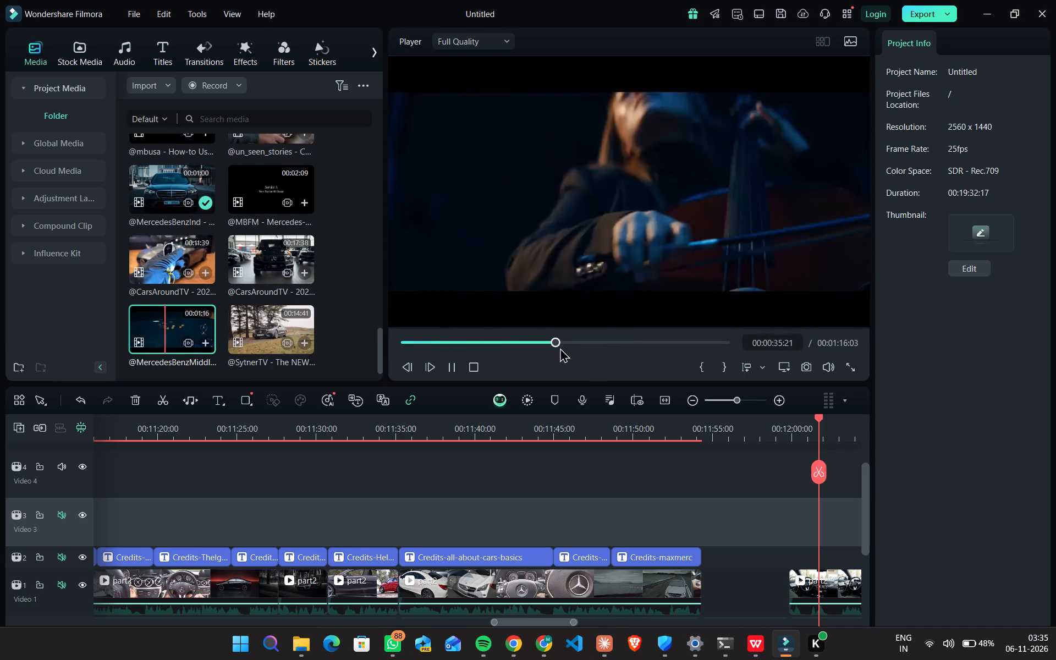
drag(560, 348, 599, 353)
scroll(237, 221, up, 12)
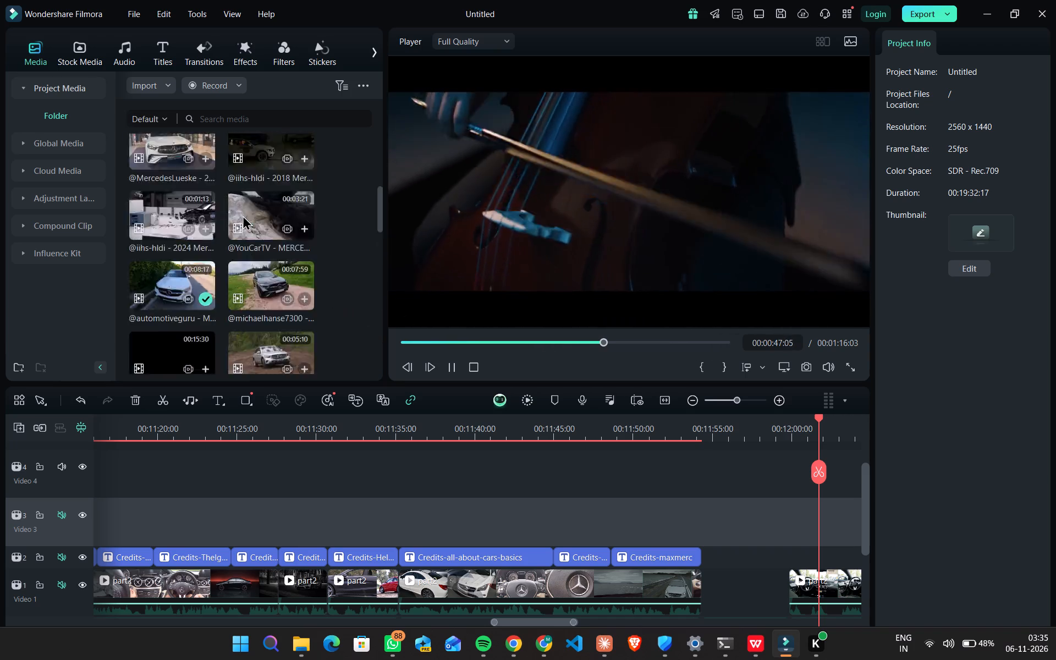
scroll(243, 215, up, 5)
double_click(260, 188)
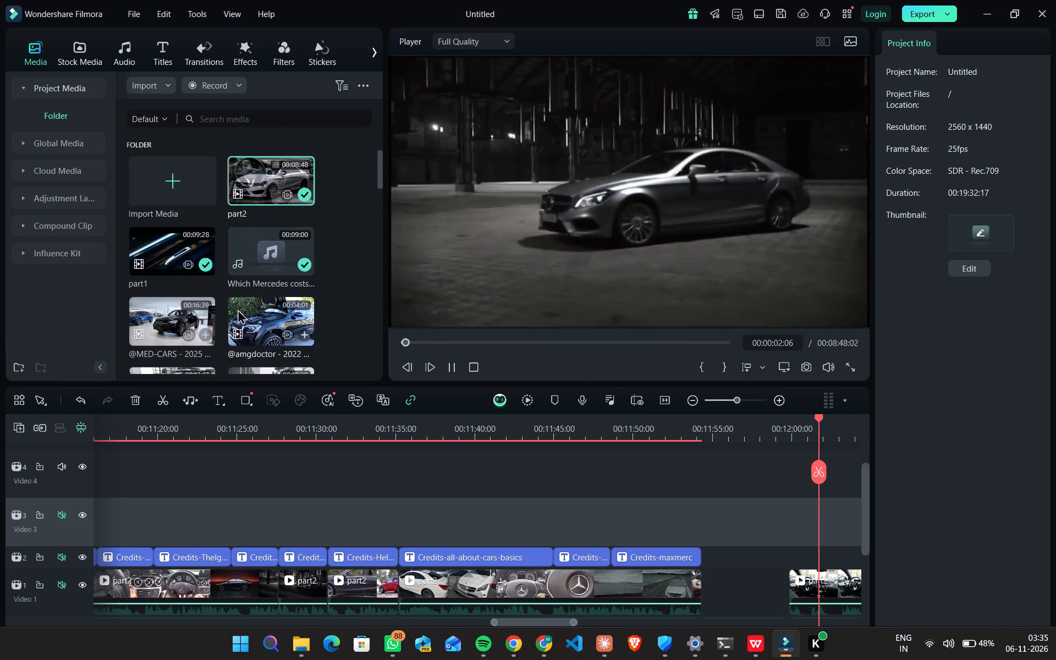
double_click(238, 310)
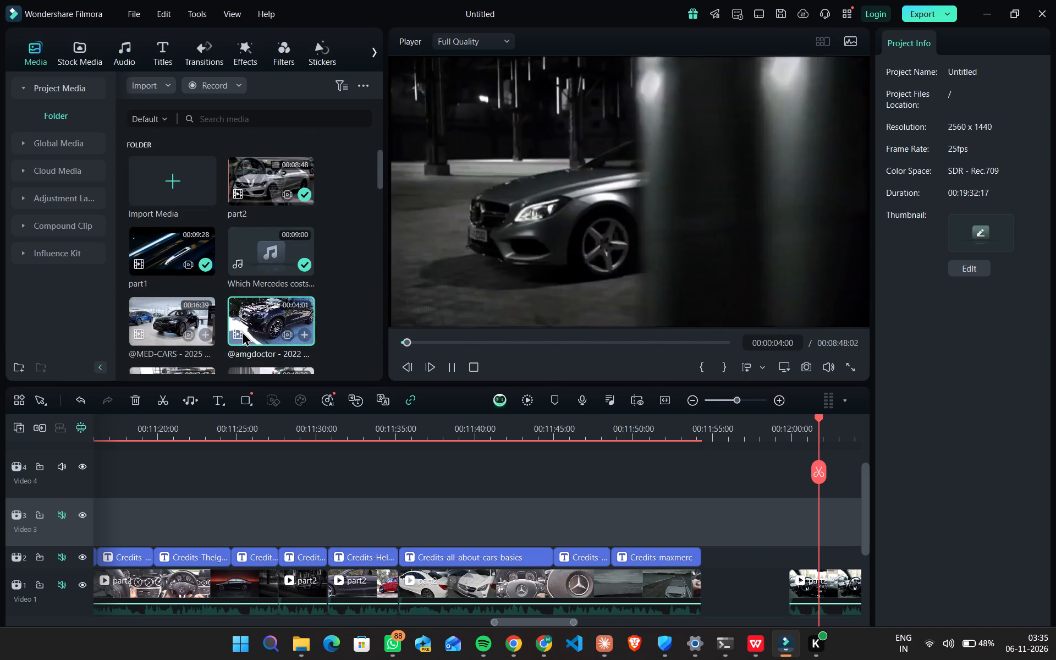
double_click(242, 311)
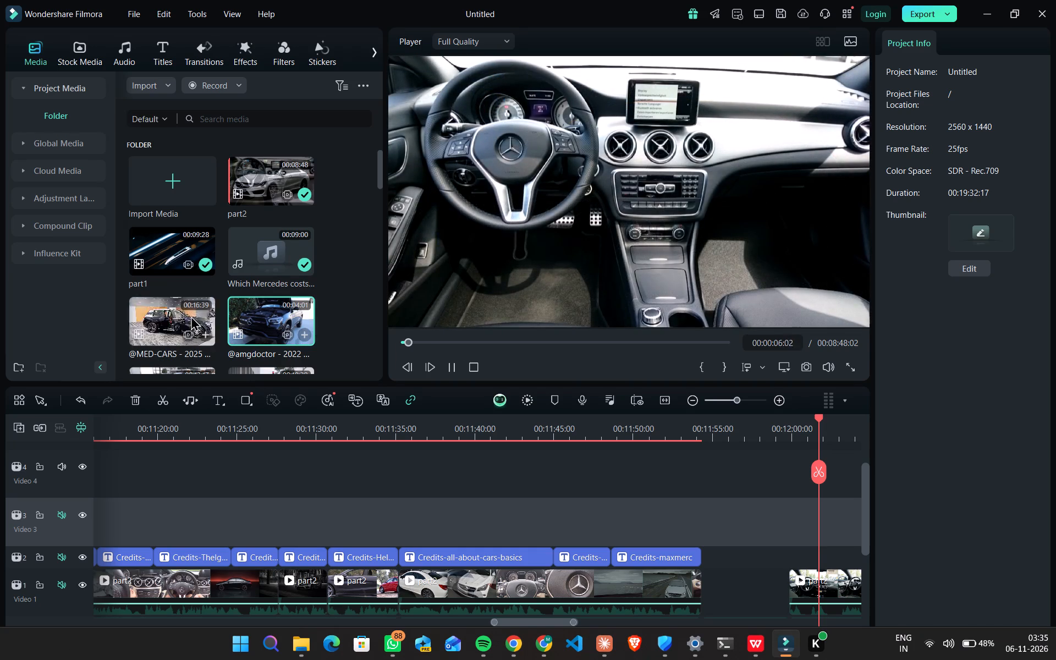
triple_click(150, 308)
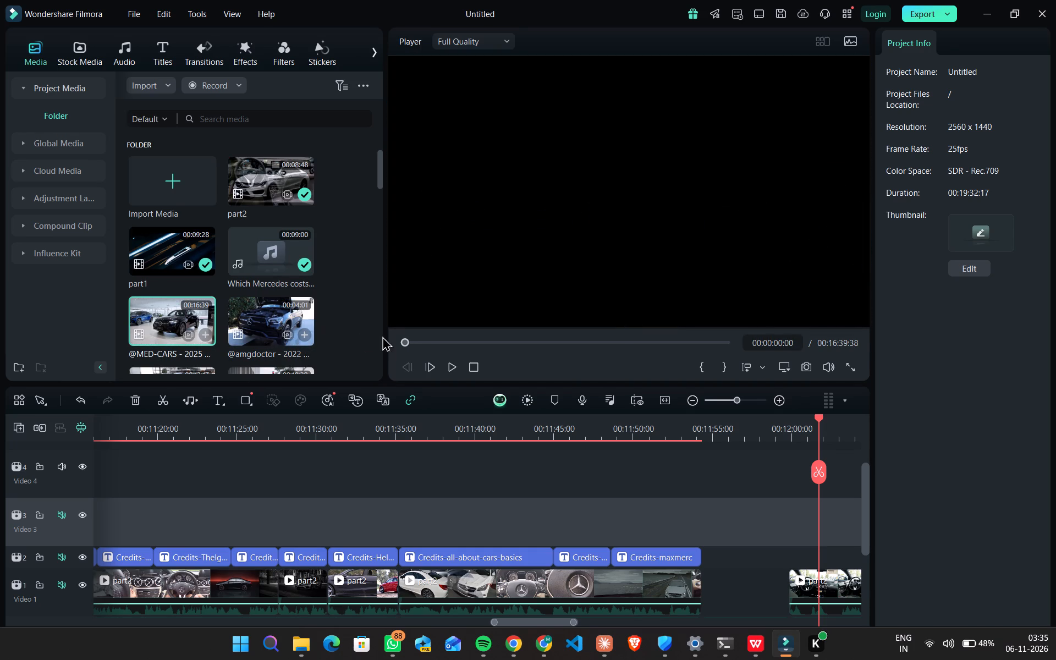
drag(403, 339, 427, 343)
drag(427, 343, 432, 348)
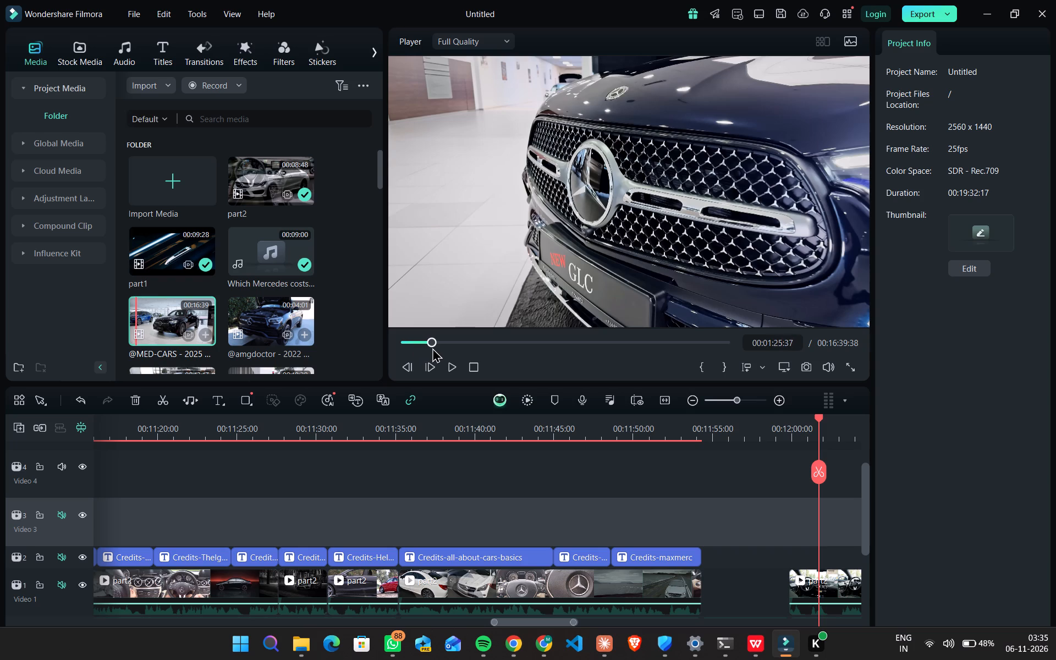
drag(432, 348, 425, 350)
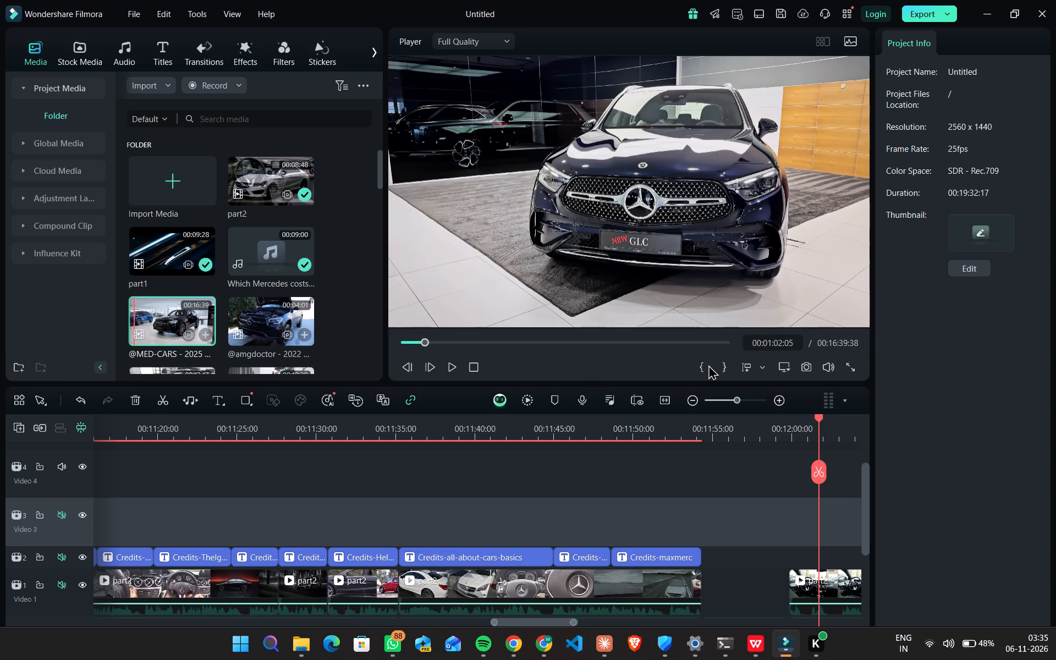
click(701, 366)
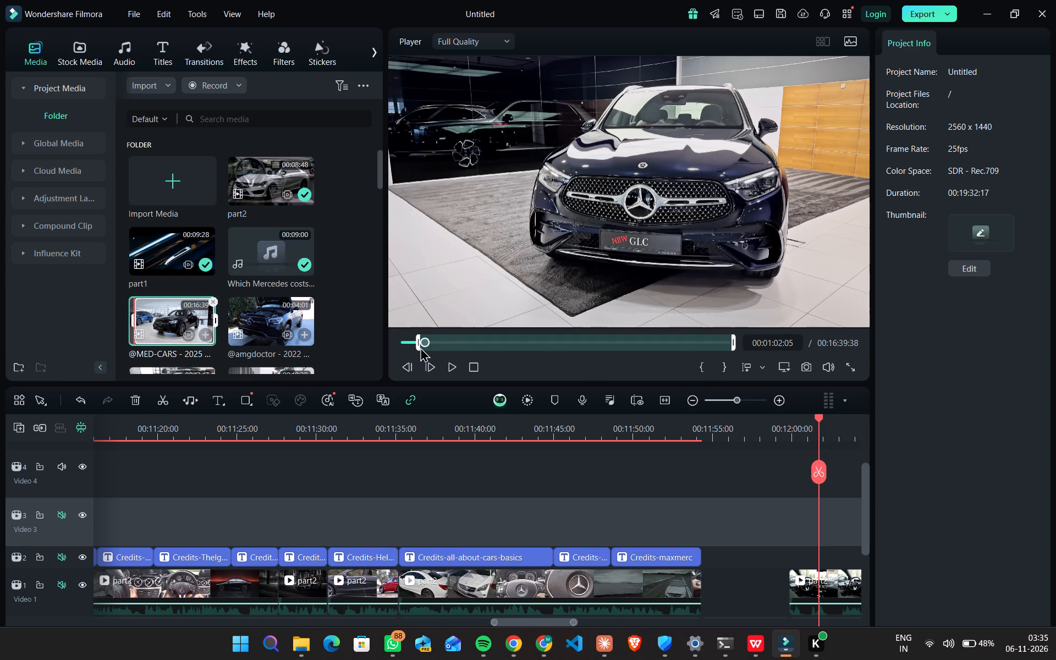
drag(418, 347, 425, 348)
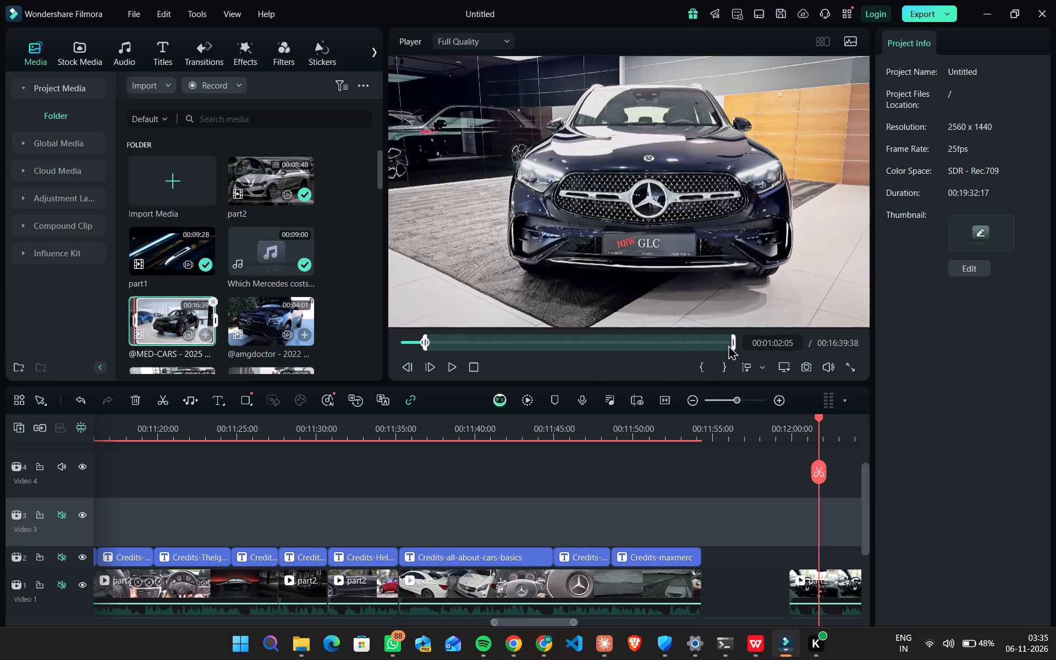
drag(732, 345, 573, 349)
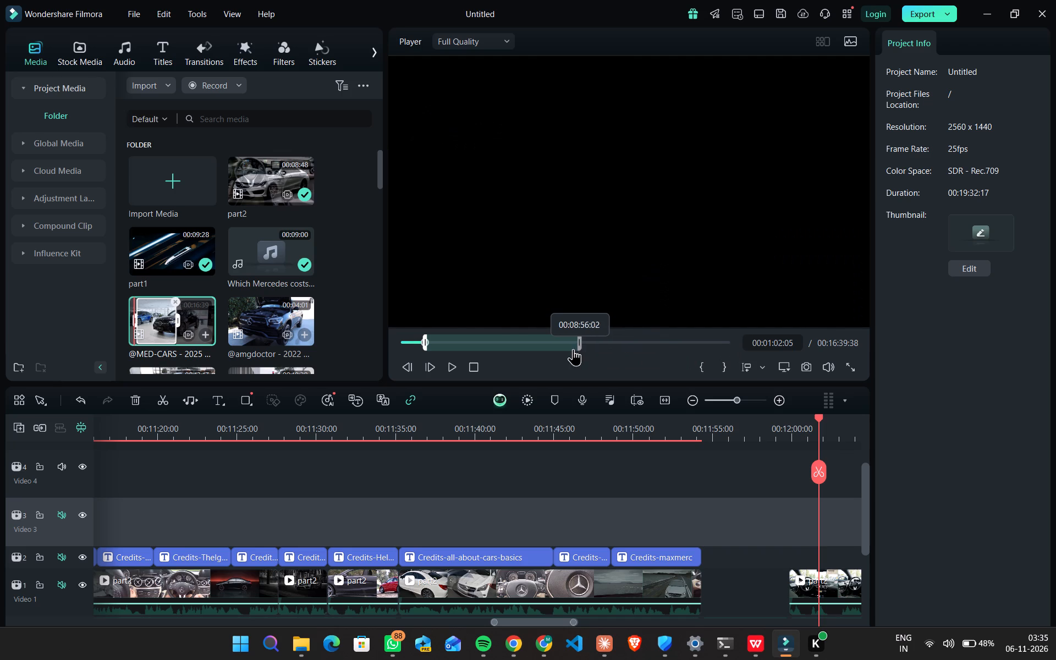
drag(573, 349, 469, 349)
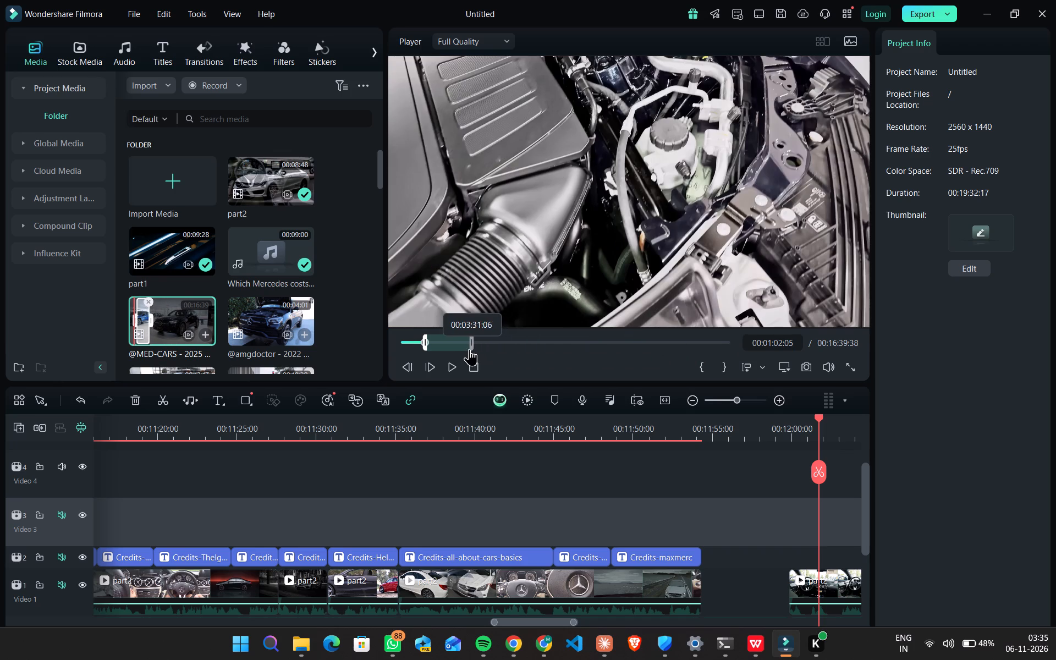
drag(469, 349, 454, 349)
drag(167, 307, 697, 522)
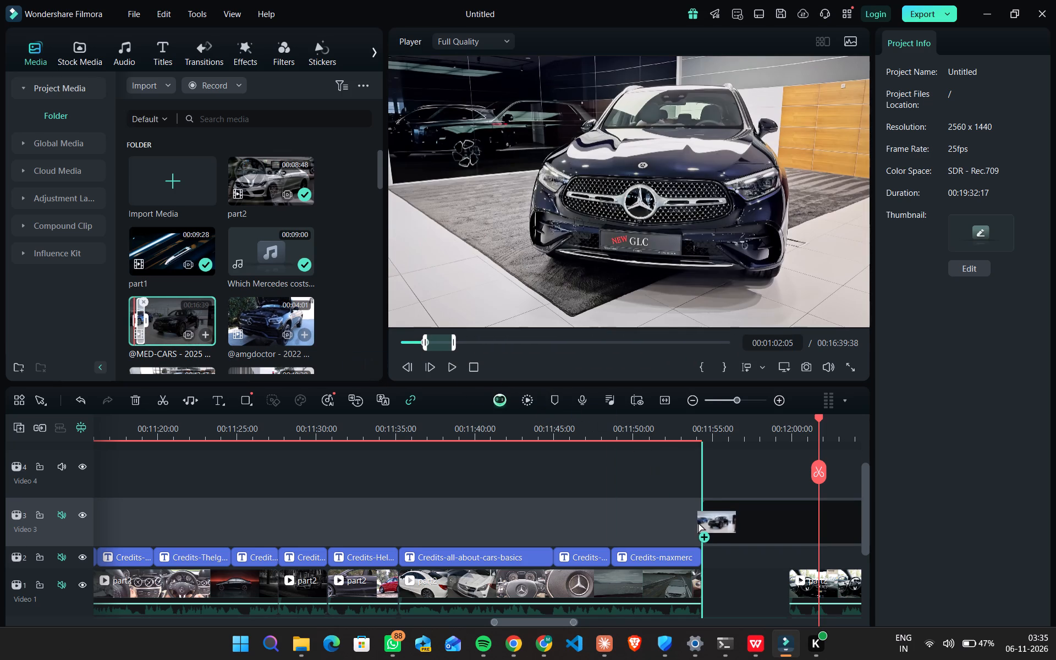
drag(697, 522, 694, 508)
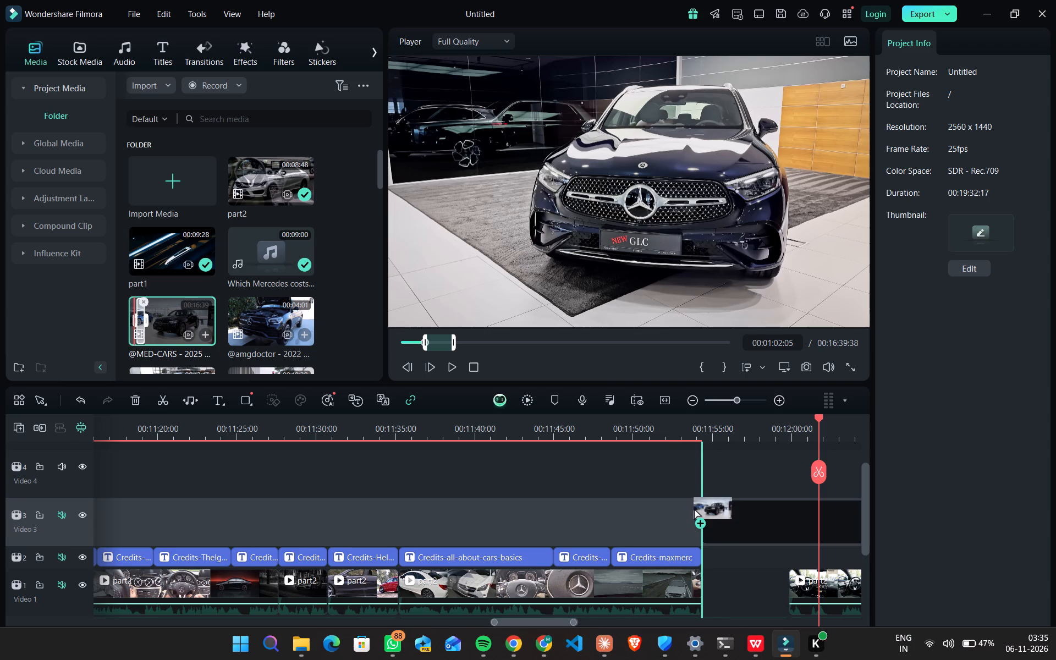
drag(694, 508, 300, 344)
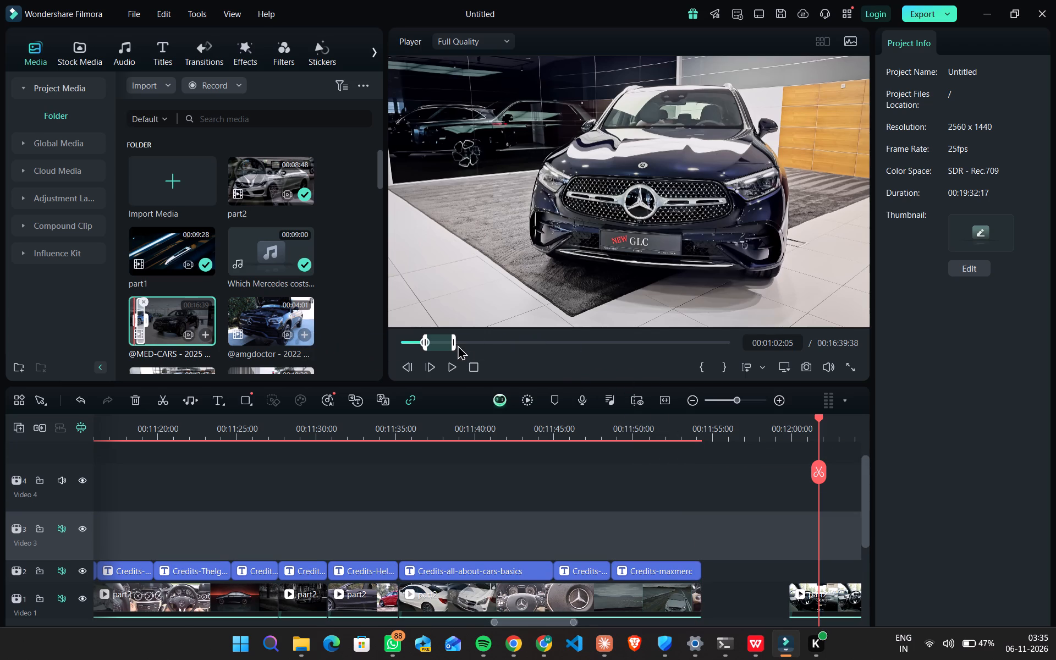
drag(452, 344, 439, 344)
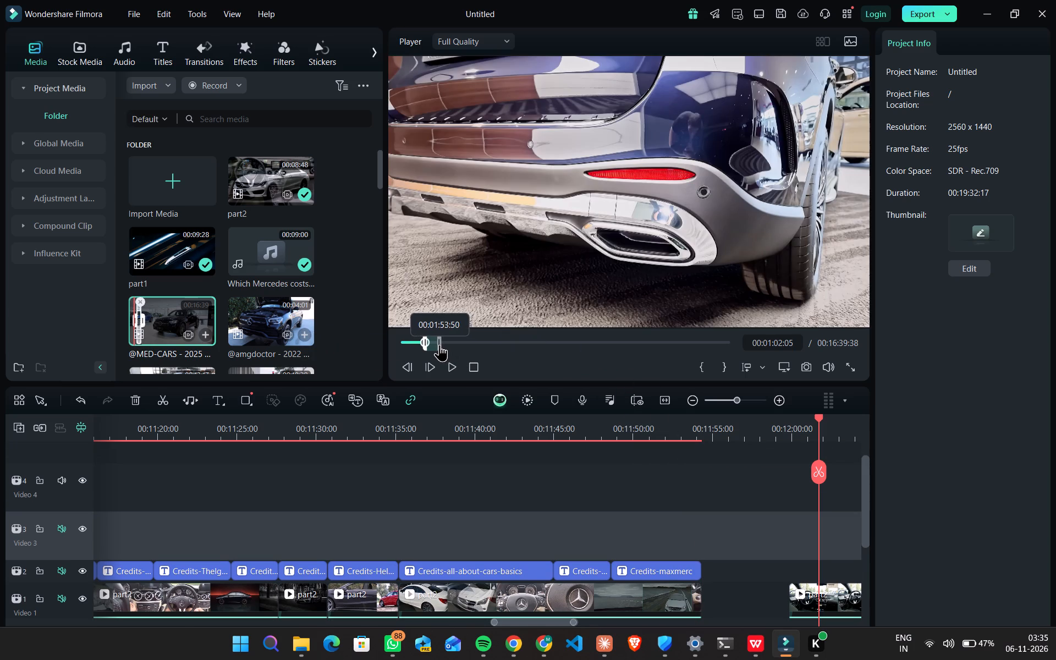
drag(439, 344, 437, 344)
drag(159, 313, 334, 485)
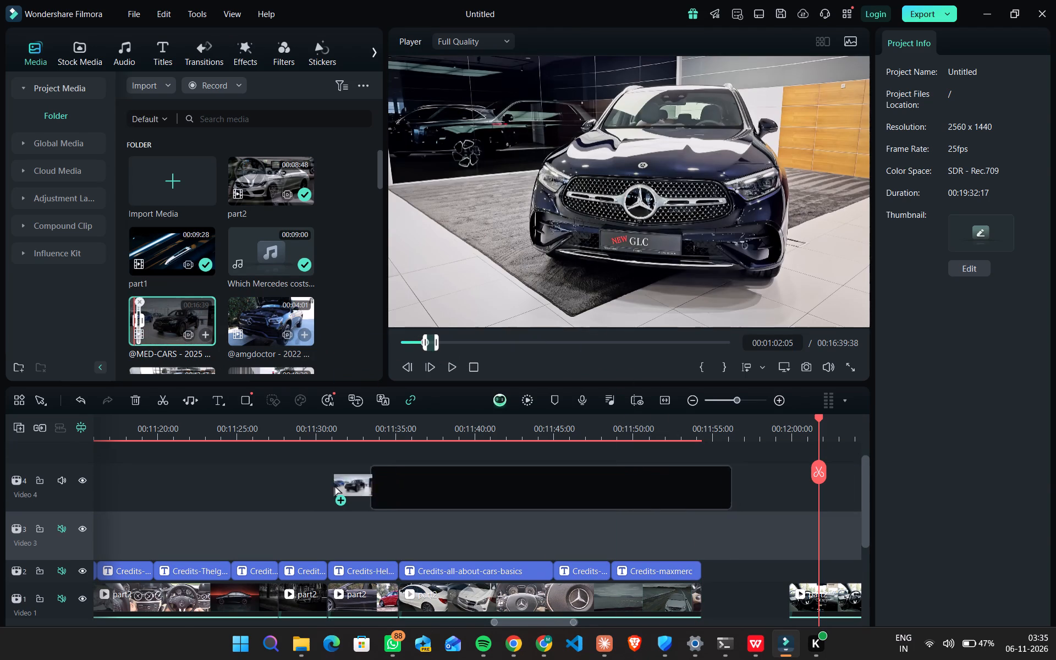
drag(334, 485, 277, 486)
drag(283, 482, 450, 496)
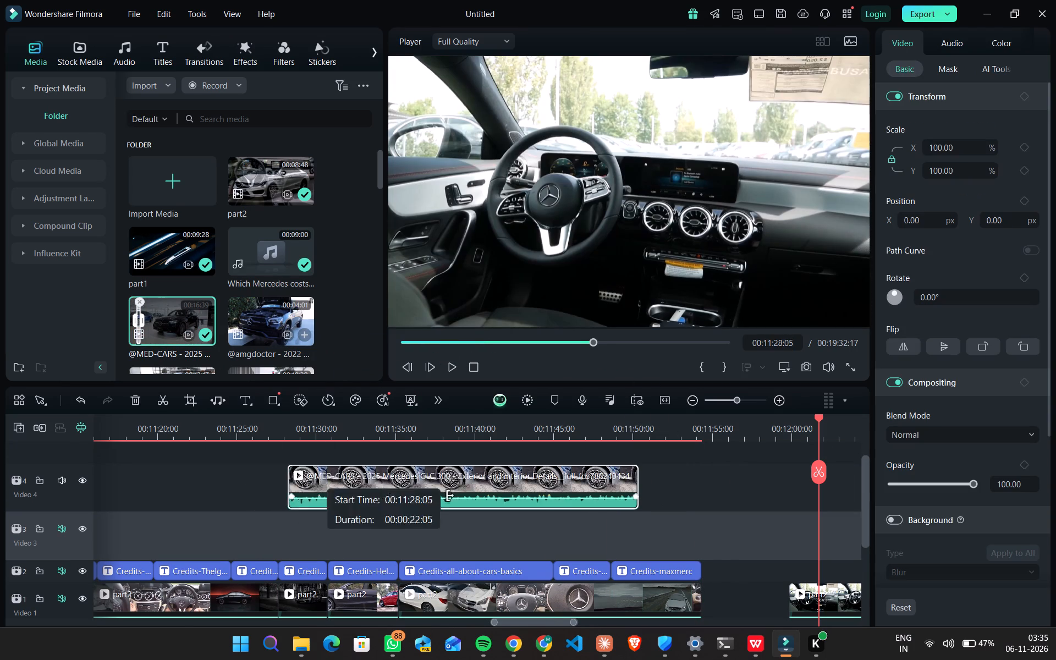
drag(450, 496, 326, 490)
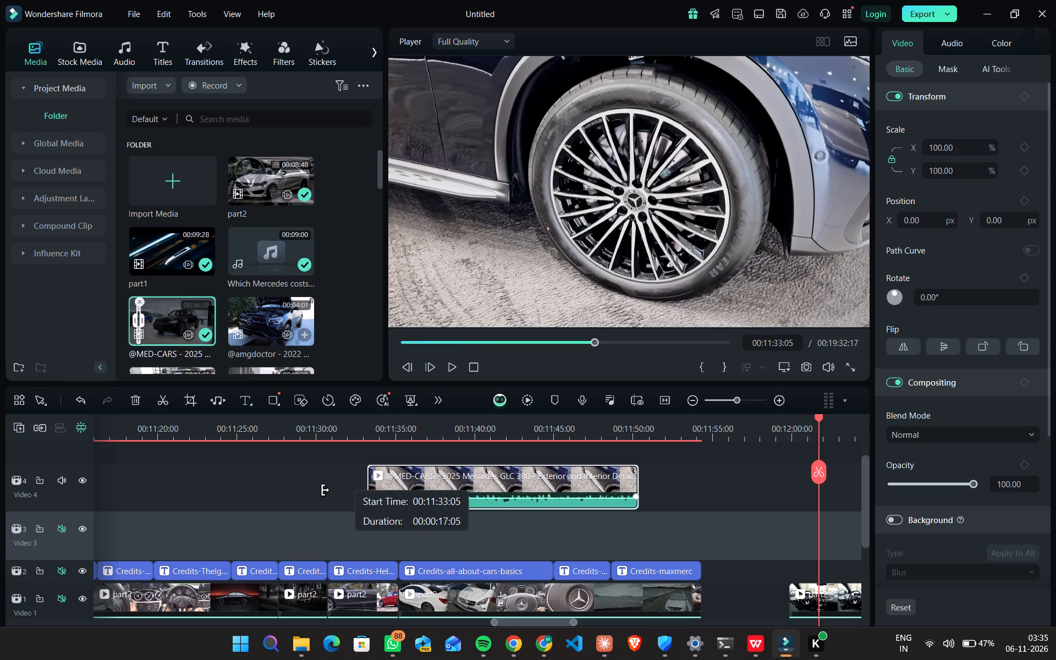
drag(326, 490, 291, 494)
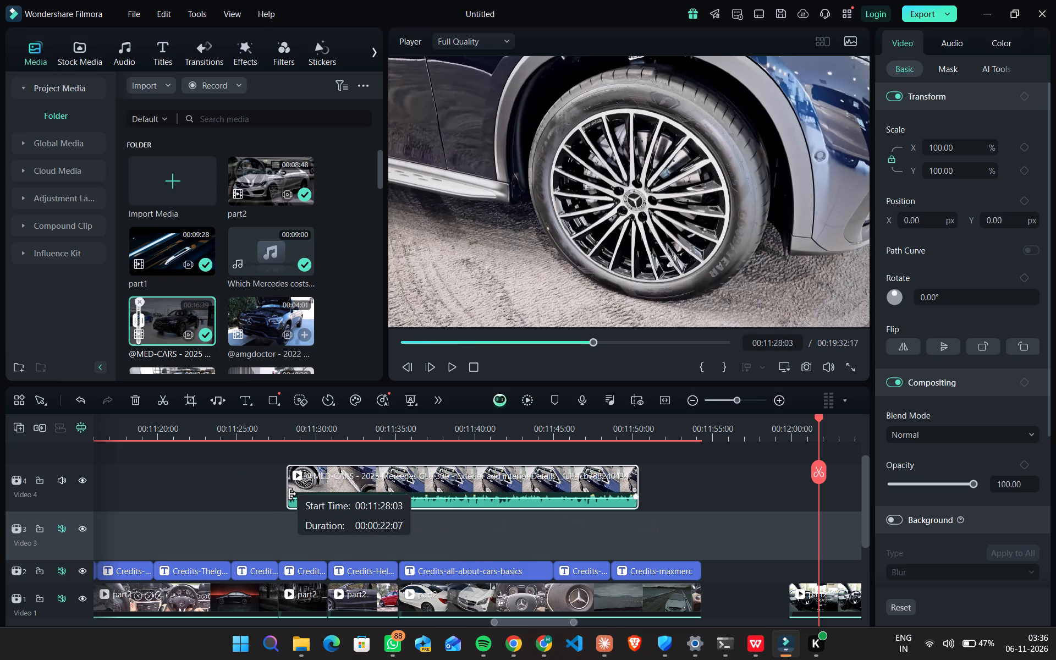
drag(635, 482, 435, 485)
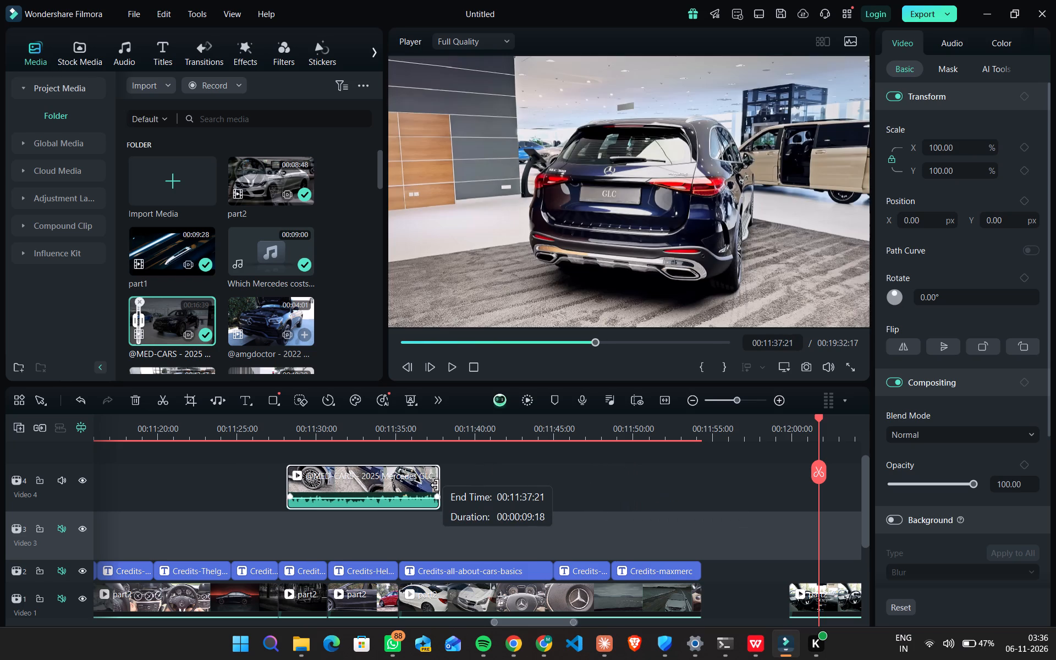
drag(435, 485, 436, 486)
drag(392, 480, 722, 532)
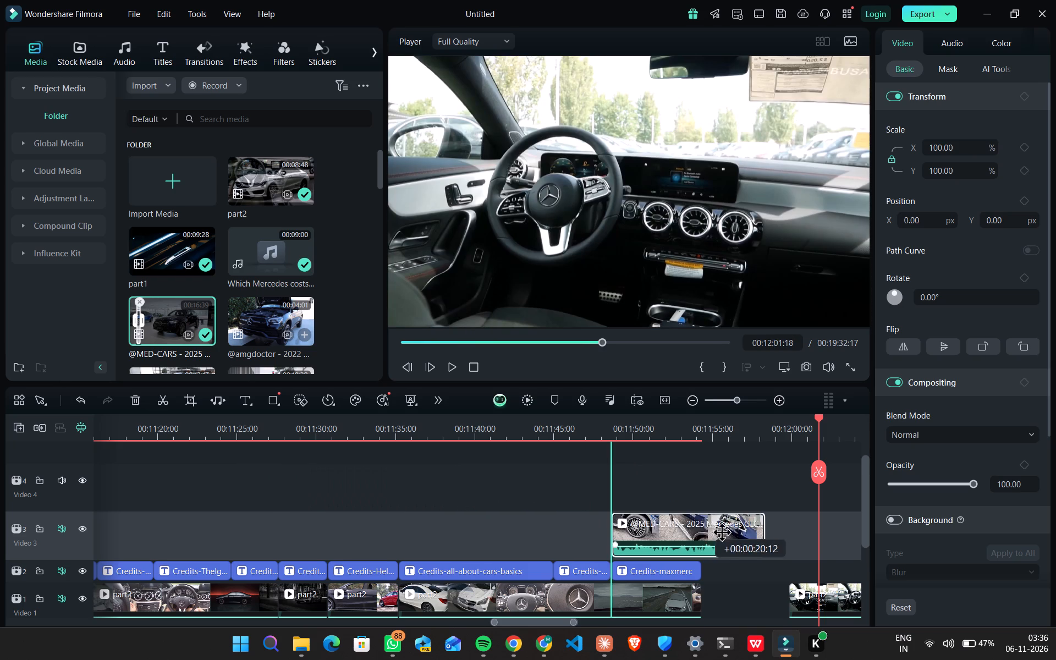
drag(722, 532, 766, 529)
drag(666, 530, 677, 531)
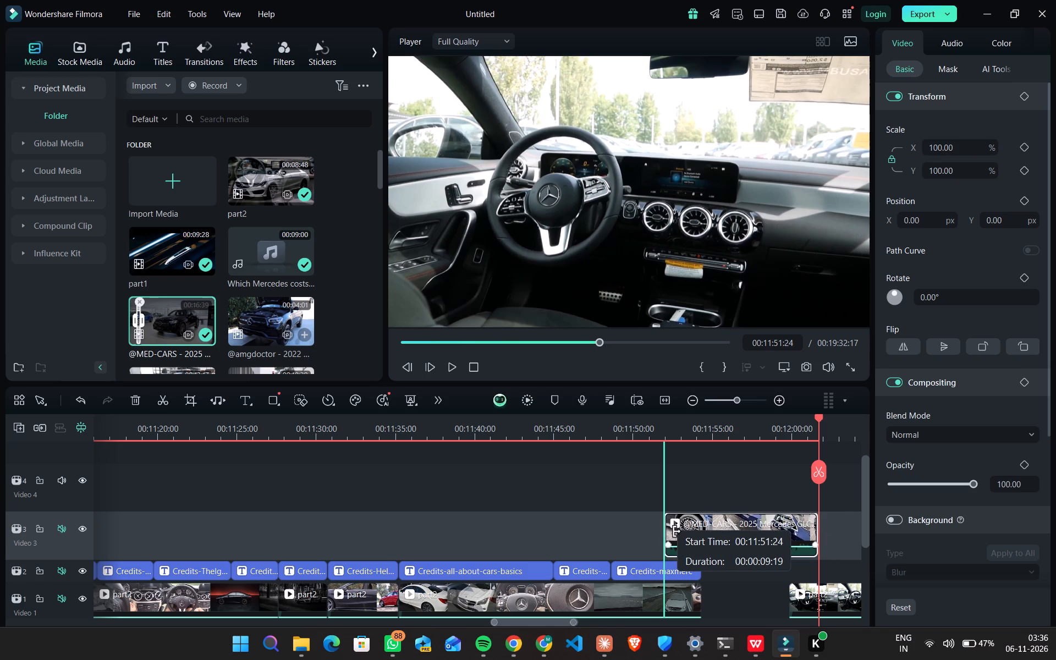
drag(677, 531, 646, 535)
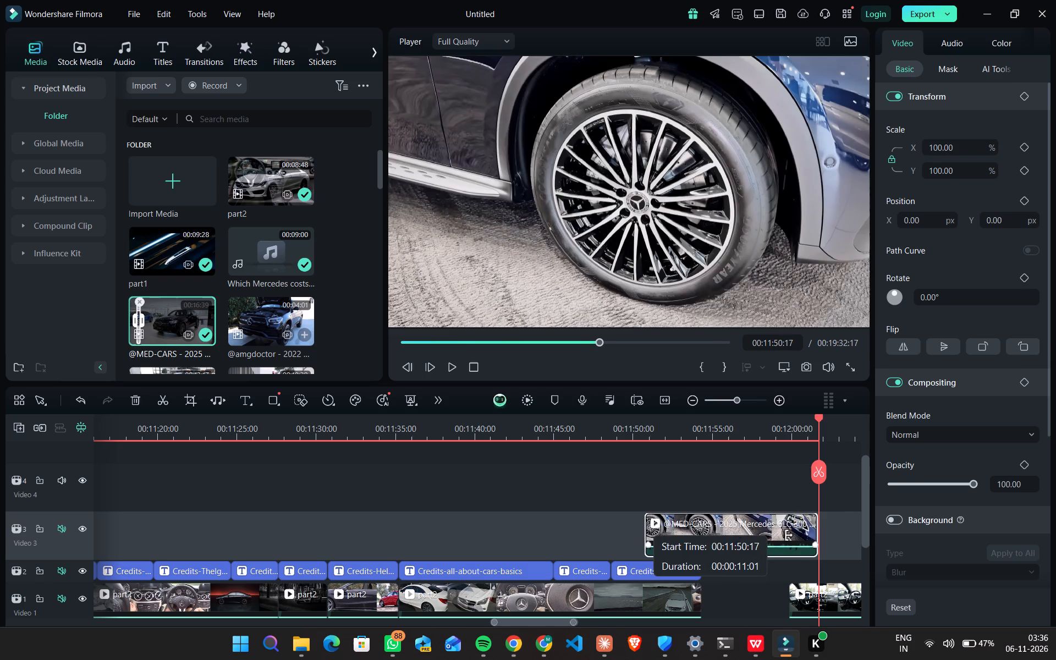
drag(815, 532, 777, 535)
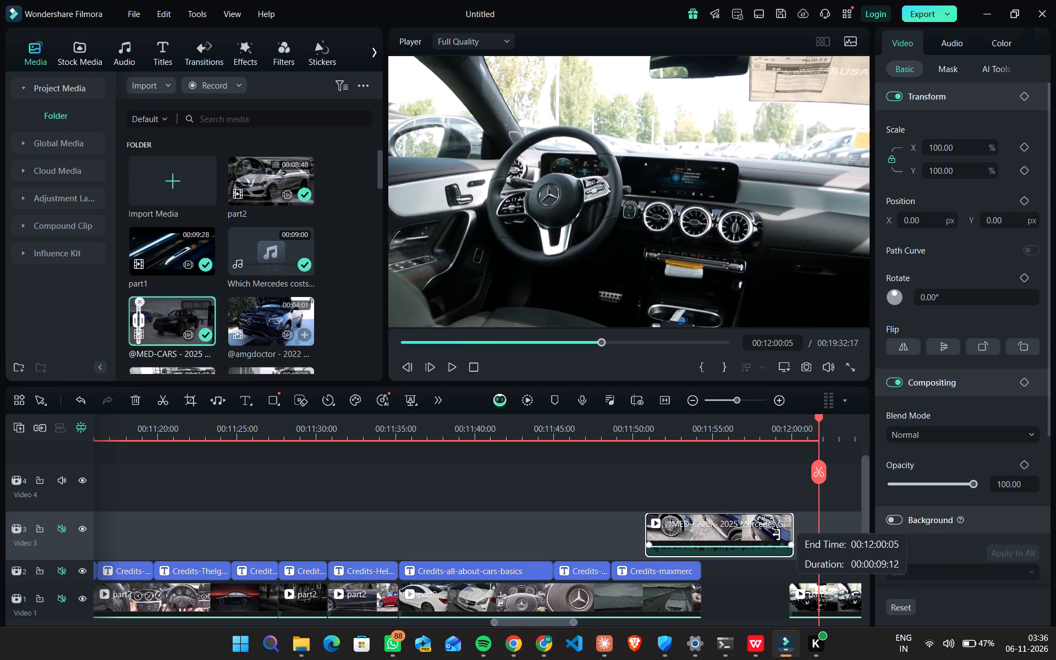
drag(777, 535, 743, 536)
drag(708, 534, 755, 583)
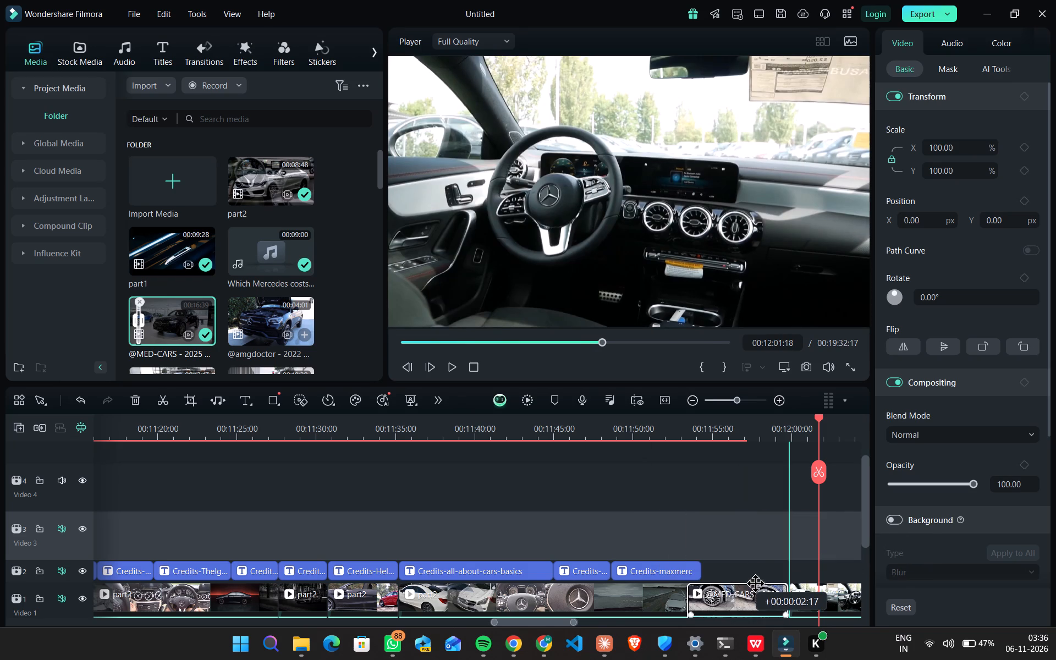
drag(755, 583, 761, 563)
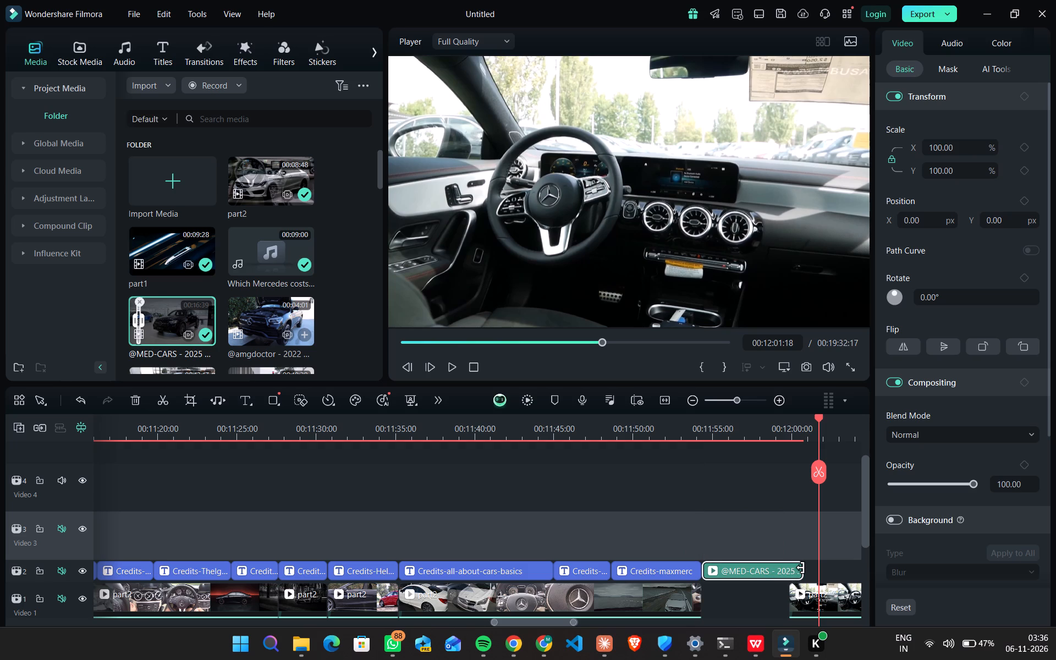
drag(801, 568, 788, 570)
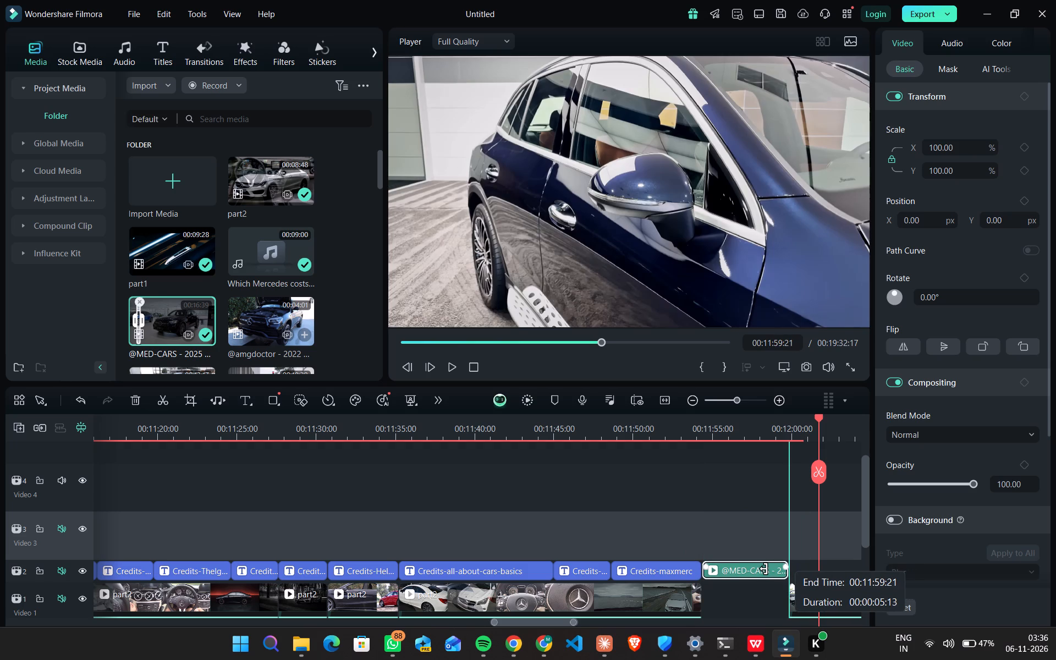
click(753, 569)
drag(753, 569, 756, 589)
click(670, 432)
drag(670, 432, 703, 447)
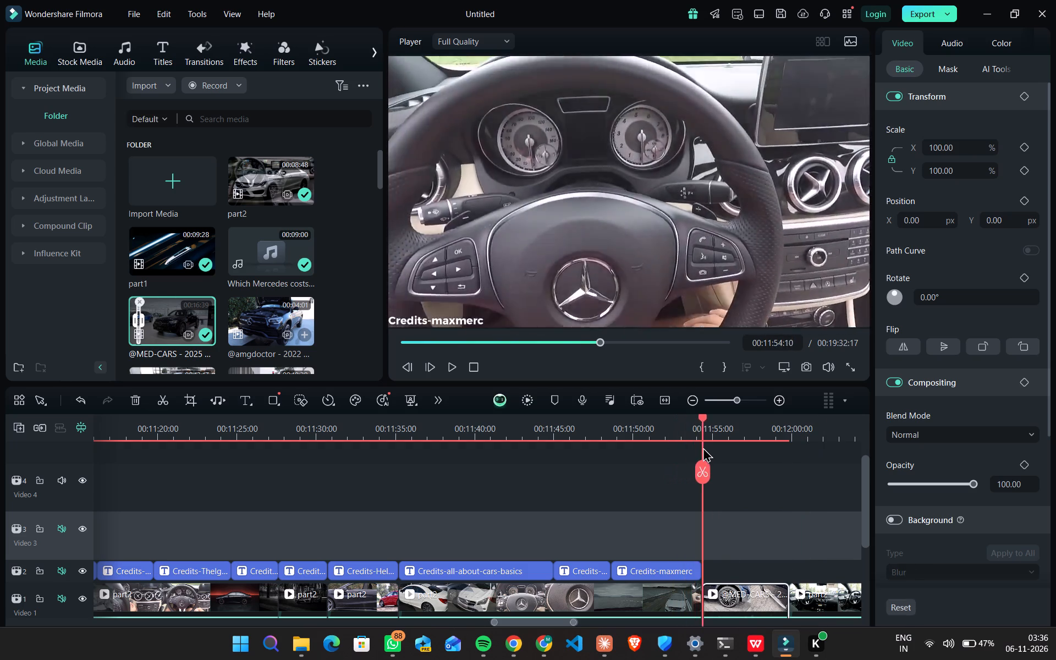
drag(703, 447, 789, 465)
scroll(673, 532, down, 4)
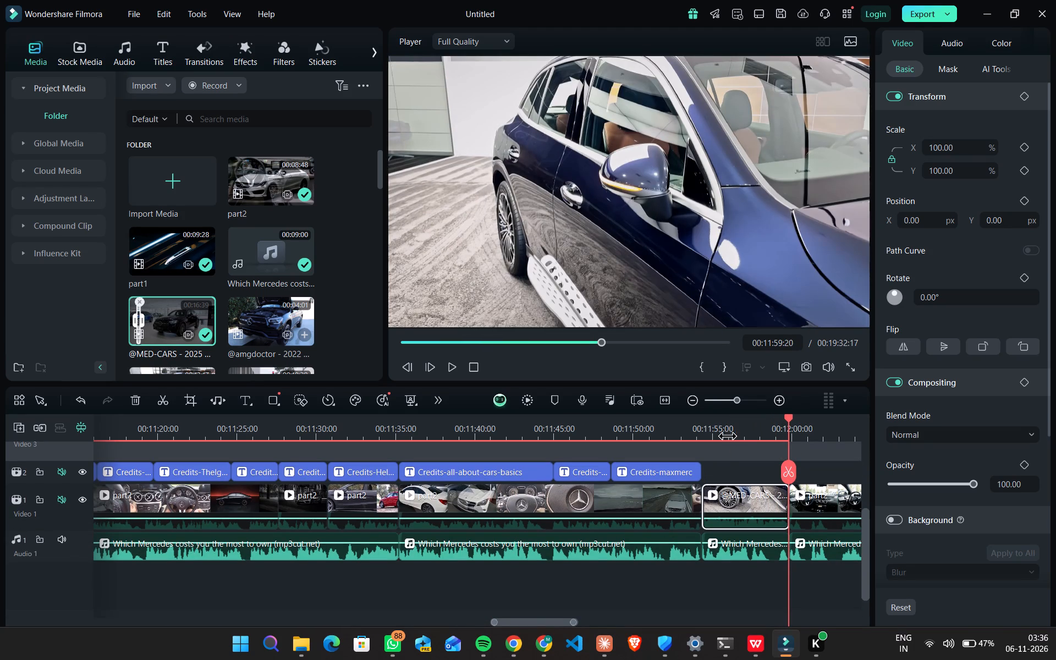
click(724, 433)
drag(724, 433, 717, 446)
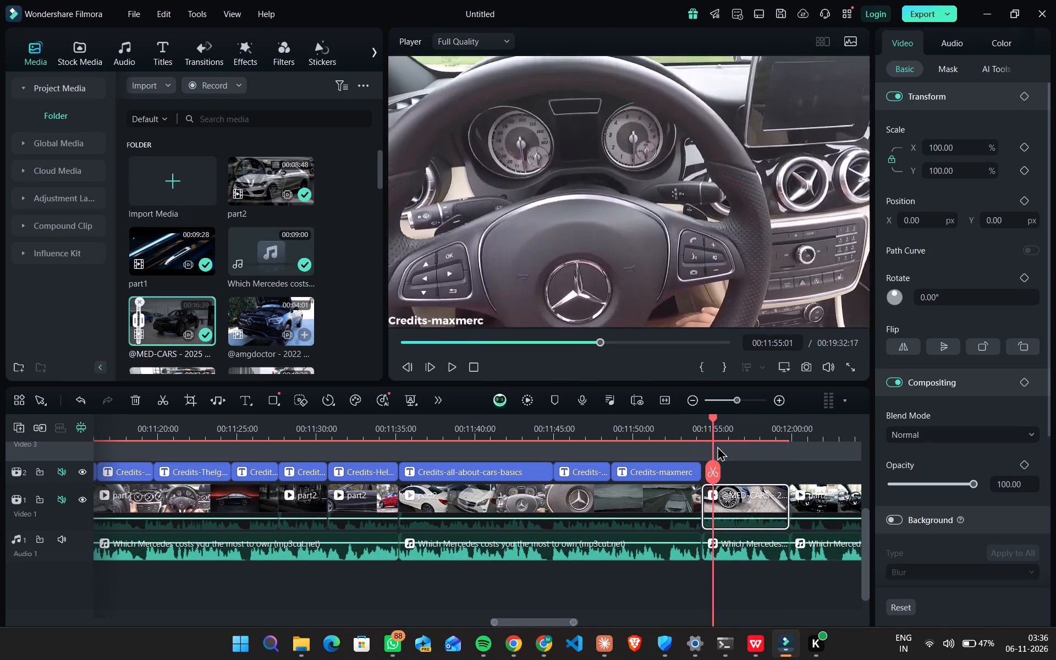
drag(717, 446, 720, 453)
click(673, 474)
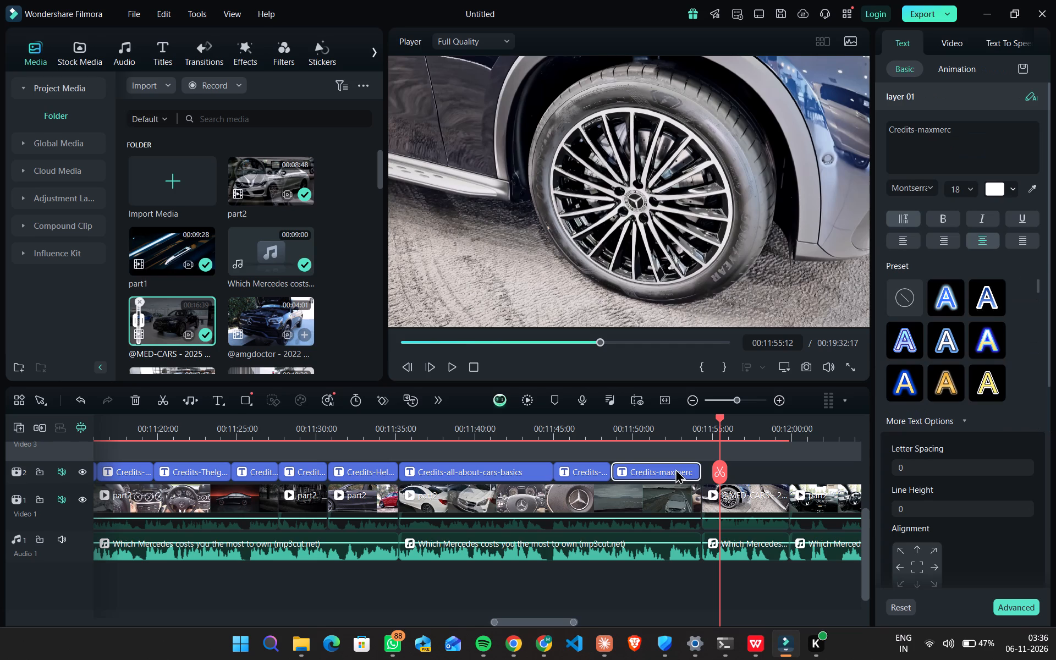
key(ctrl+v)
drag(740, 451, 721, 476)
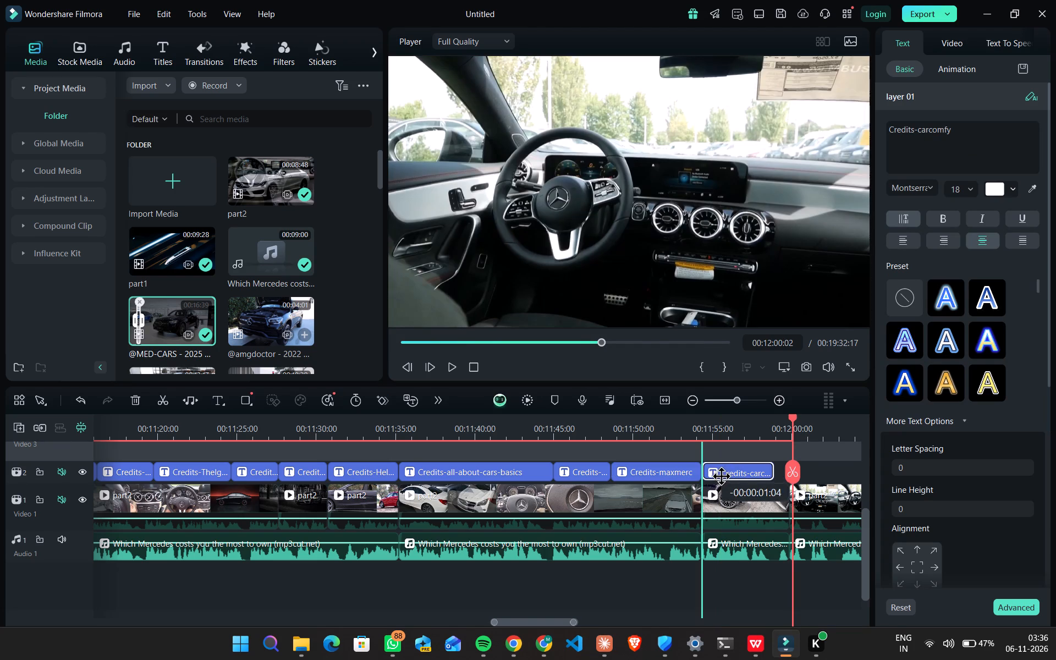
drag(721, 476, 720, 476)
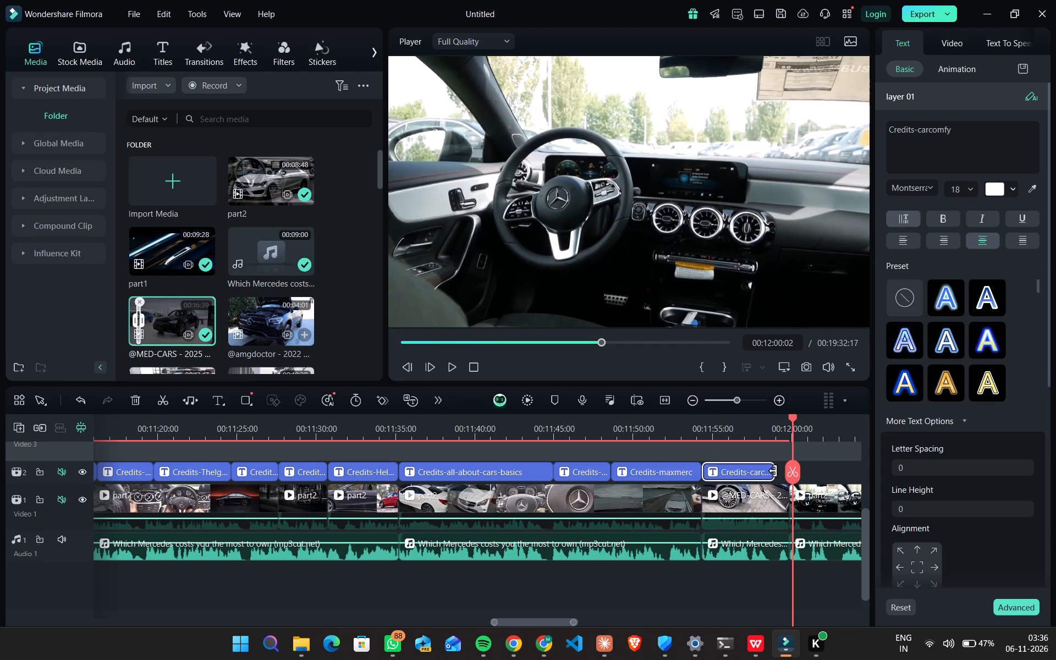
drag(773, 471, 786, 474)
Change the pasted credit's text to Credits-MED-CARS-2025.
click(727, 432)
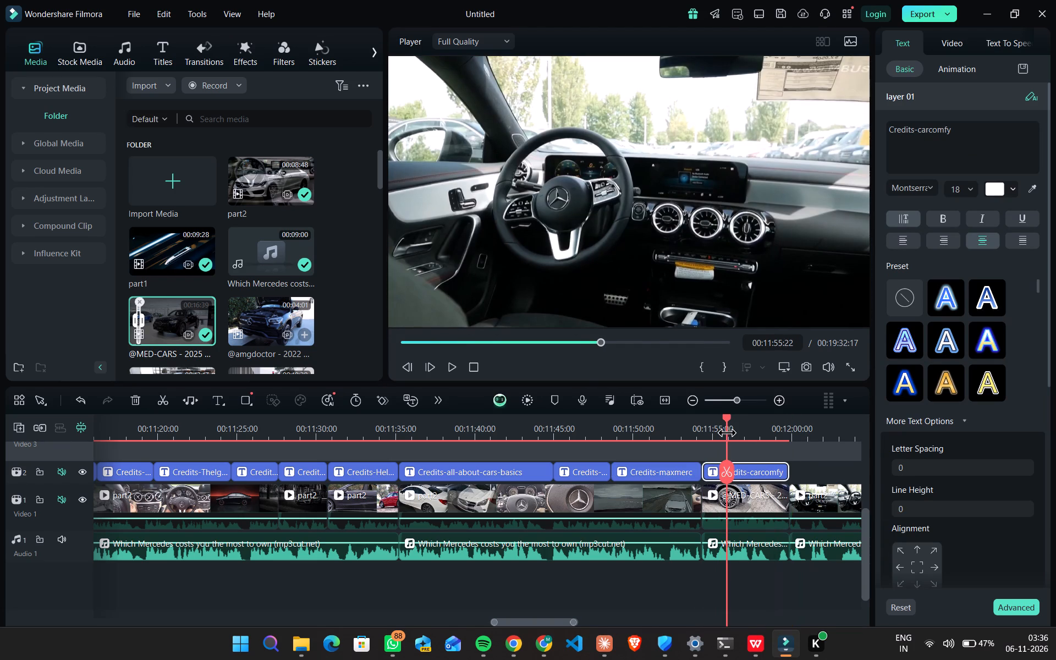
drag(727, 432, 746, 441)
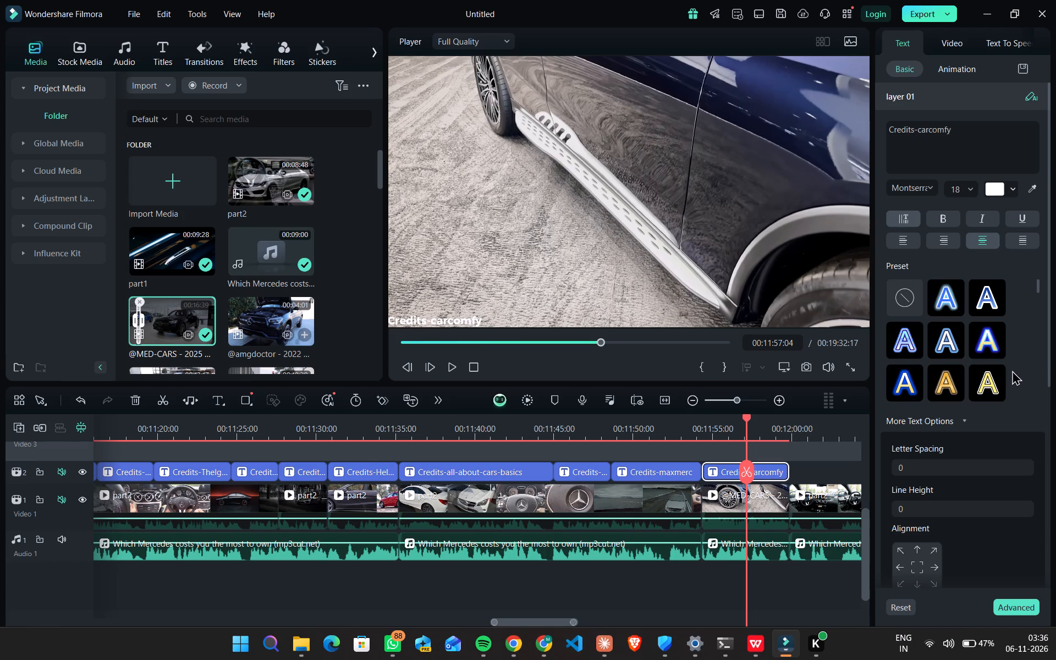
drag(1051, 372, 1050, 322)
drag(1050, 322, 1044, 200)
drag(972, 134, 967, 134)
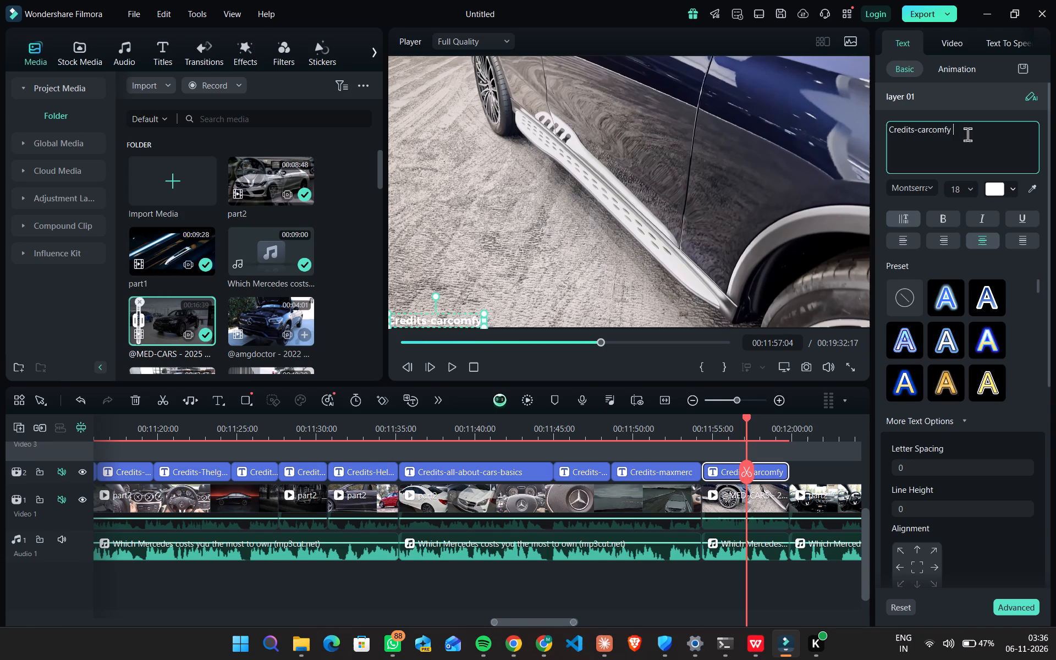
drag(967, 134, 916, 131)
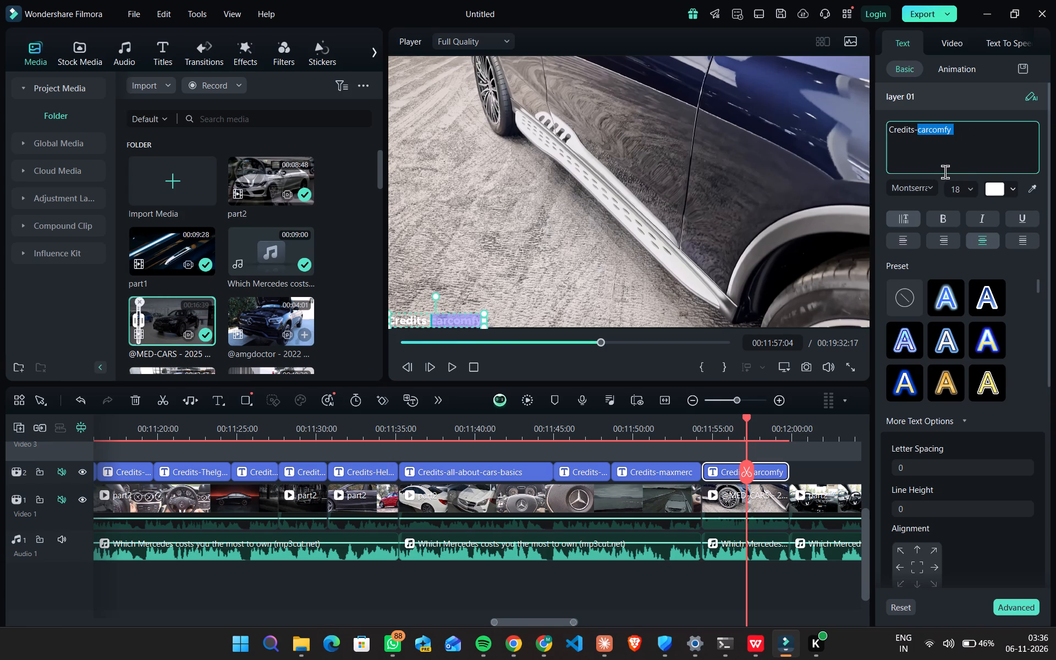
key(BackSpace)
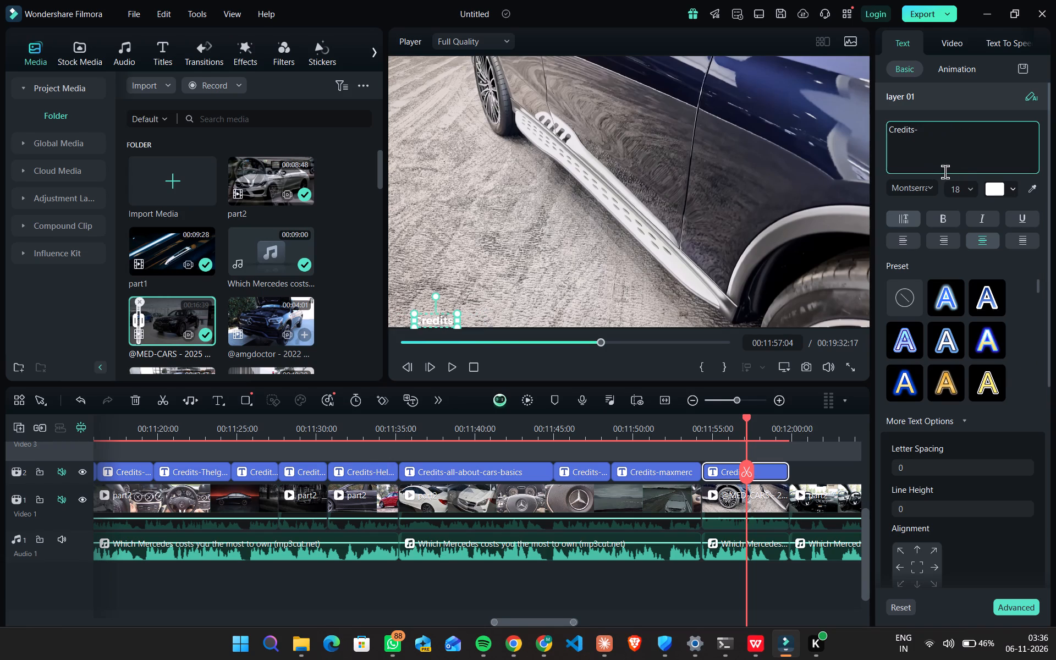
text(MED)
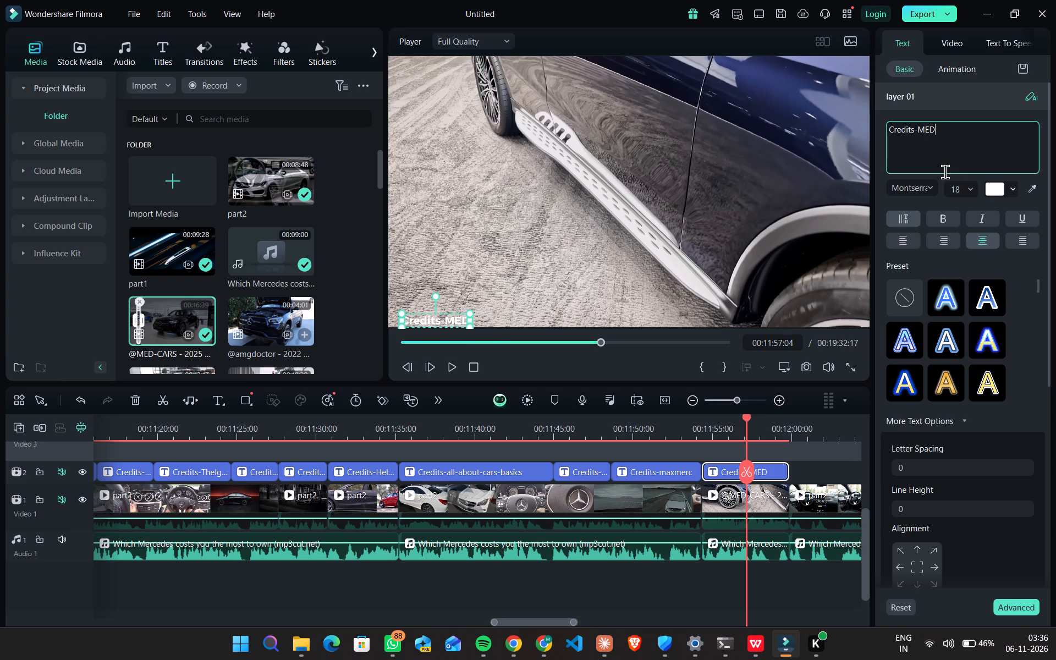
text(-CARS)
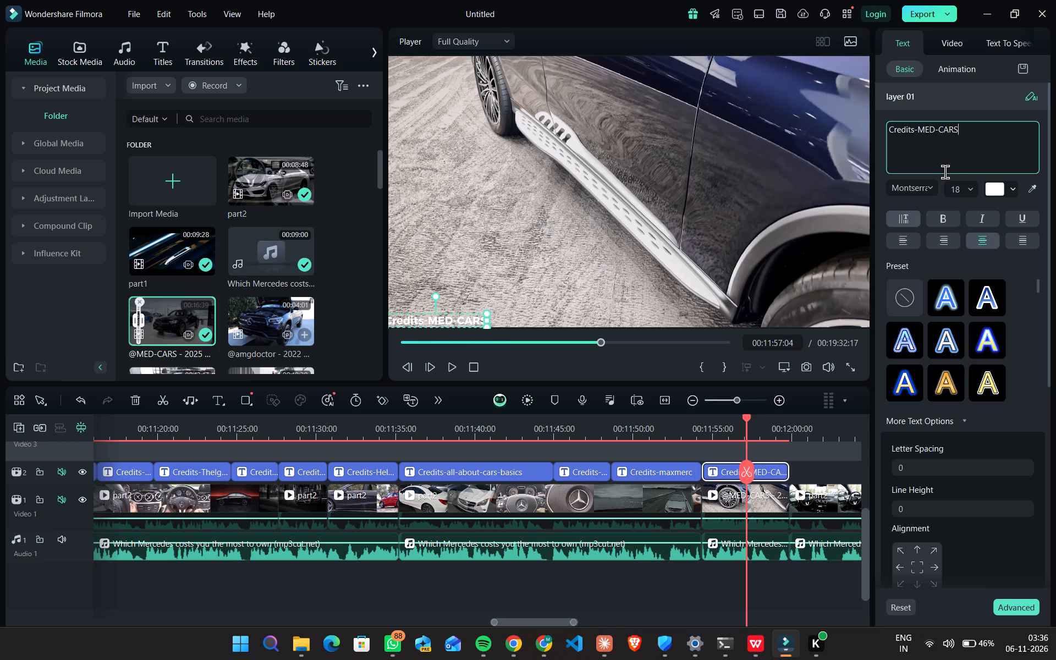
key(minus)
text(2025)
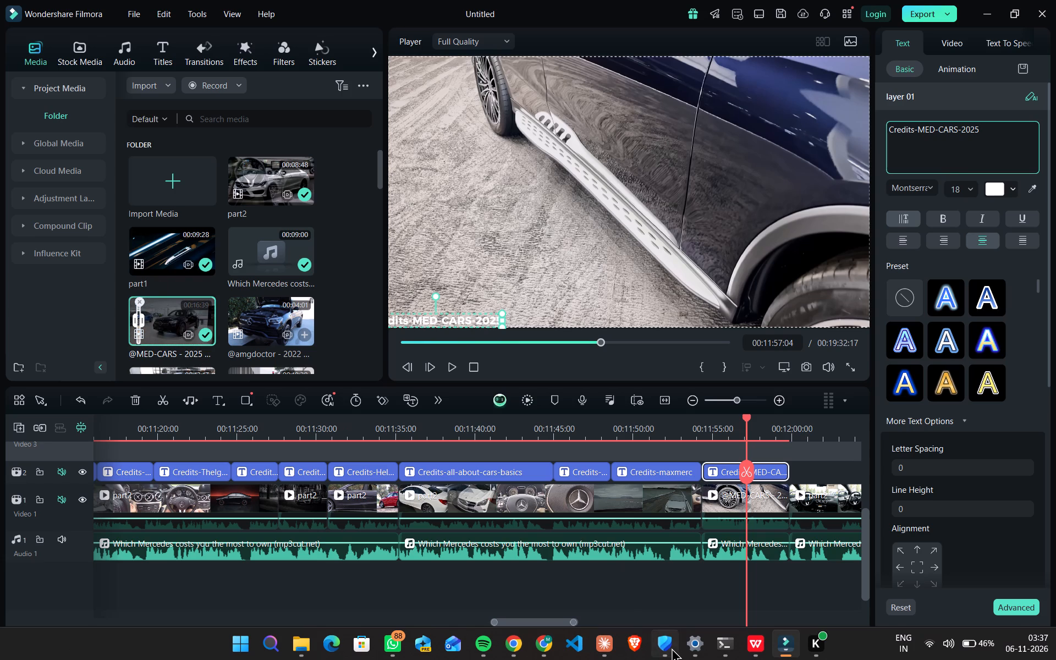
Switch to WPS Office to check the source file list in used_segments.csv, and return to Filmora.
click(762, 640)
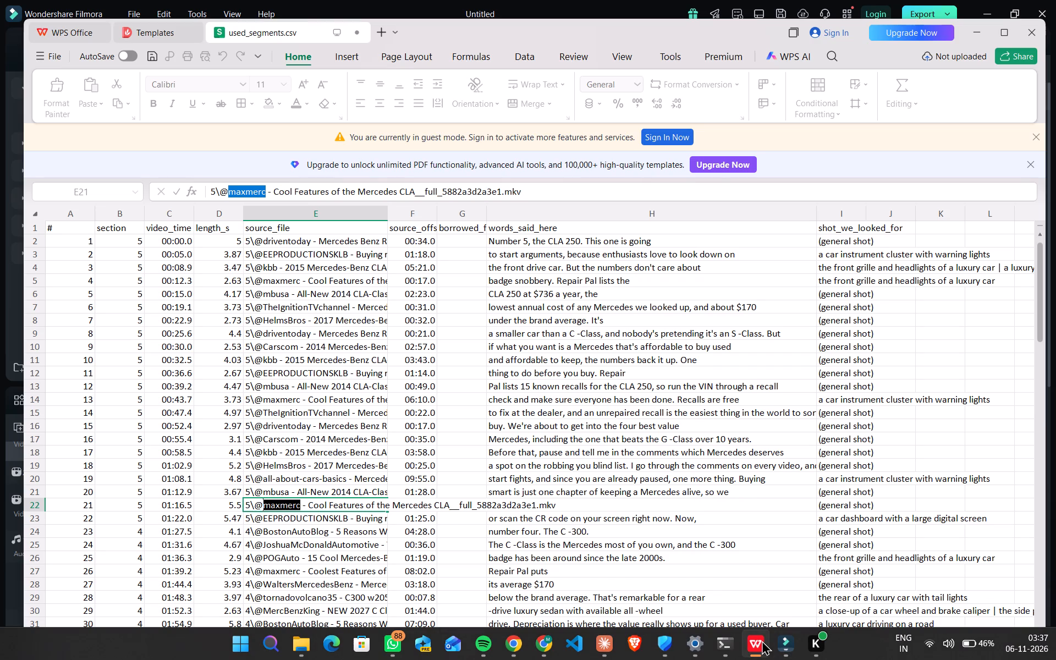
scroll(604, 537, down, 4)
click(746, 648)
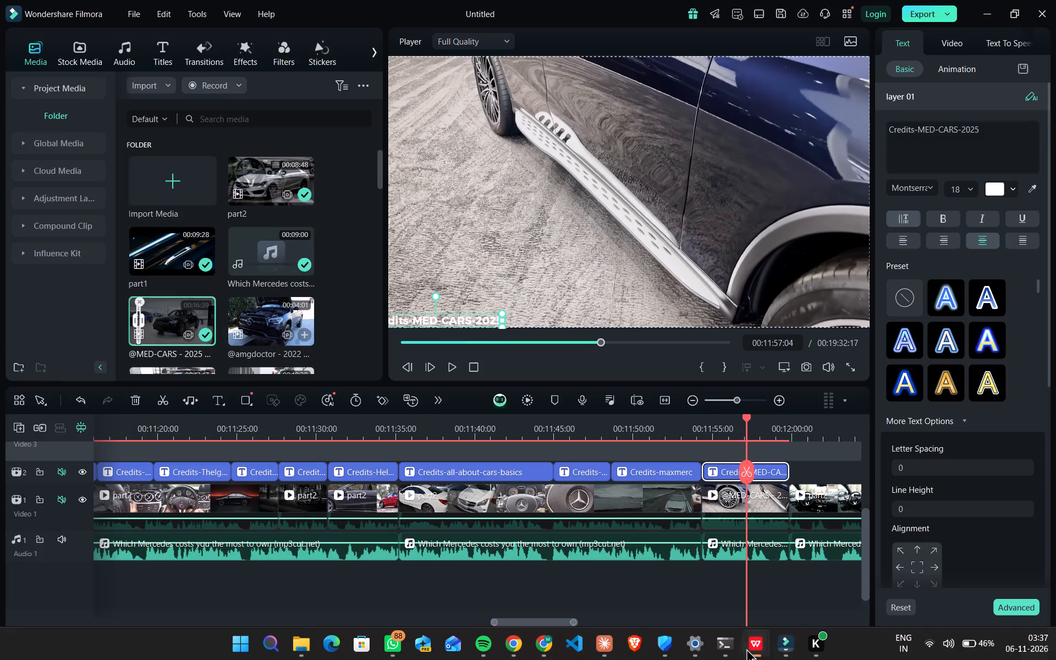
Shift the MED-CARS credit horizontally to X -908.51 px so its full text fits inside the frame.
scroll(952, 474, down, 6)
click(926, 528)
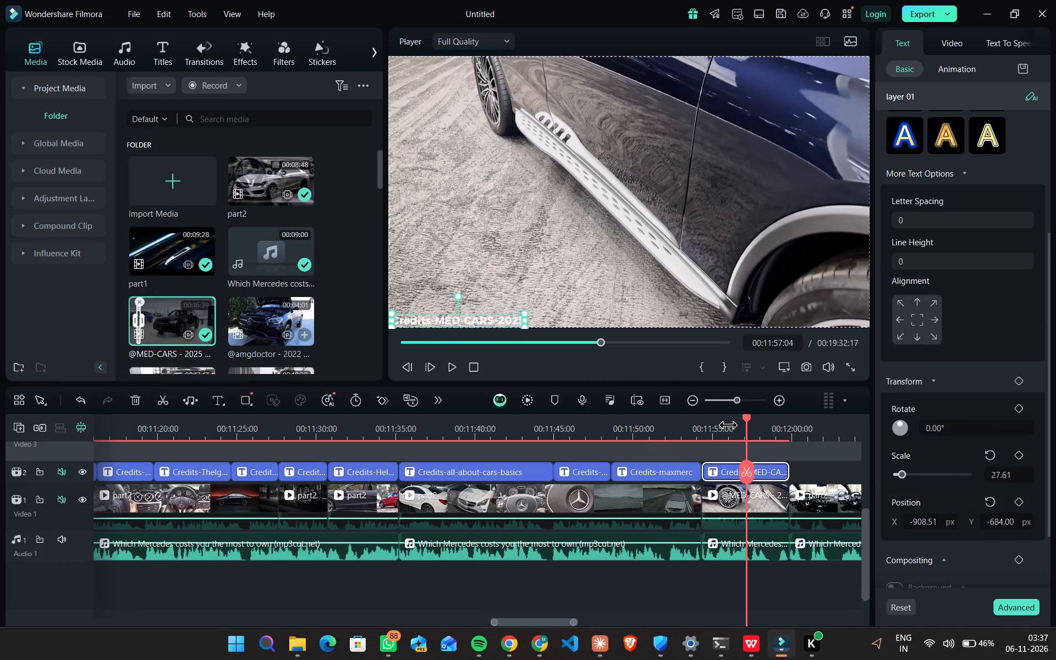
drag(745, 420, 687, 432)
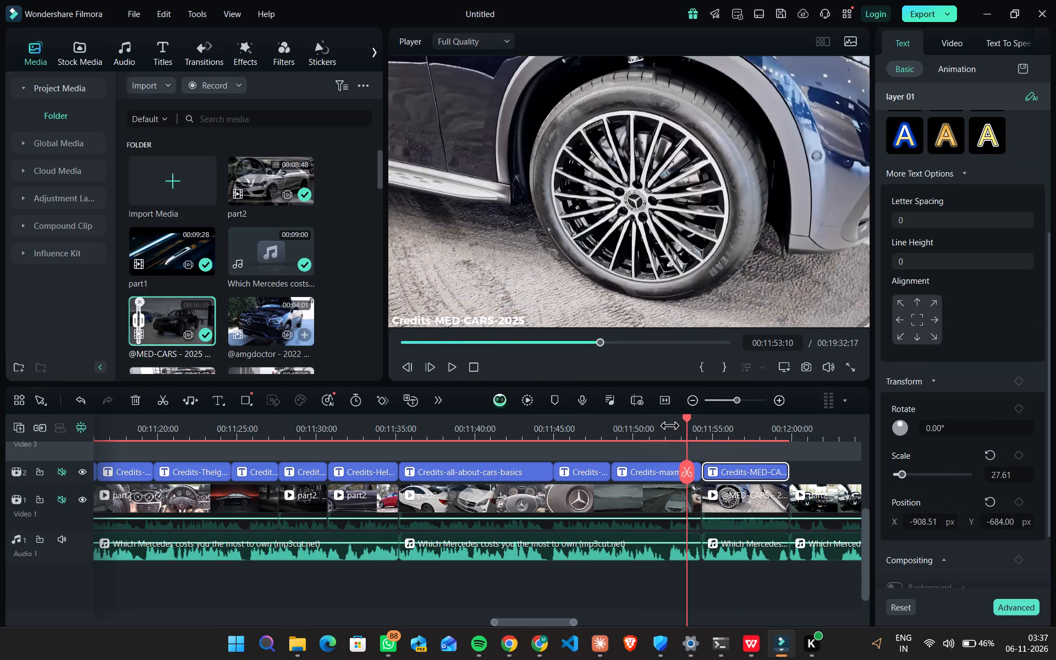
click(457, 369)
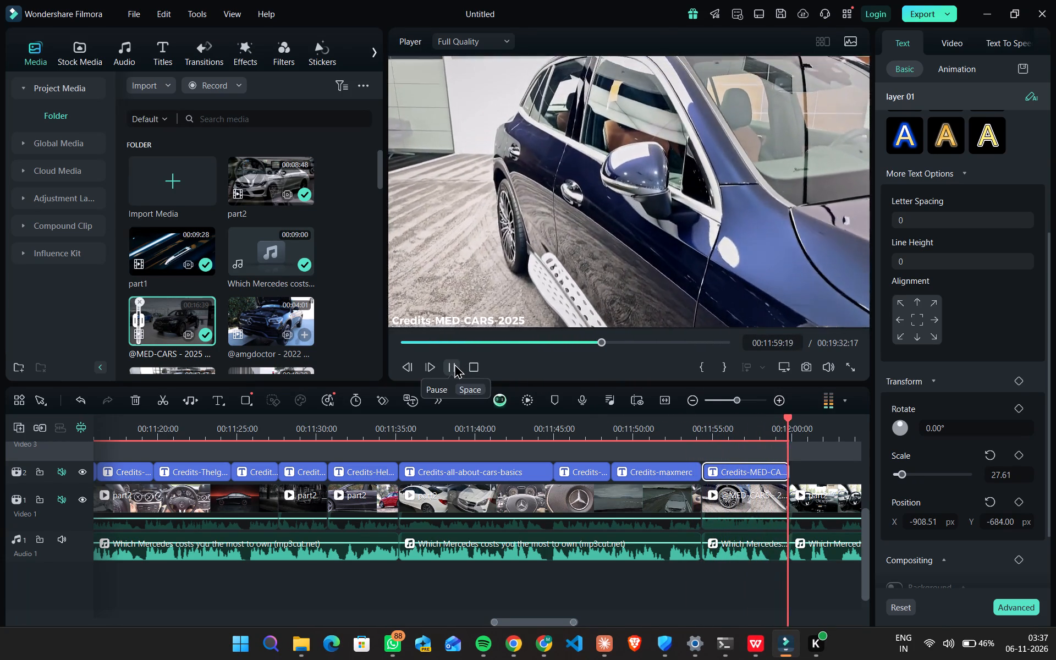
click(454, 364)
click(454, 362)
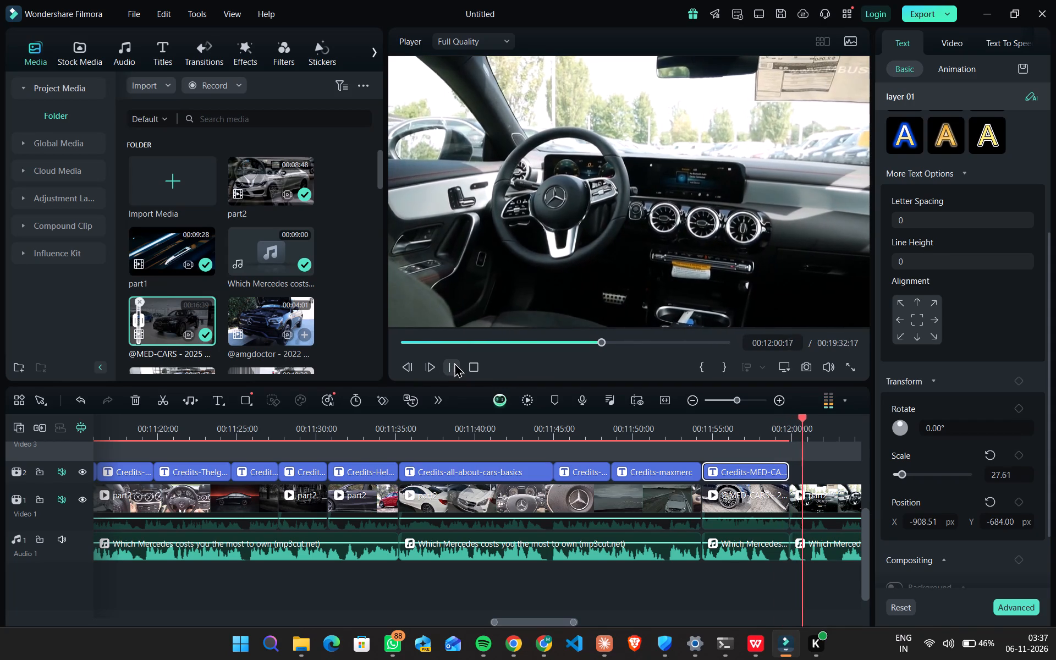
click(454, 362)
click(455, 362)
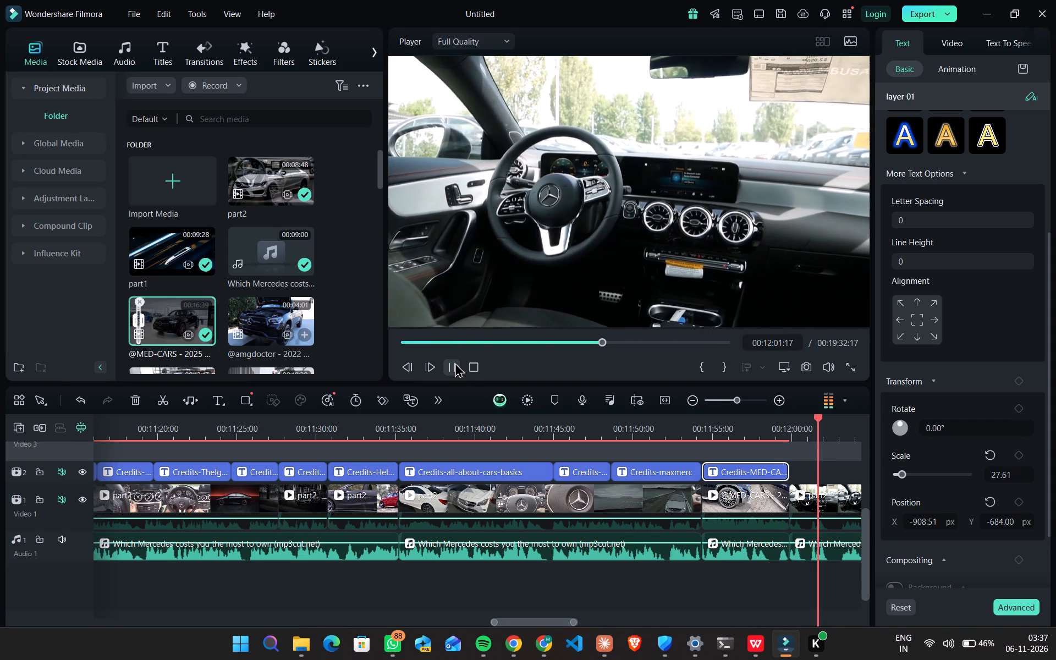
click(455, 362)
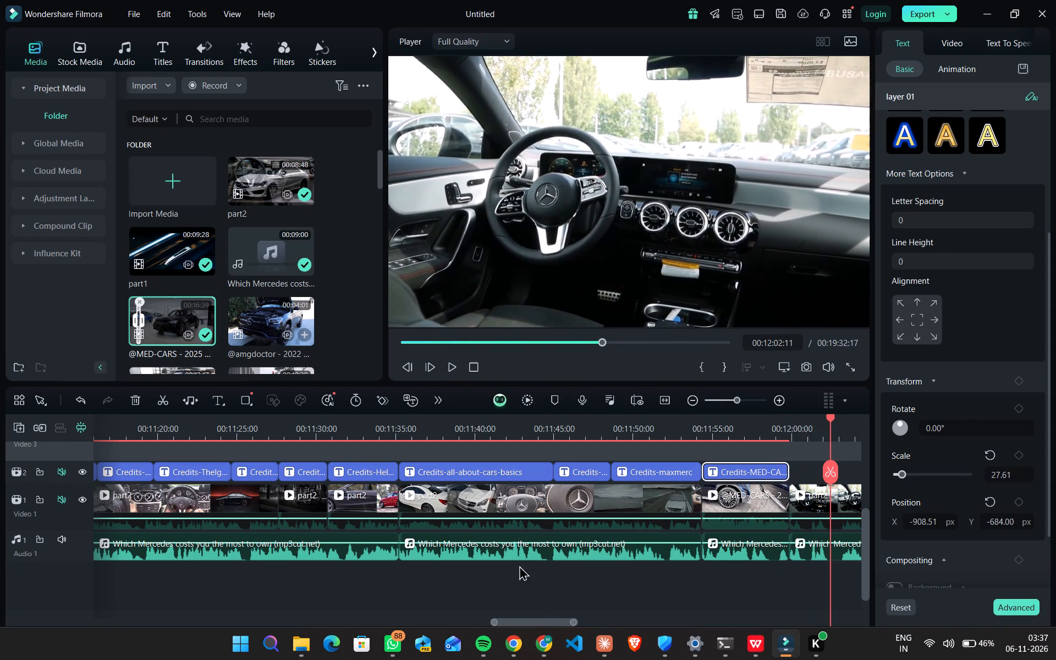
click(541, 618)
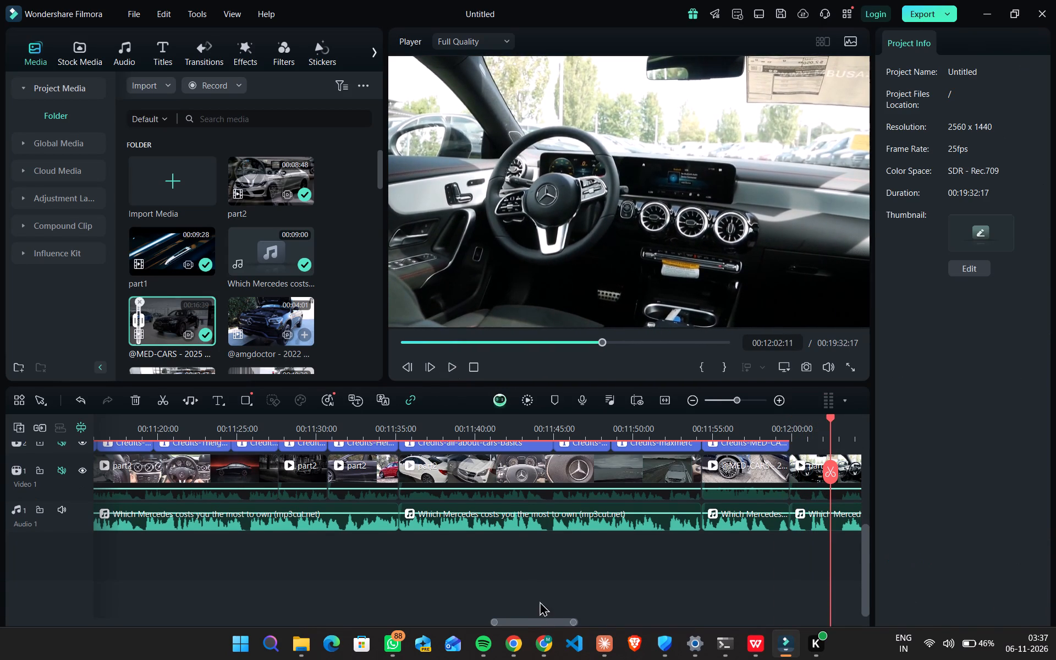
scroll(534, 567, up, 2)
drag(542, 621, 543, 623)
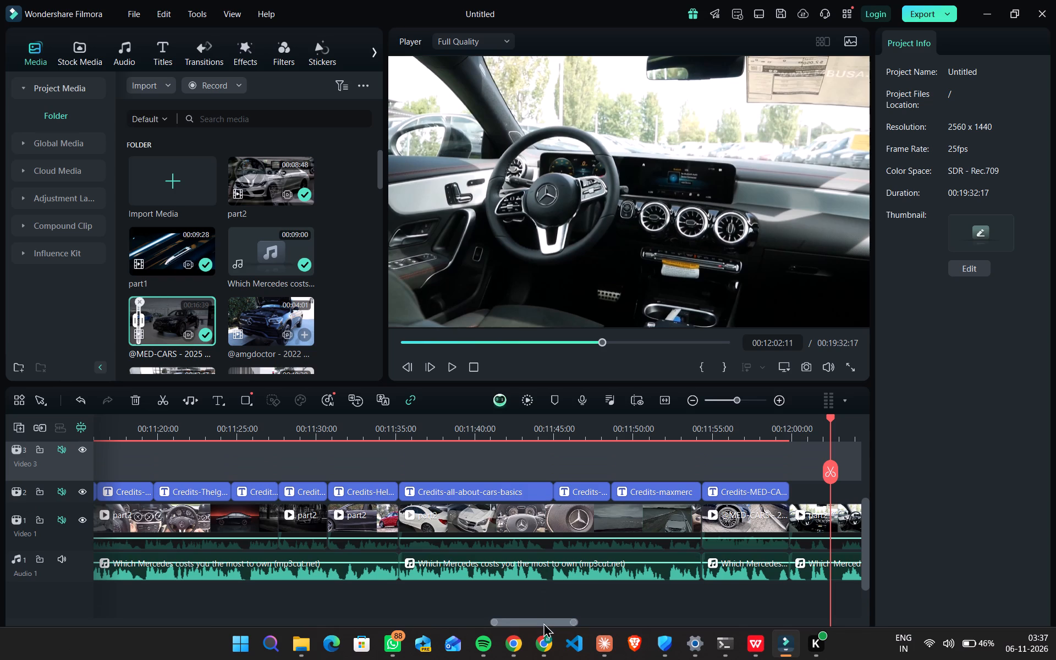
drag(543, 623, 555, 623)
drag(497, 423, 486, 423)
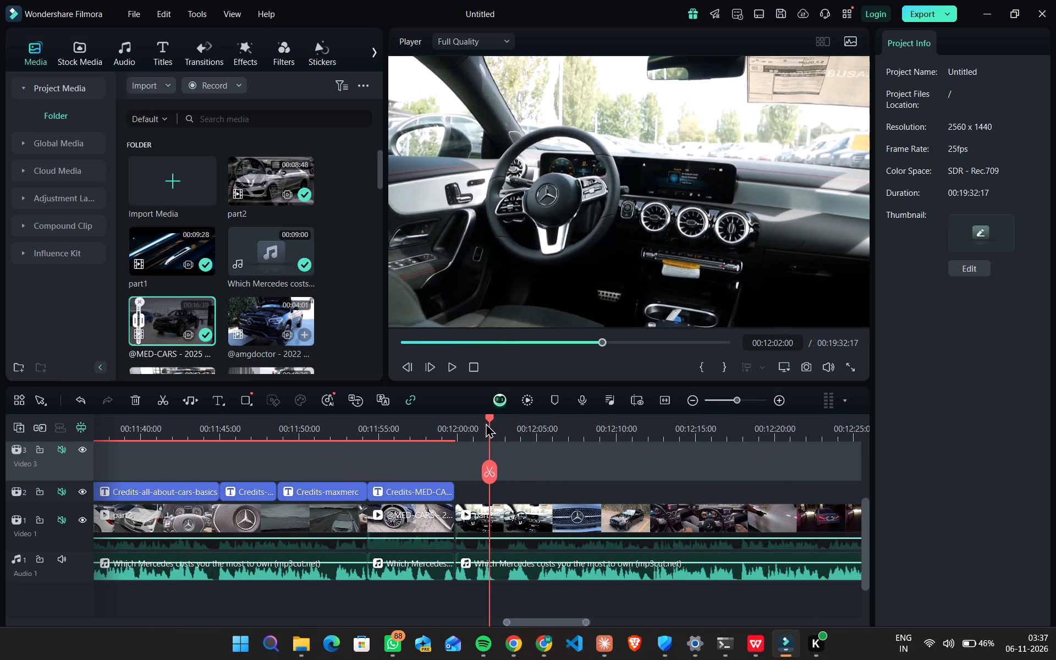
drag(486, 423, 455, 431)
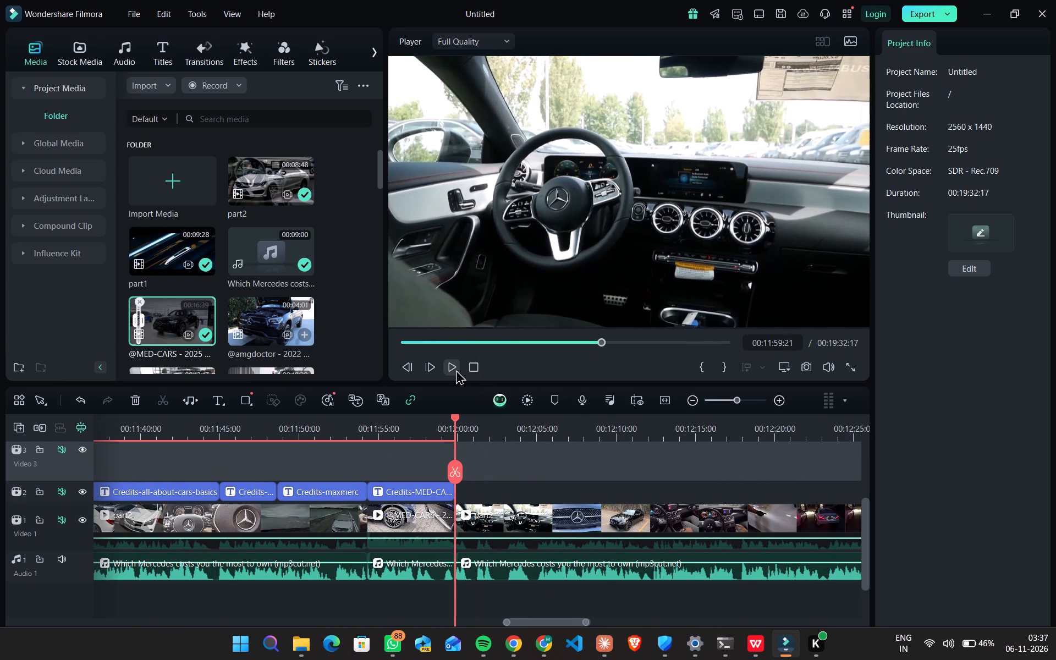
click(455, 370)
click(455, 369)
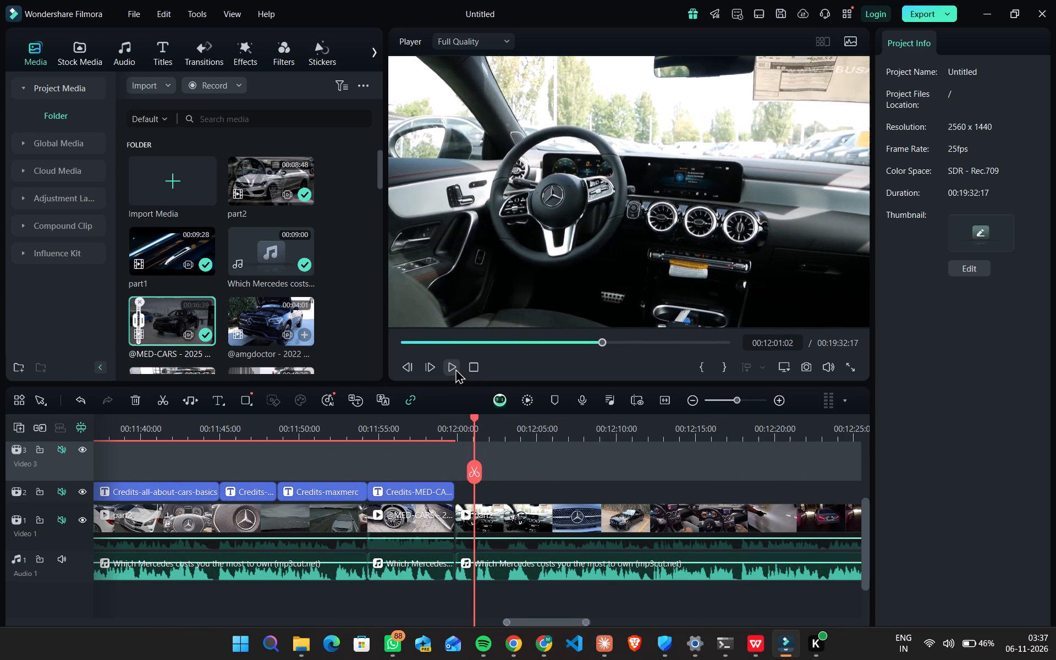
click(475, 465)
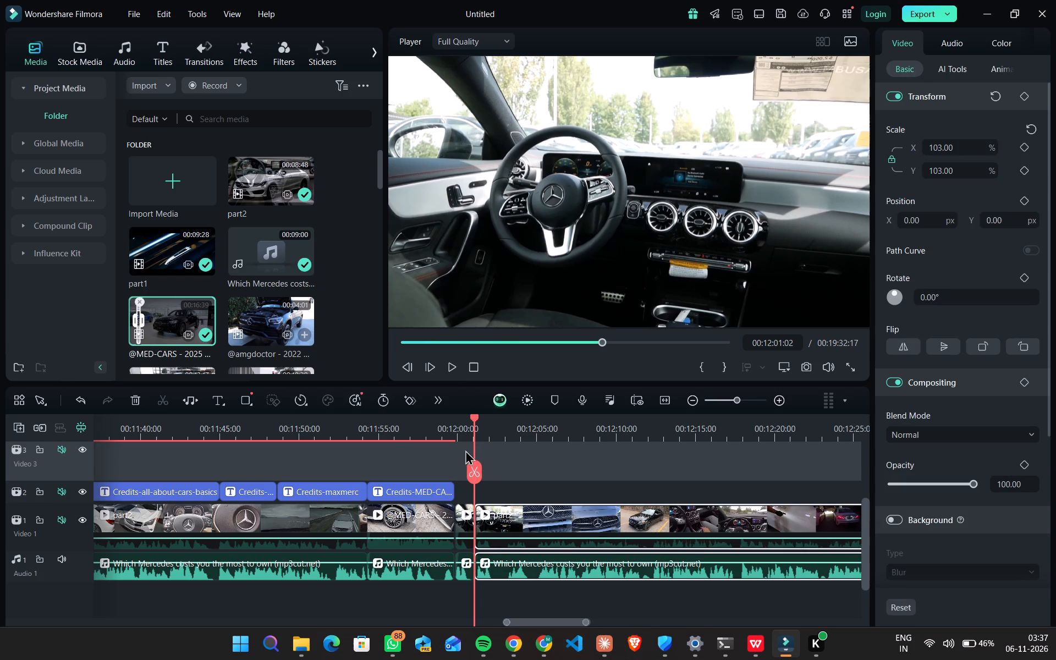
Play back the part2 footage from the 00:12:01:02 split through the dashboard and grille shots to about 00:12:09:03.
click(449, 372)
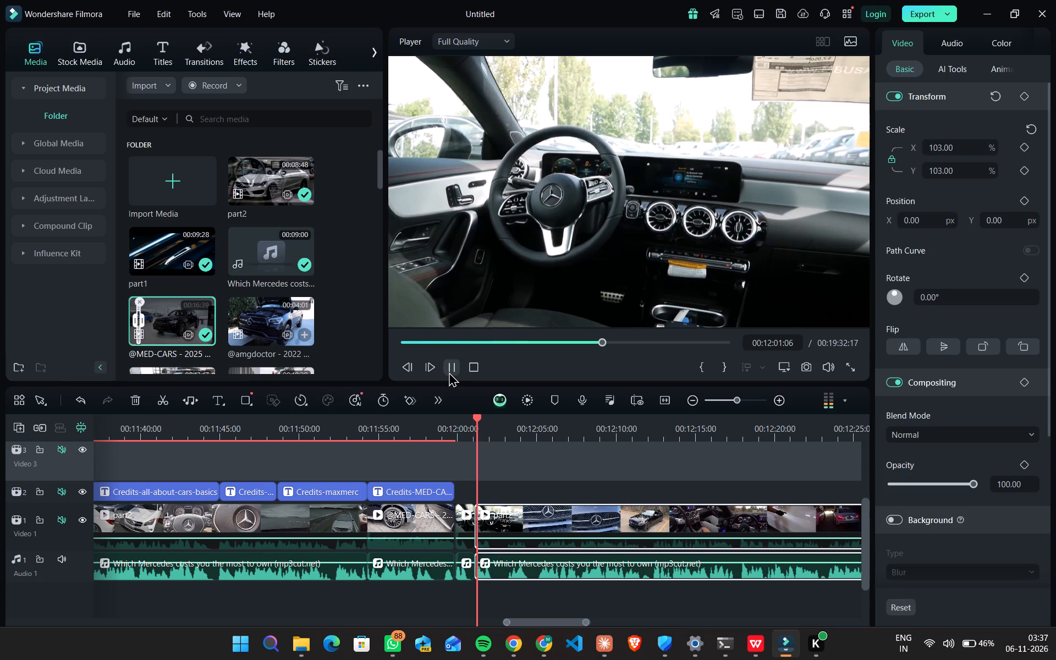
click(449, 372)
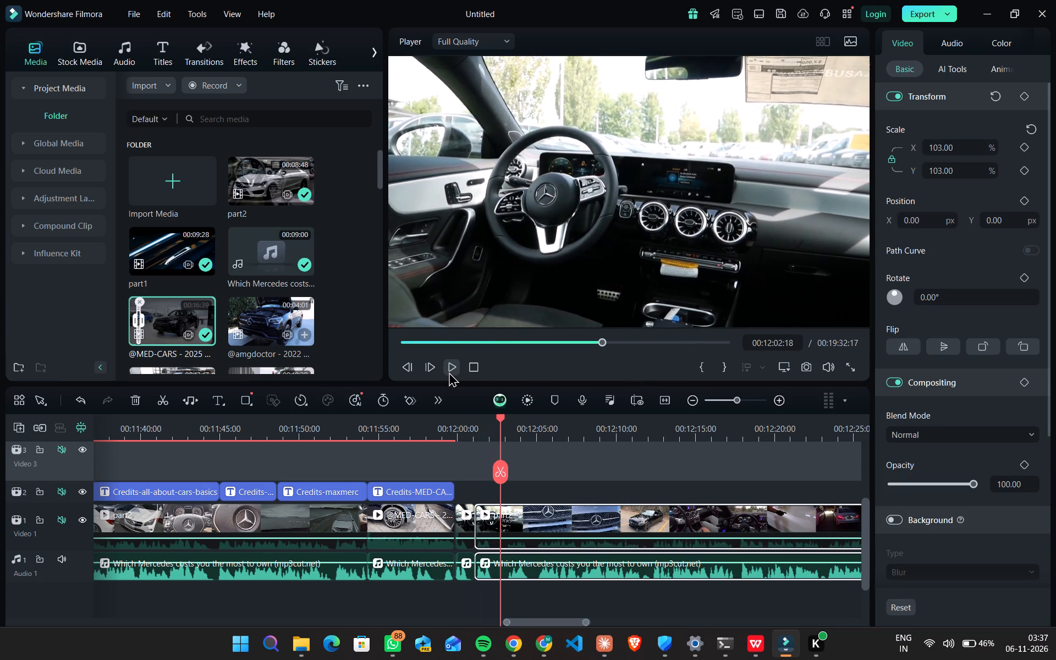
click(449, 372)
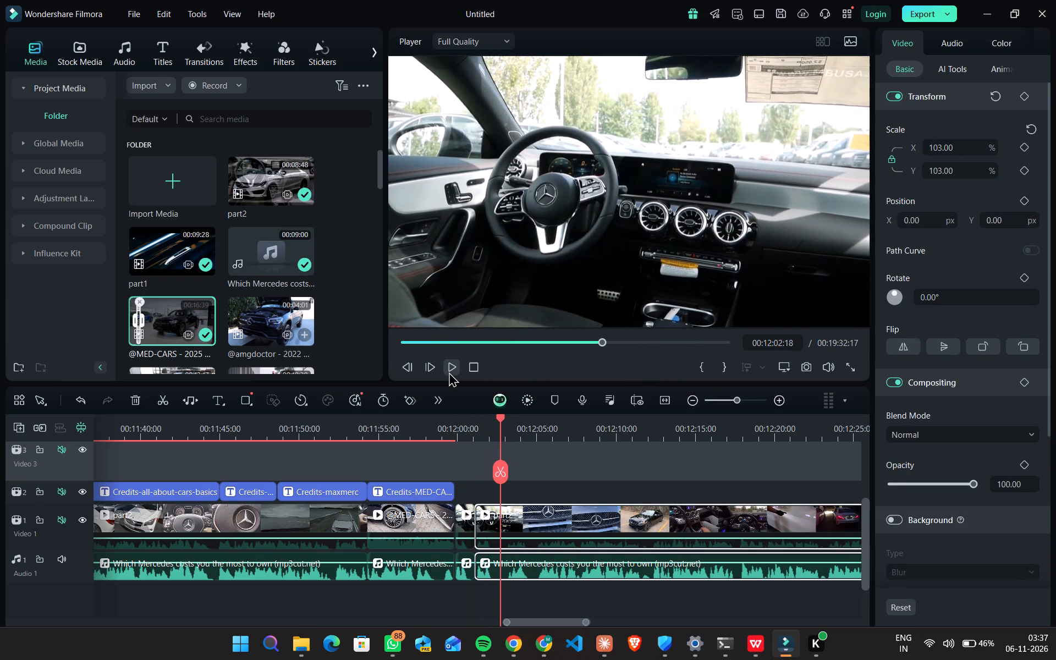
click(449, 372)
click(449, 372)
click(449, 372)
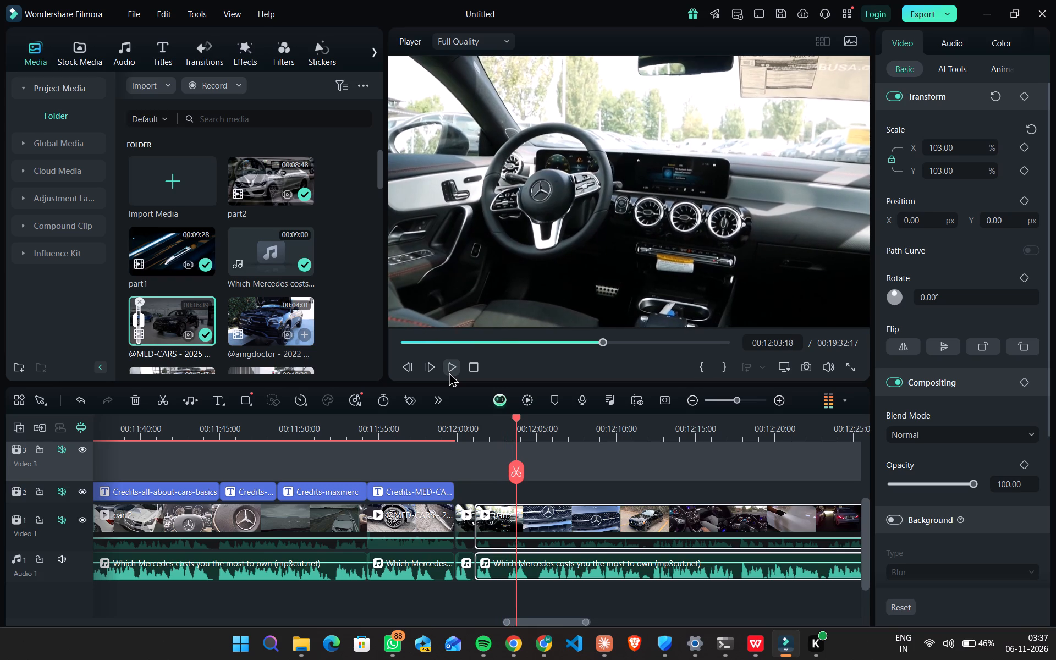
click(449, 372)
click(449, 372)
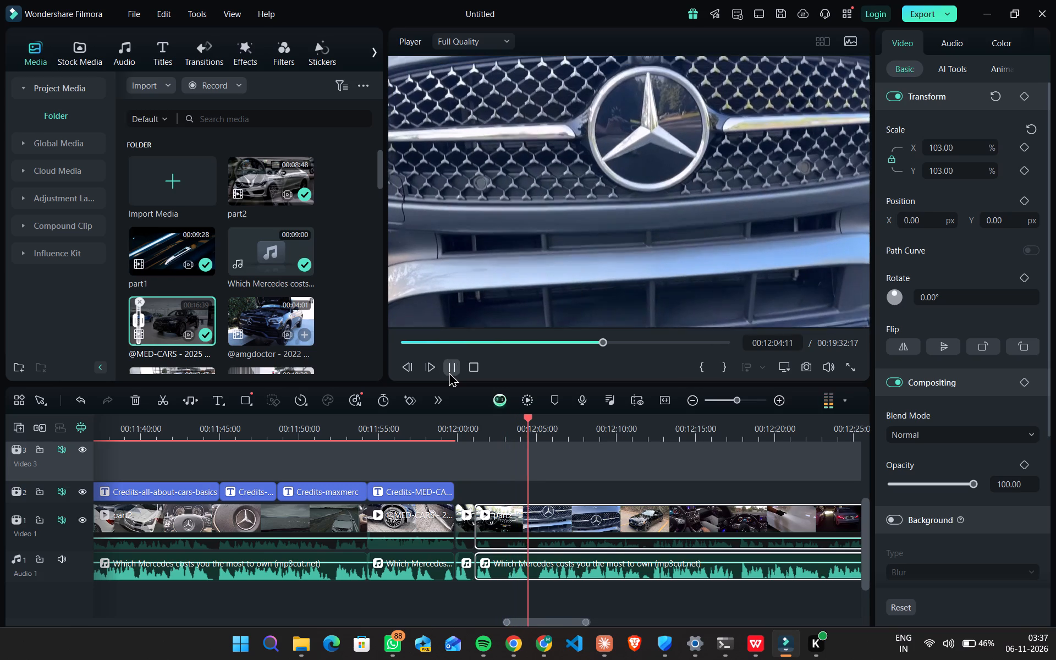
click(449, 372)
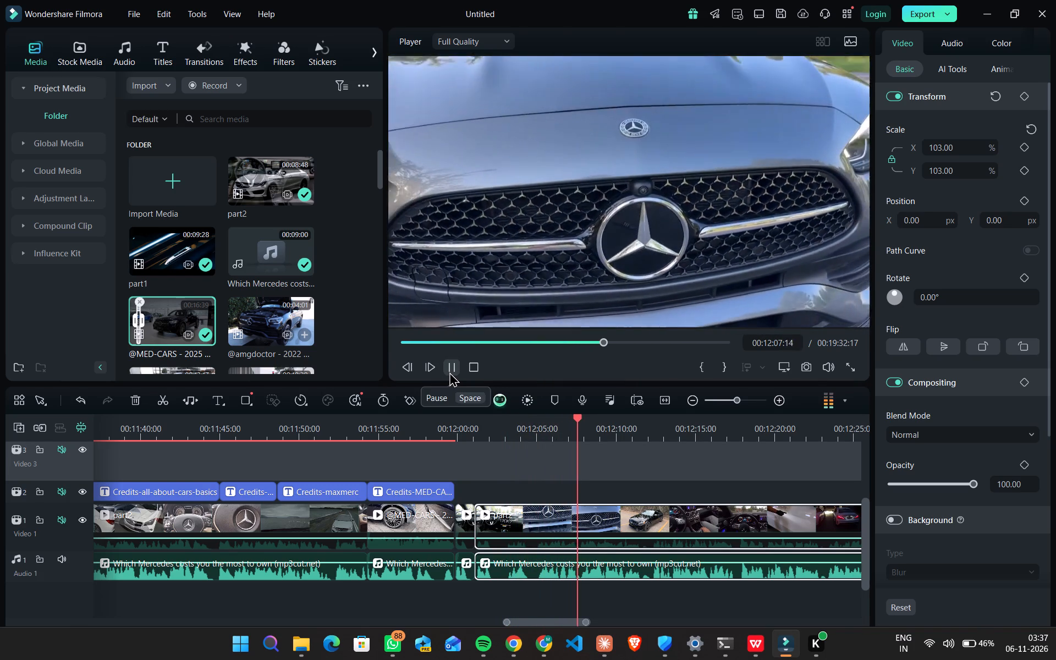
click(450, 372)
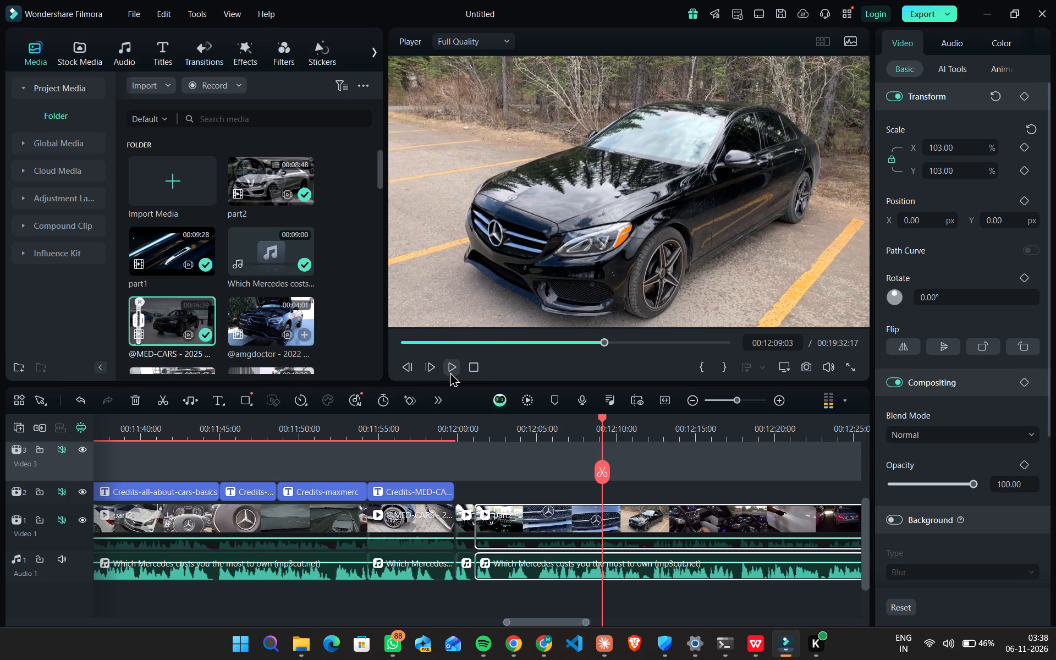
Find the cut point in the dashboard shot before the grille close-up and split part2 and its linked audio at 00:12:03:03.
drag(605, 419, 579, 419)
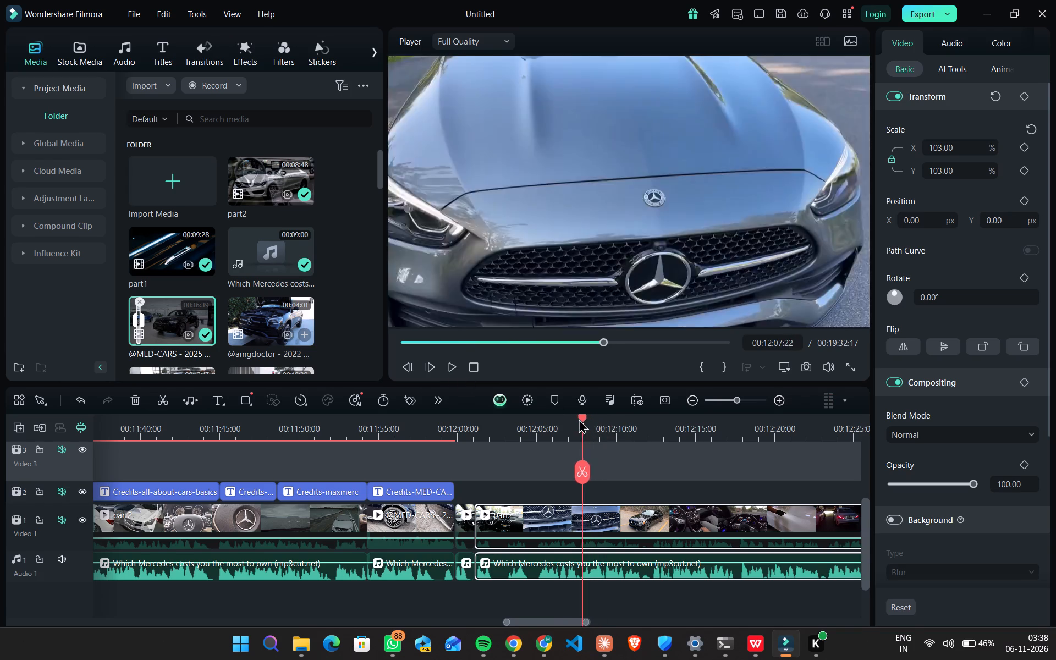
drag(579, 419, 533, 430)
key(space)
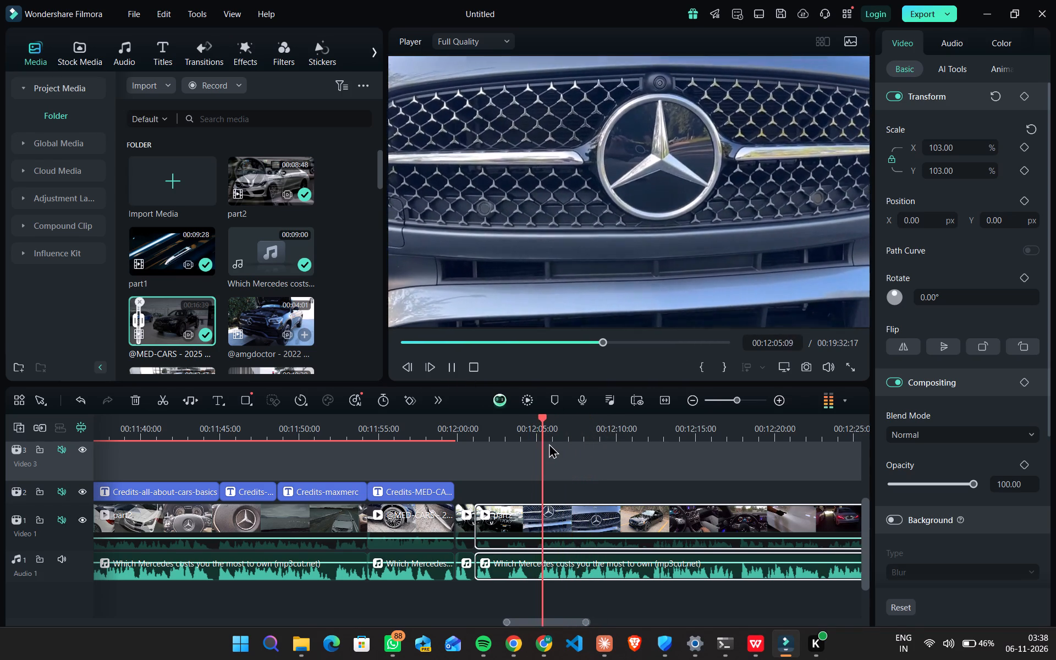
key(space)
key(Left)
key(Left)
key(Left)
key(Left)
key(Left)
key(Left)
key(Left)
key(Left)
key(Left)
key(Left)
key(Left)
key(Left)
key(Left)
key(Left)
key(Left)
key(Left)
key(Left)
key(Left)
key(Left)
key(Left)
key(Left)
key(Left)
key(Left)
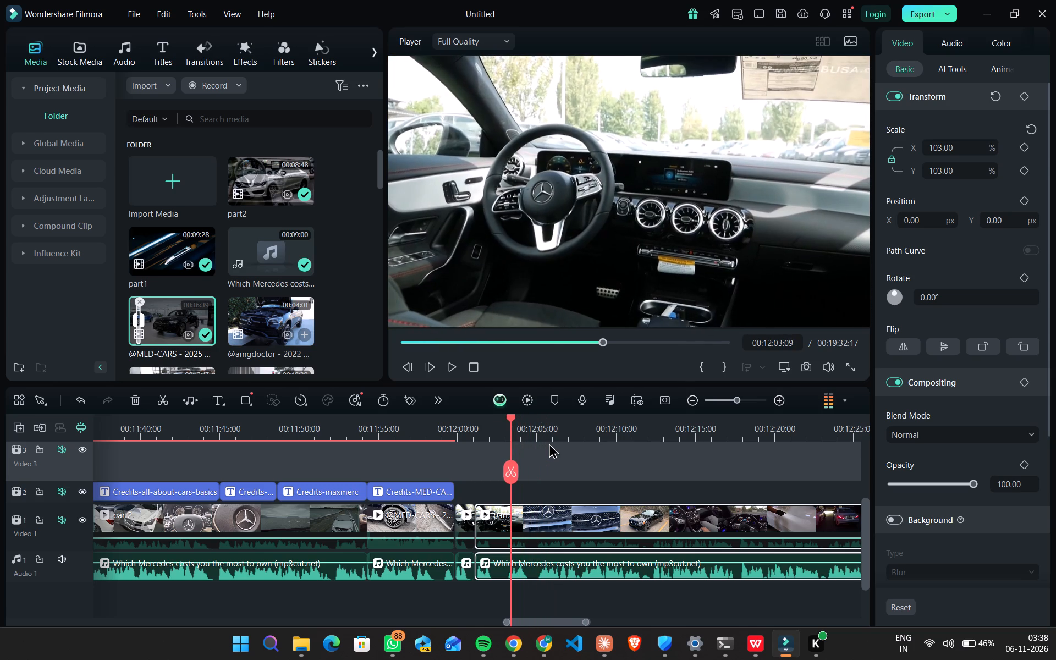
key(space)
key(space)
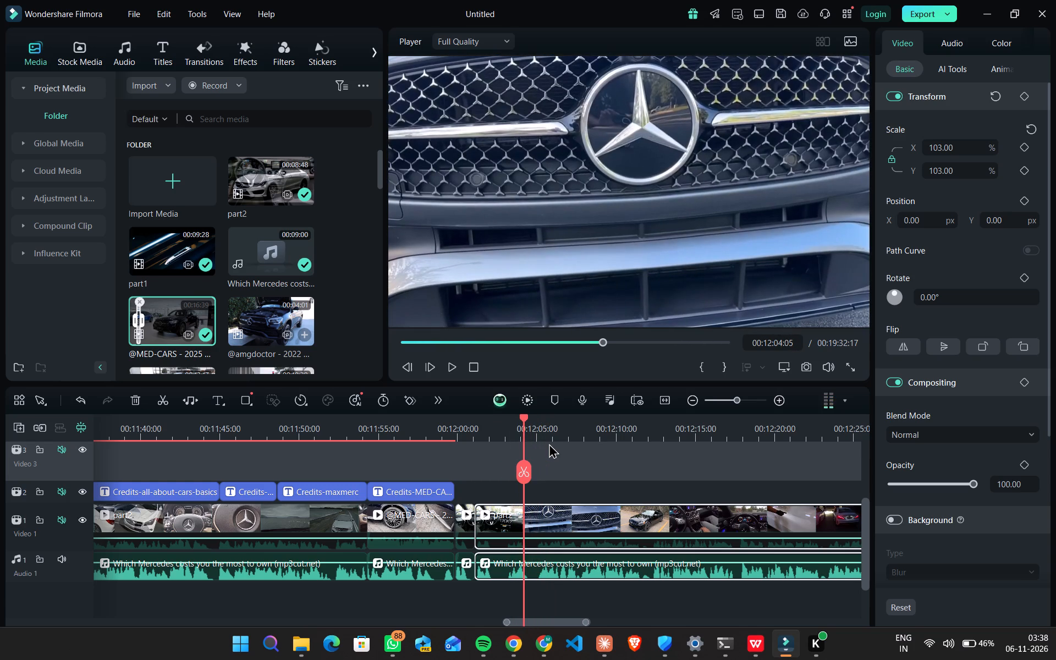
key(Left)
key(Left)
key(Left)
key(Left)
key(Left)
key(Left)
key(Left)
key(Left)
key(Left)
key(Left)
key(Left)
key(Left)
key(Left)
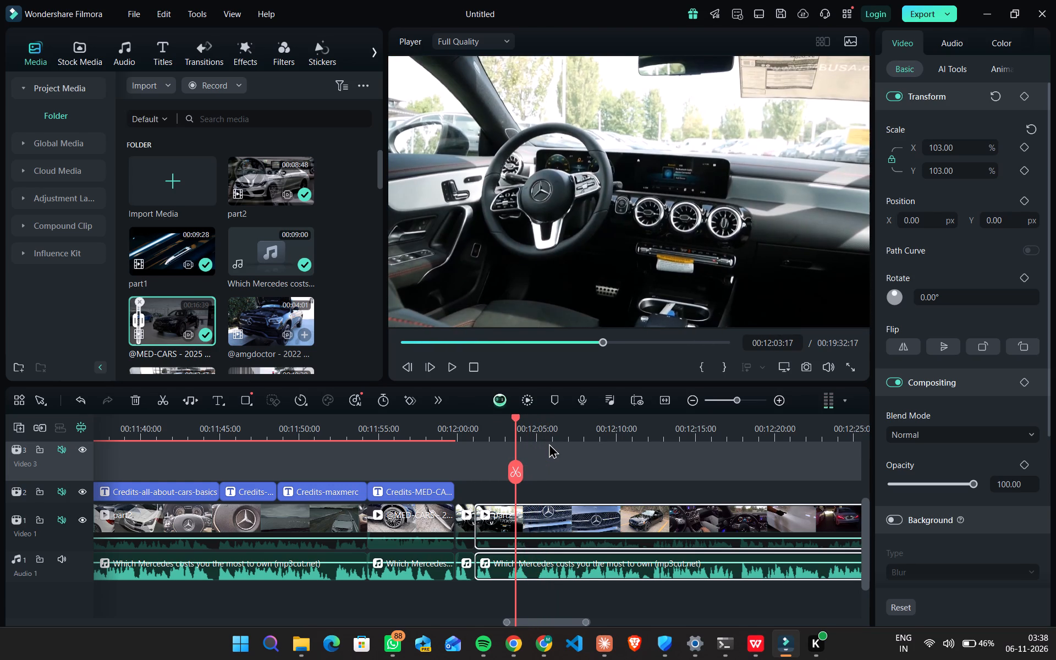
key(Left)
key(Left)
key(Left)
key(Left)
key(Left)
key(Left)
key(Left)
key(Left)
key(Left)
key(Left)
key(Left)
key(Left)
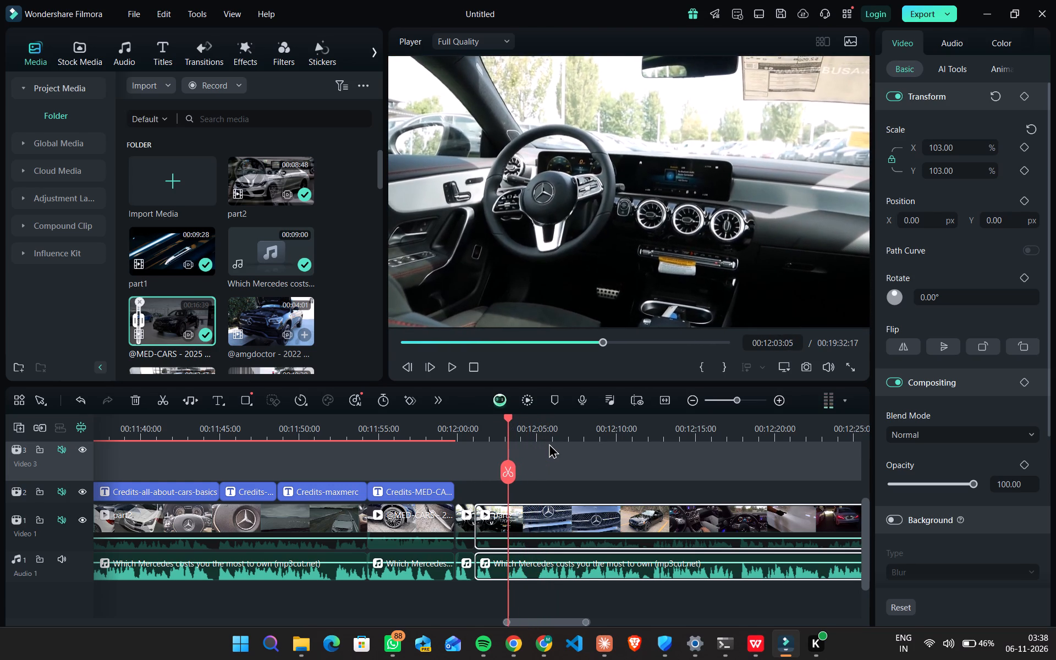
key(space)
key(space)
key(Left)
key(Left)
key(Left)
key(Left)
key(Left)
key(Left)
key(Left)
key(Left)
key(Left)
key(Left)
key(Left)
key(Left)
key(Left)
key(Left)
key(Left)
key(Left)
key(Left)
key(Left)
key(Left)
key(Left)
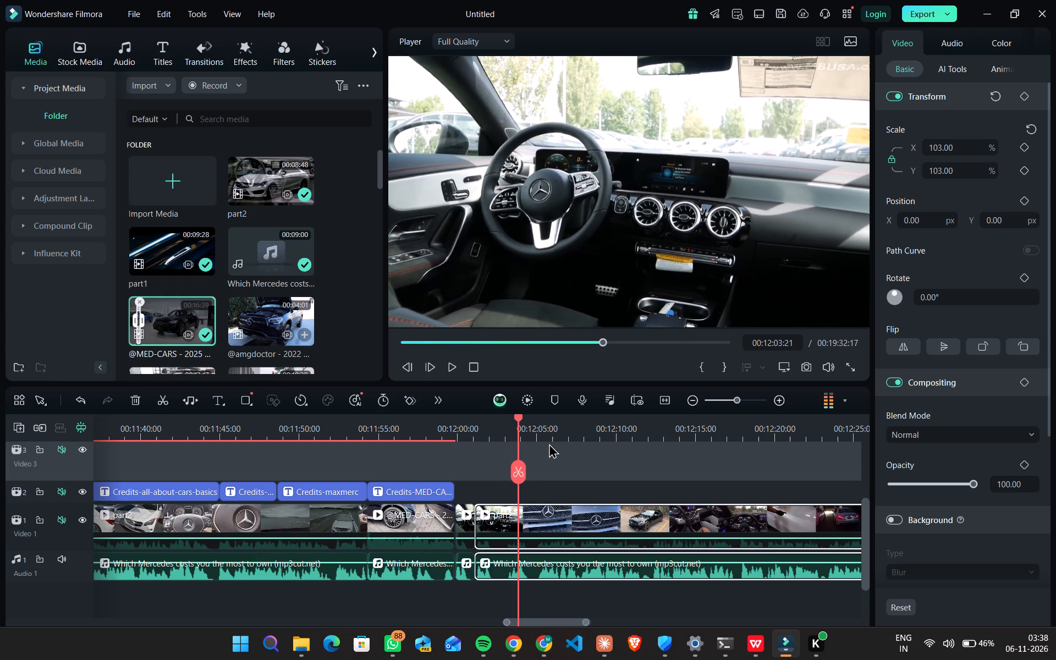
key(space)
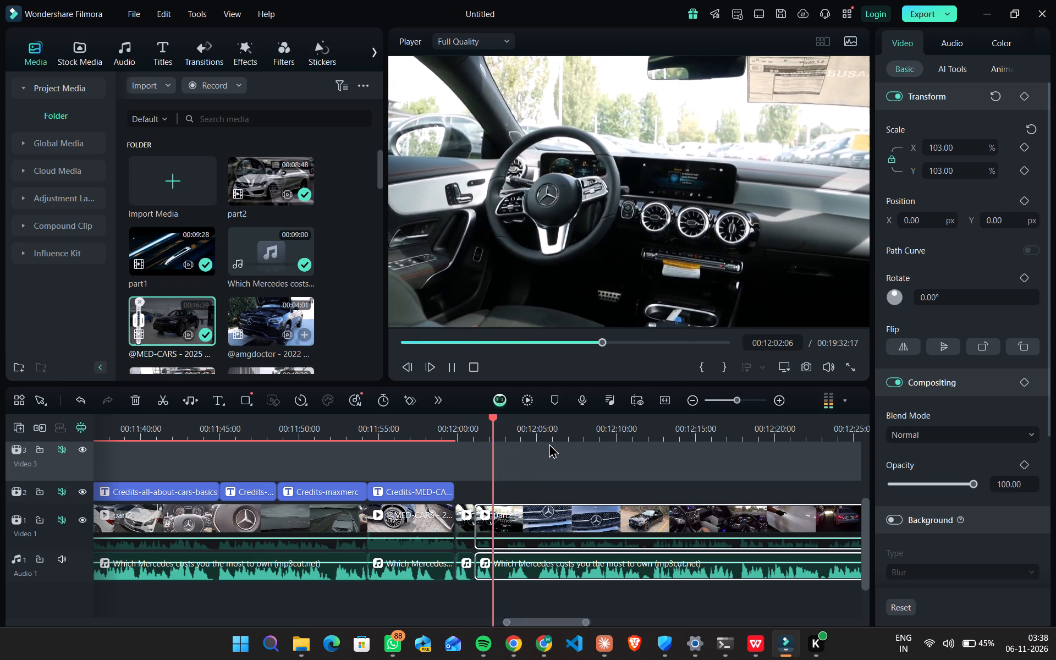
key(space)
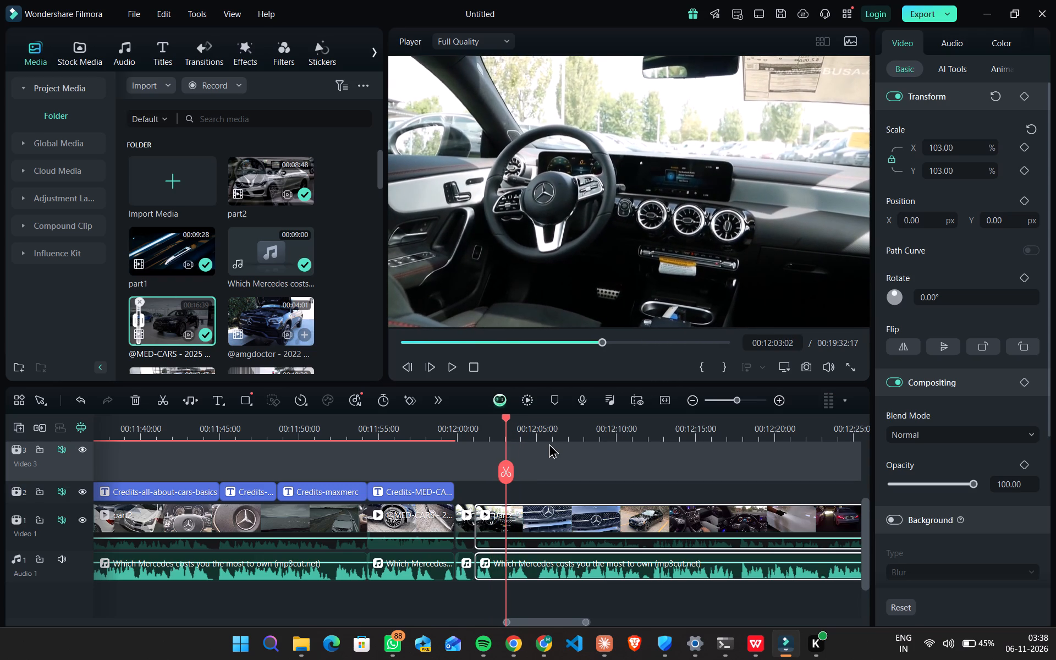
key(space)
key(space)
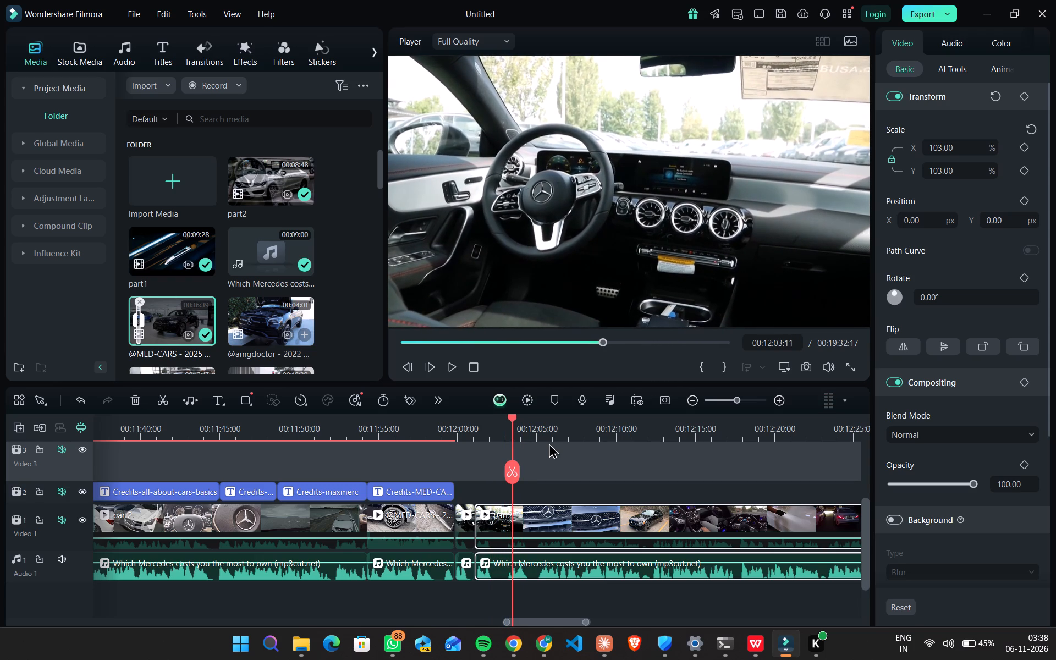
key(Left)
key(Left)
key(Left)
key(Left)
key(Left)
key(Left)
key(Left)
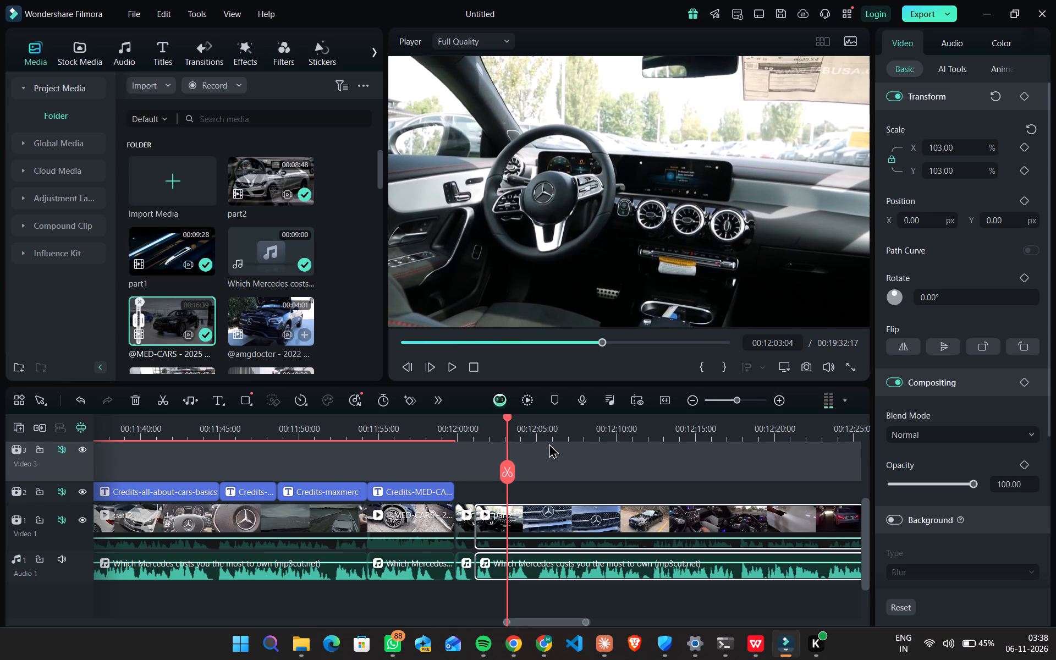
key(Left)
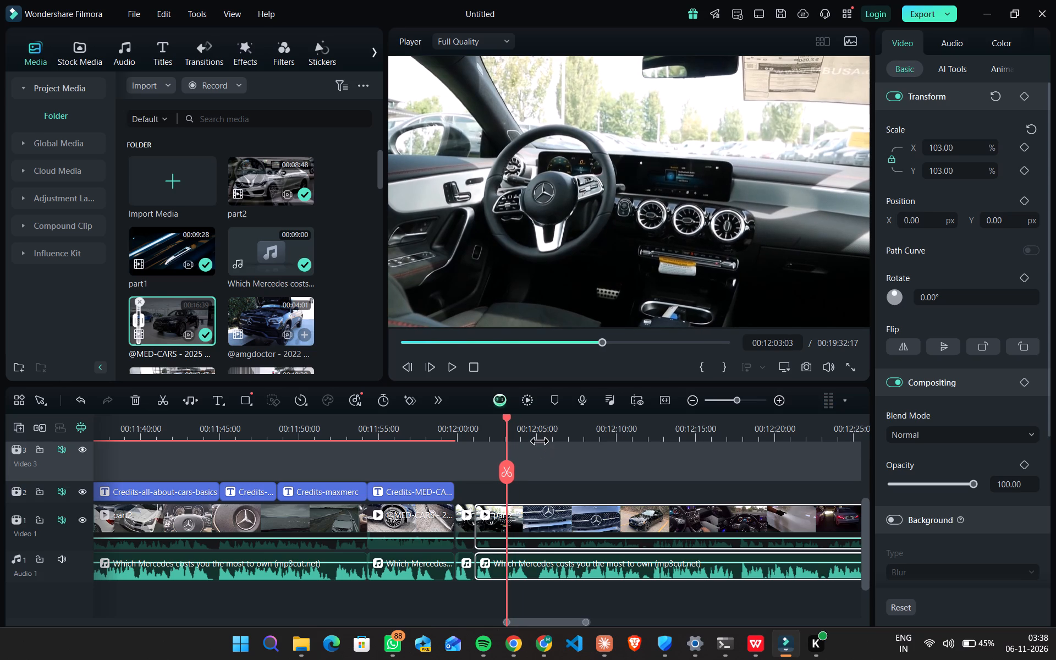
click(508, 470)
Delete the dashboard segment and its linked audio between 00:12:01:02 and 00:12:03:03, and play across the join.
drag(483, 470, 487, 489)
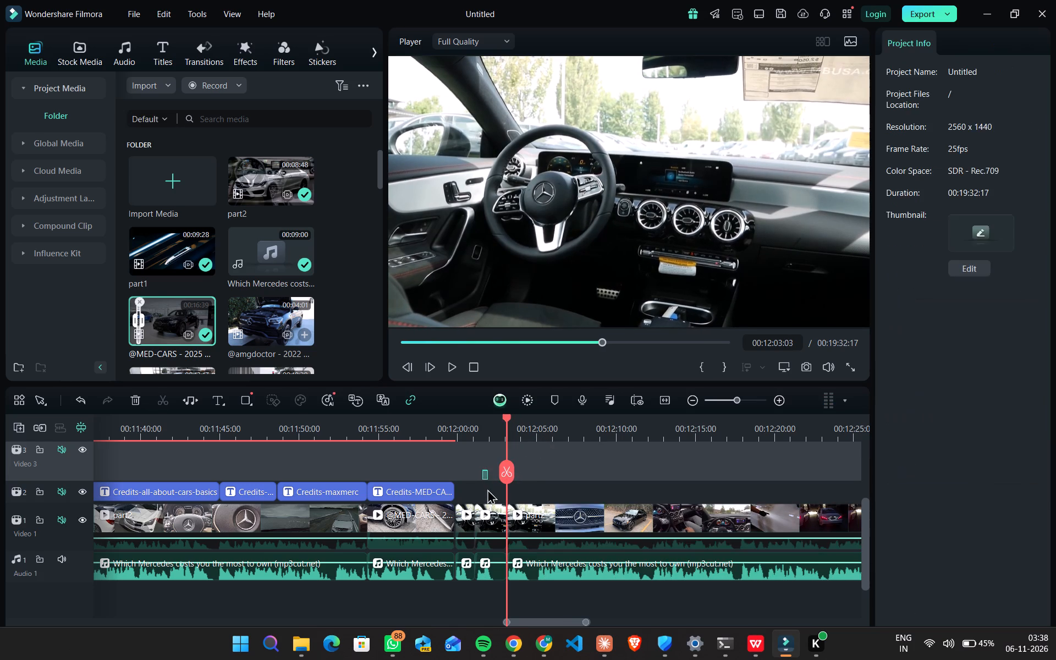
drag(487, 489, 487, 569)
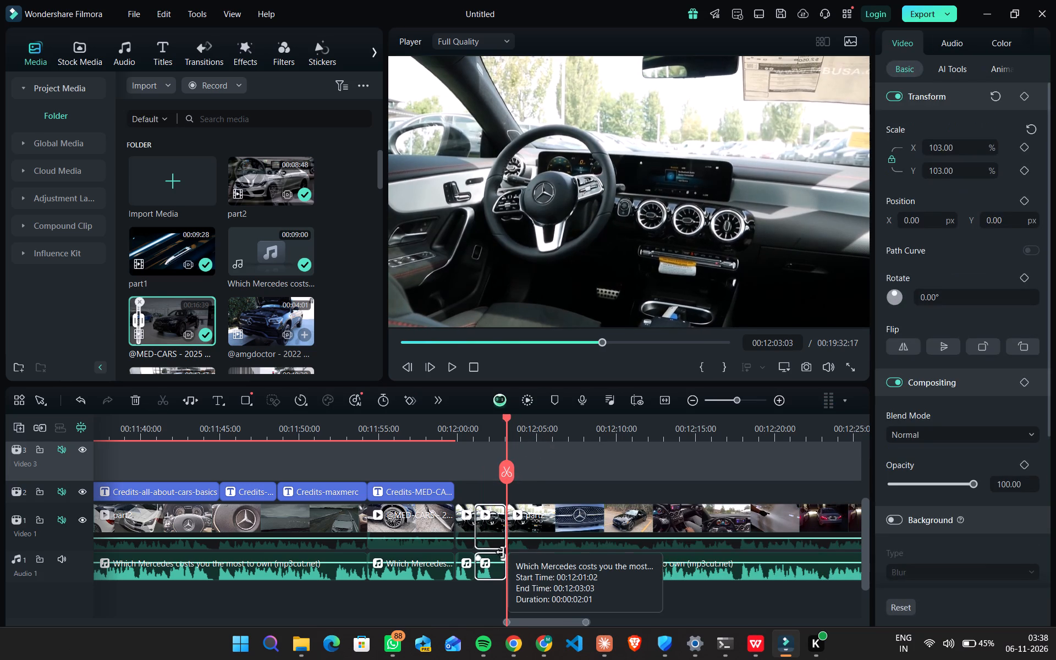
key(Delete)
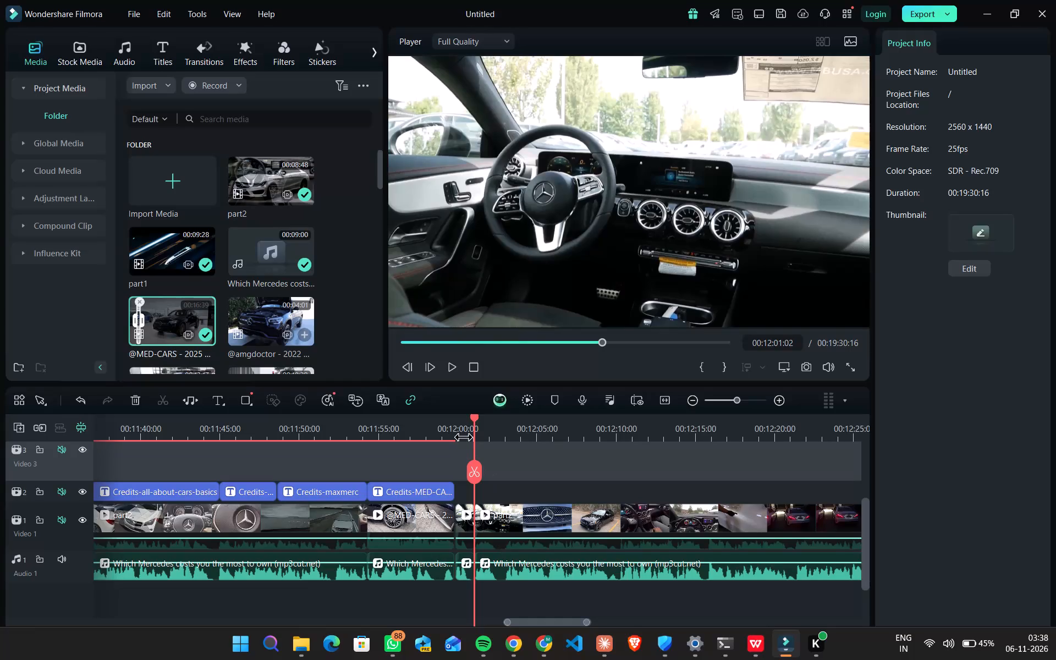
click(472, 417)
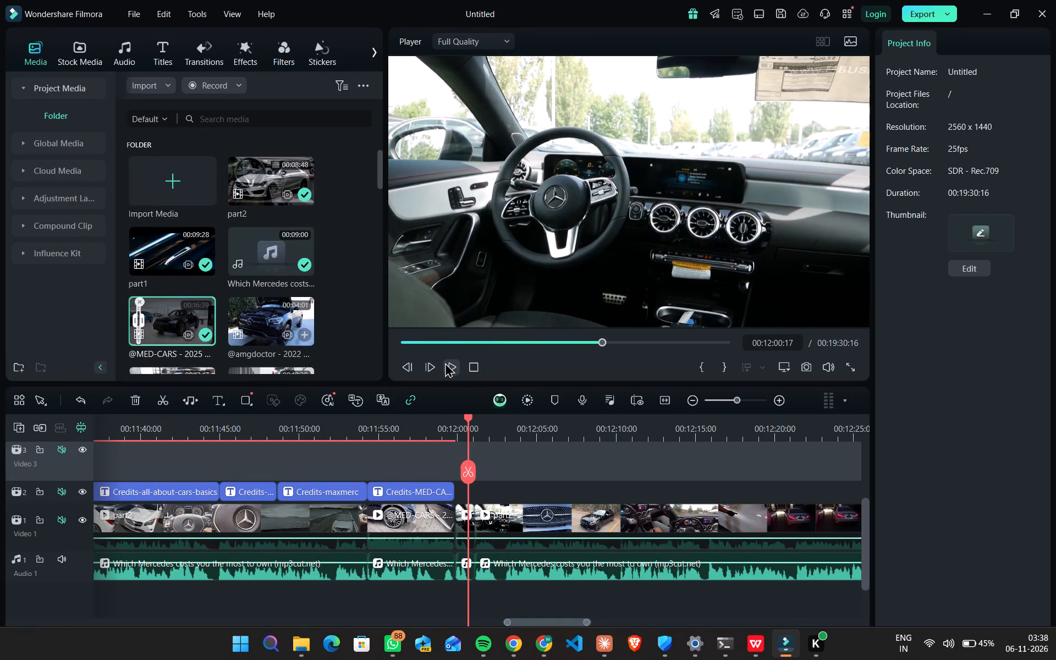
click(445, 362)
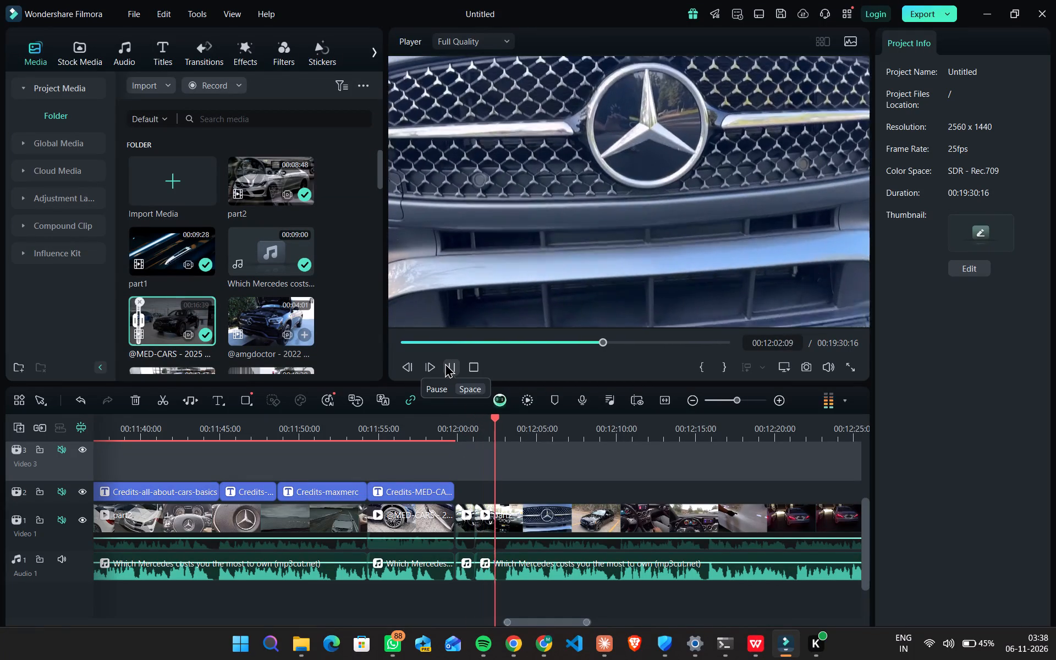
click(445, 363)
click(166, 192)
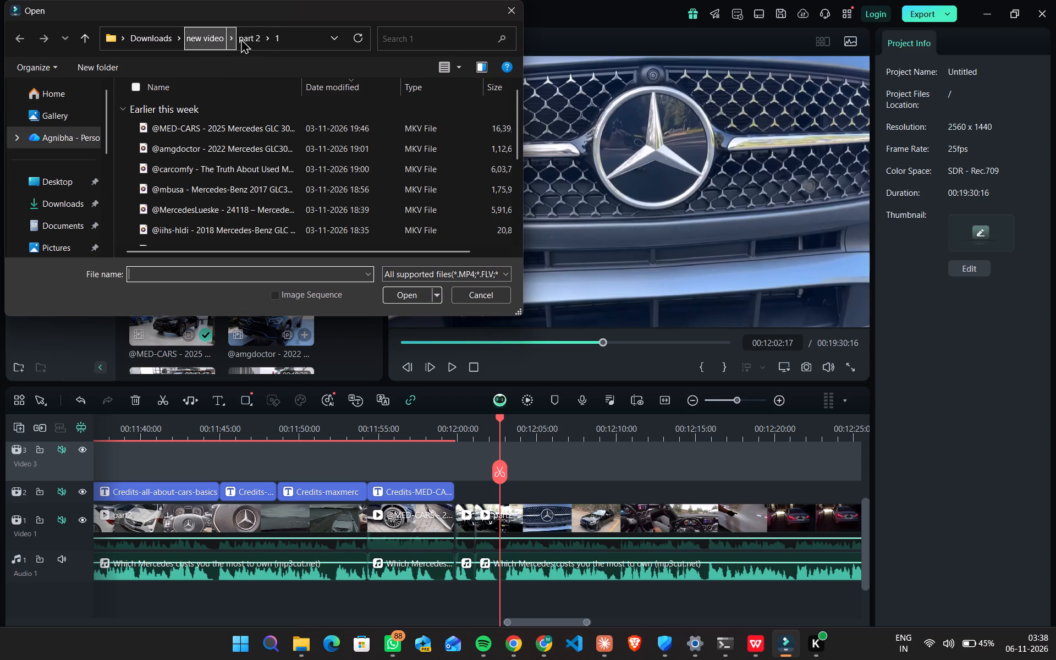
click(242, 36)
scroll(180, 199, down, 5)
double_click(164, 222)
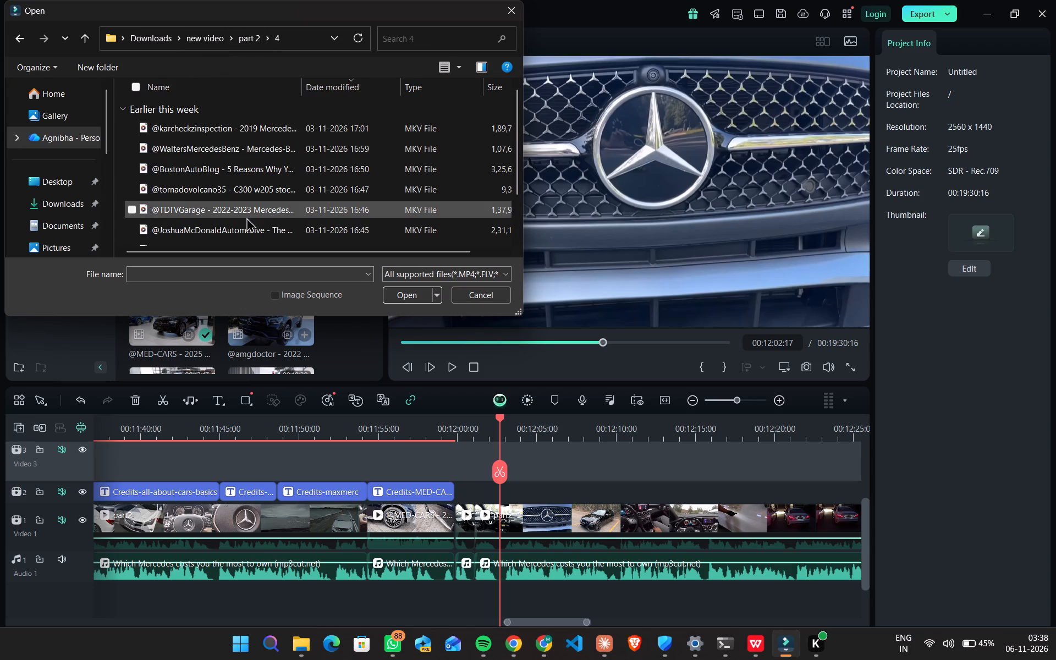
double_click(244, 195)
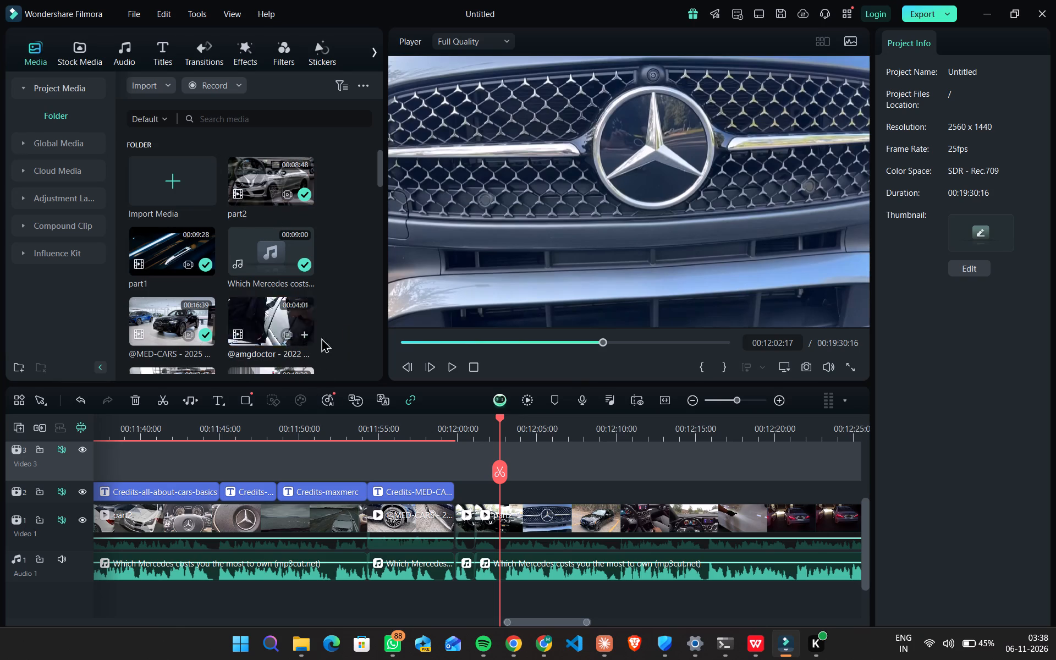
scroll(351, 318, down, 1)
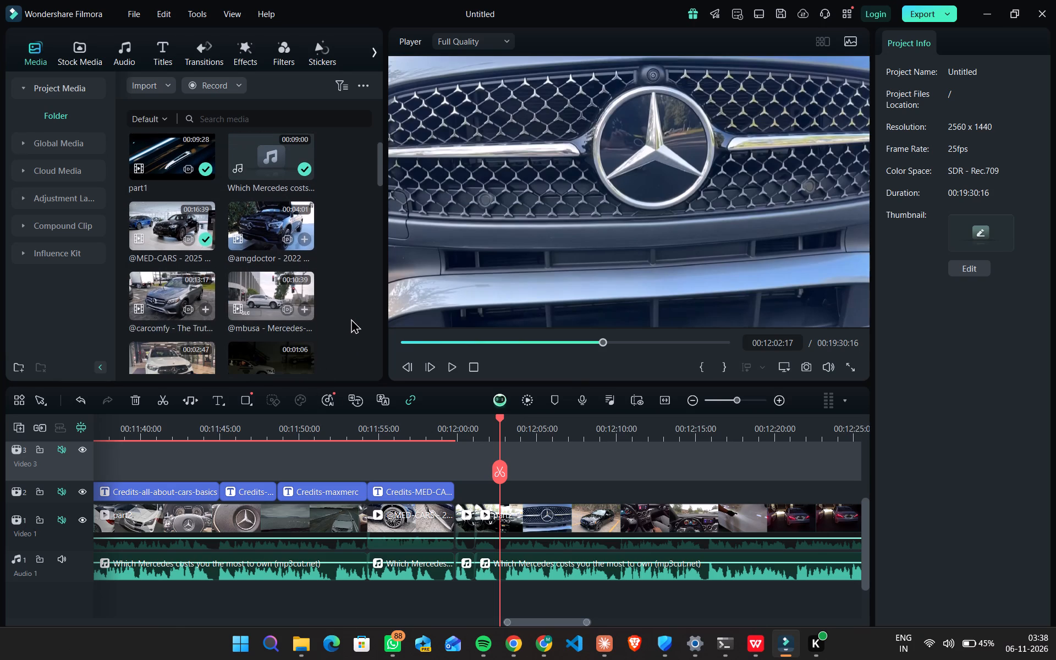
scroll(351, 318, down, 3)
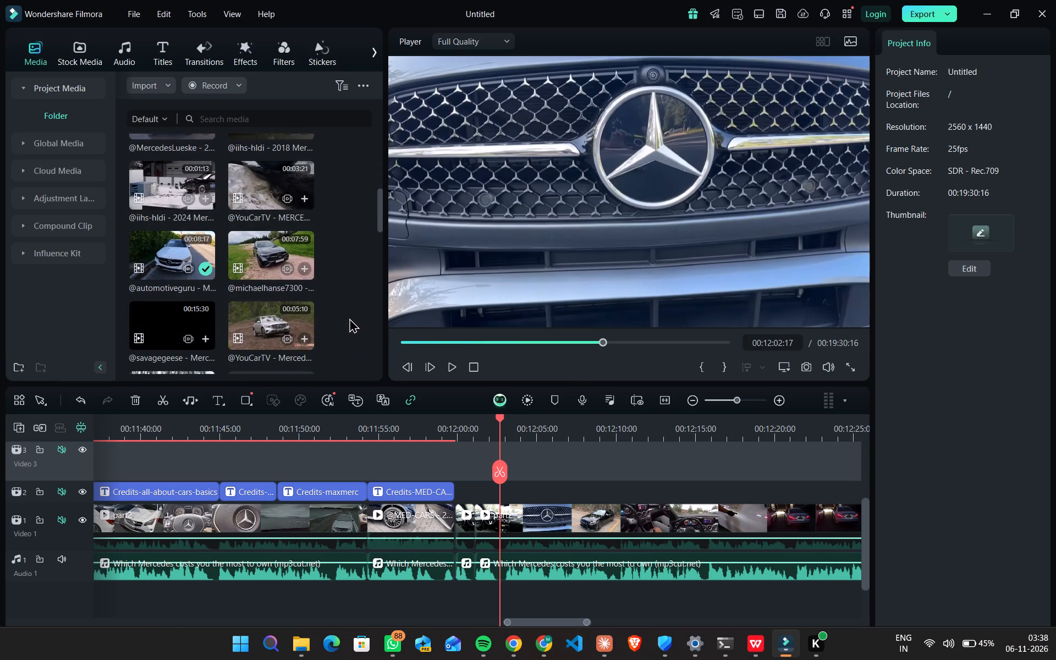
scroll(349, 318, down, 3)
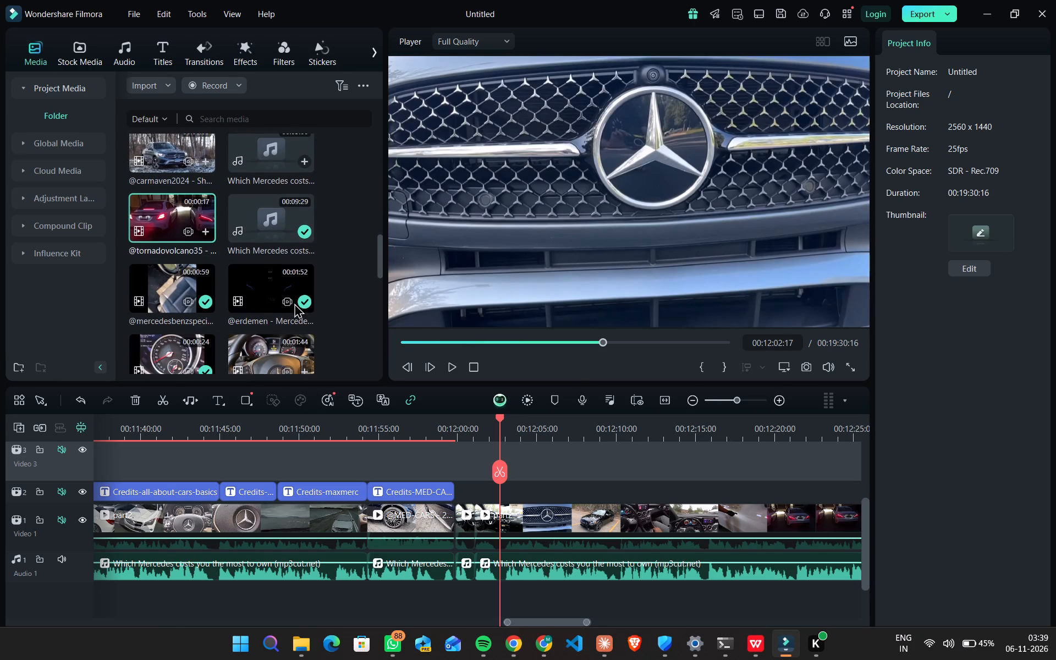
scroll(238, 283, up, 14)
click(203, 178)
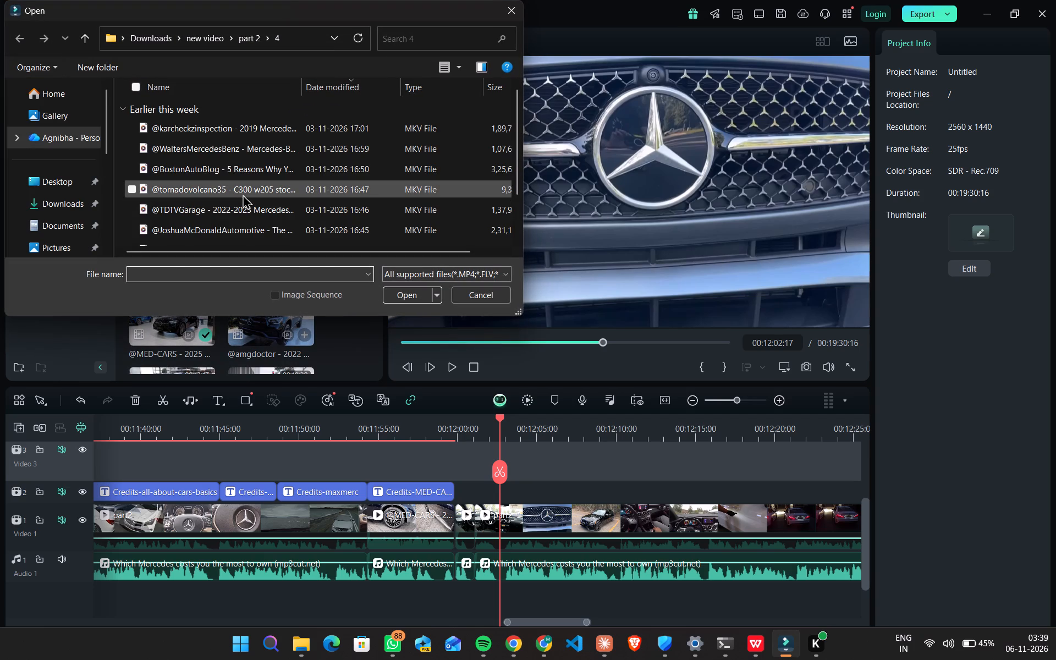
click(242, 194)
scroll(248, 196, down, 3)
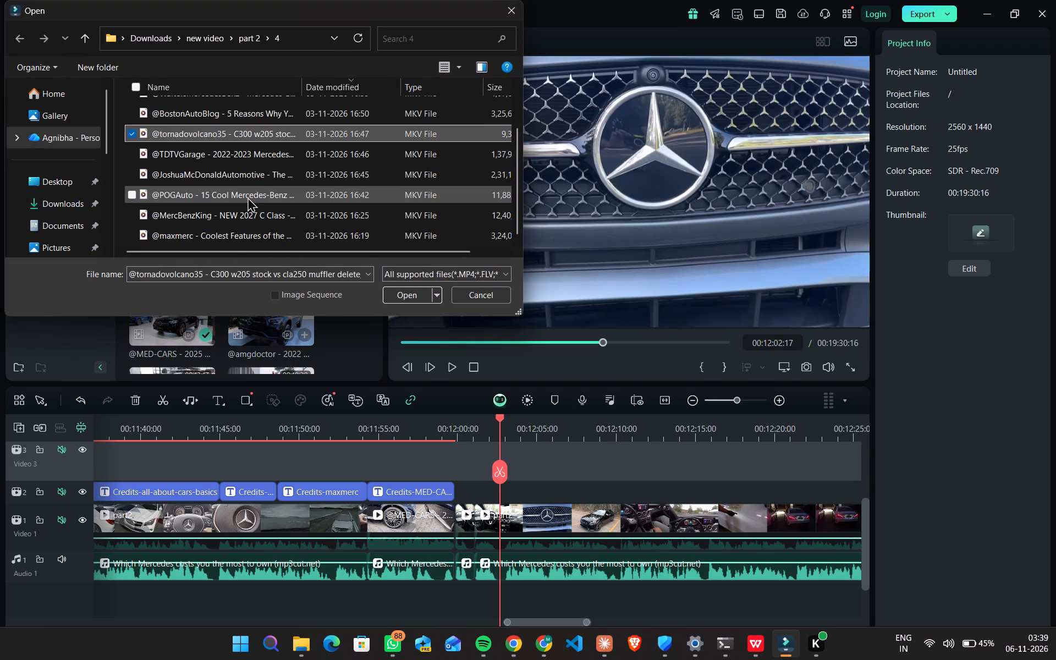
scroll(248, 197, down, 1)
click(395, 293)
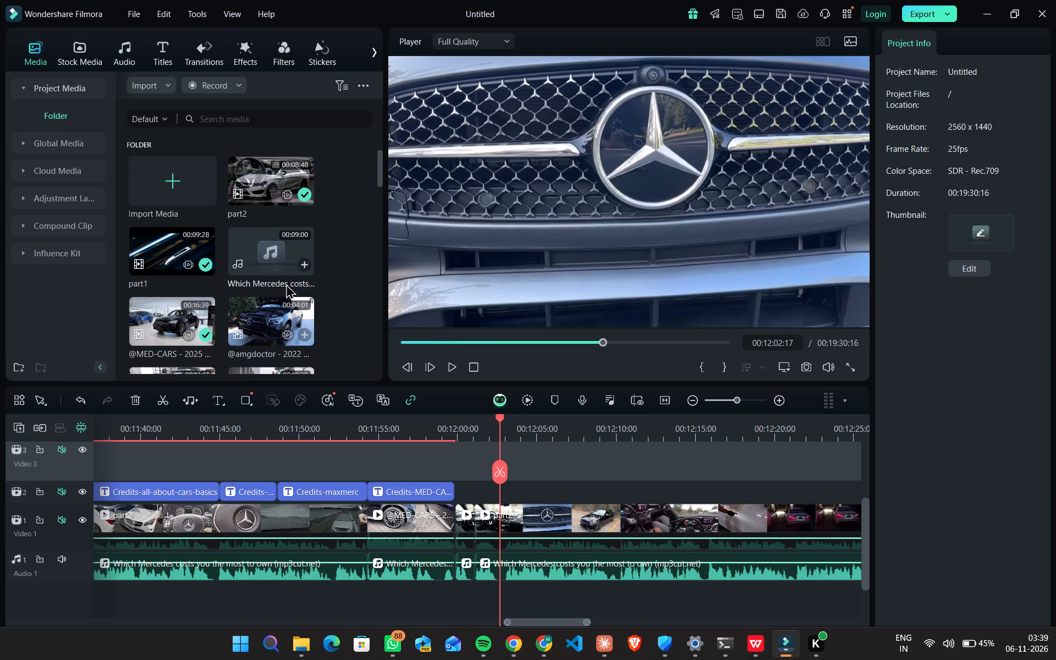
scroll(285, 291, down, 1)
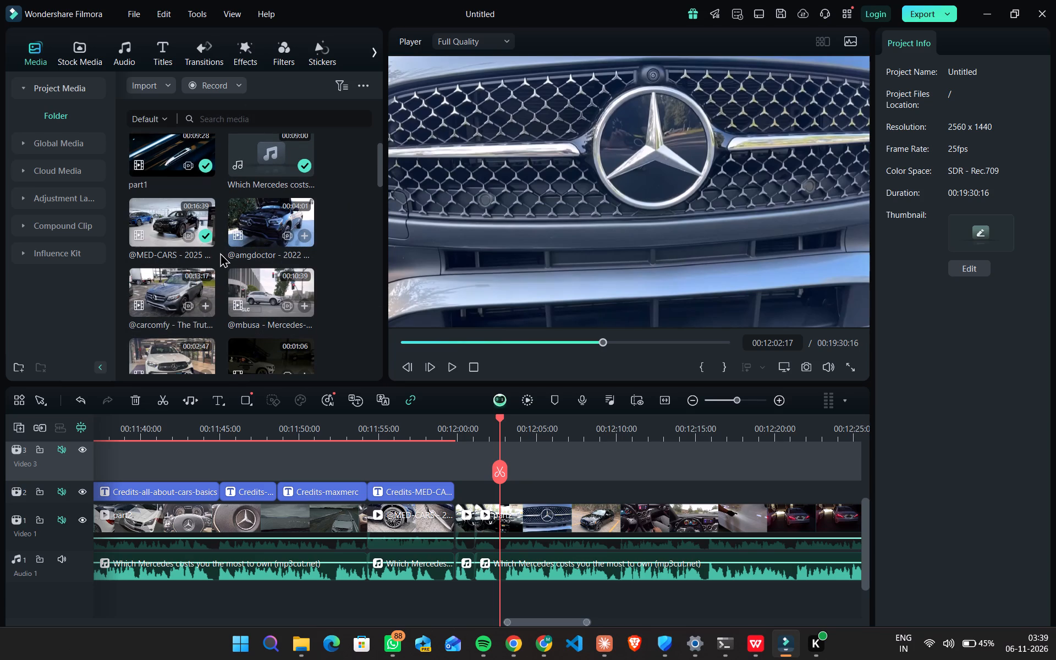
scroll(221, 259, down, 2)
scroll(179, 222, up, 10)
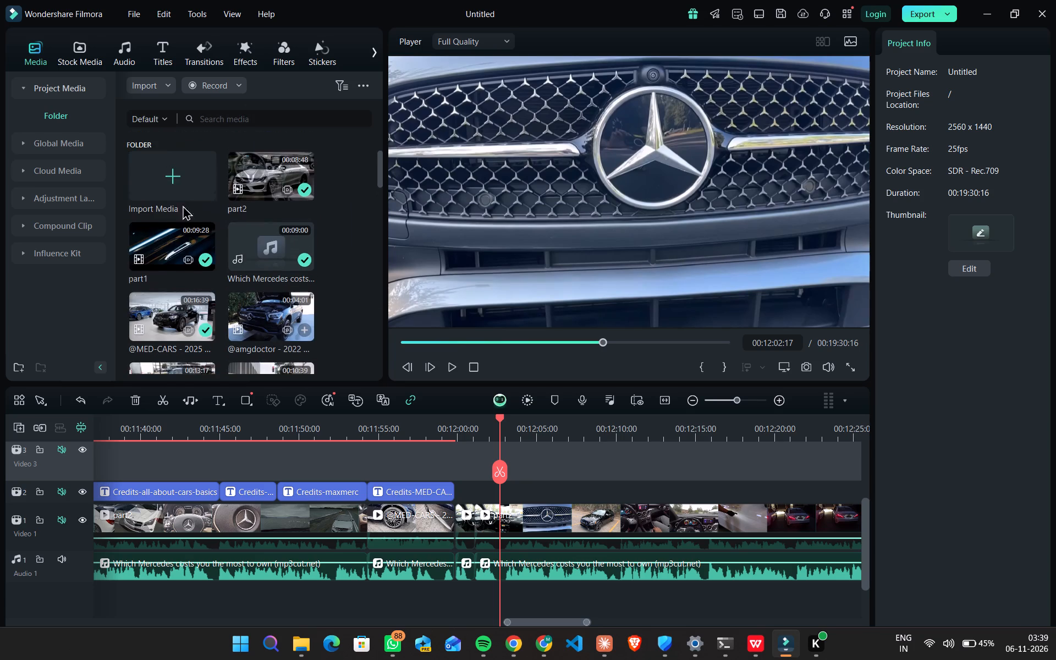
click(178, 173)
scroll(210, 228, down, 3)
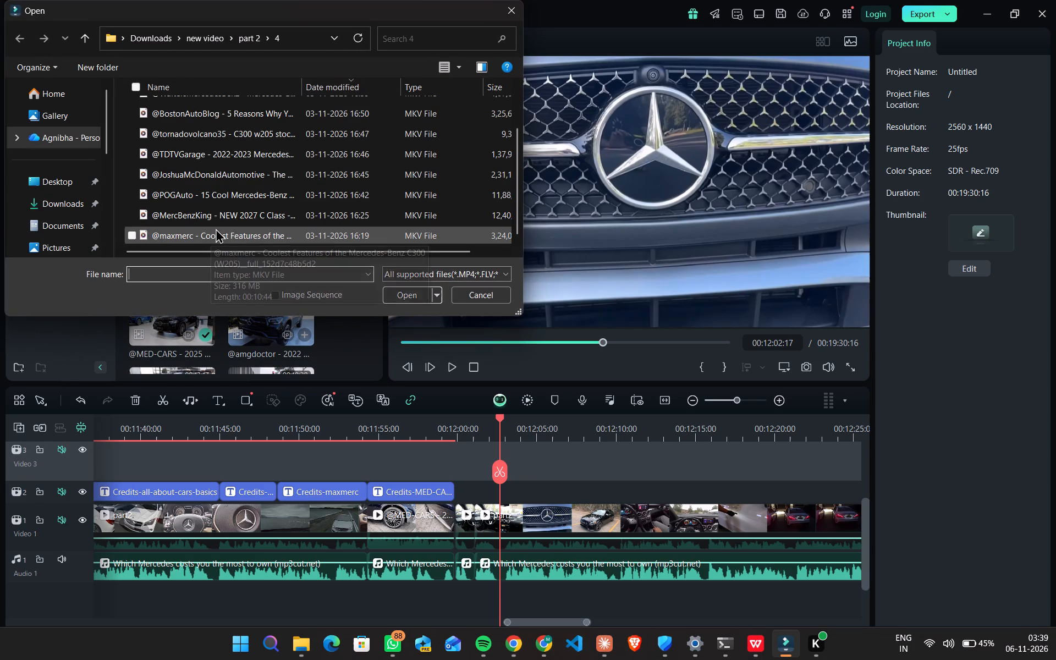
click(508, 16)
scroll(229, 317, down, 2)
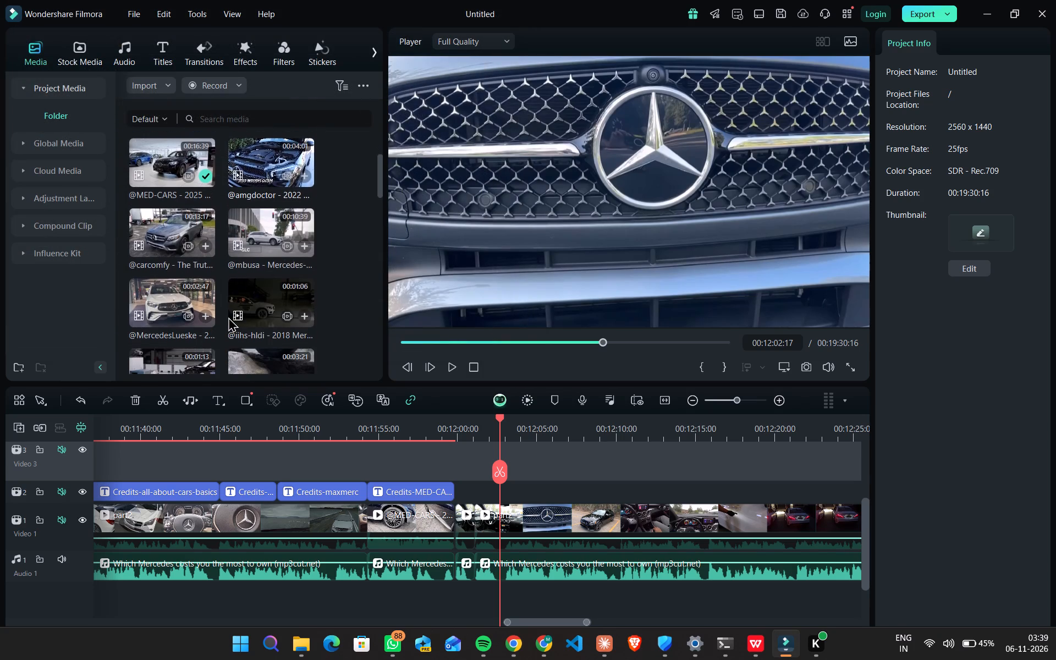
scroll(228, 317, down, 2)
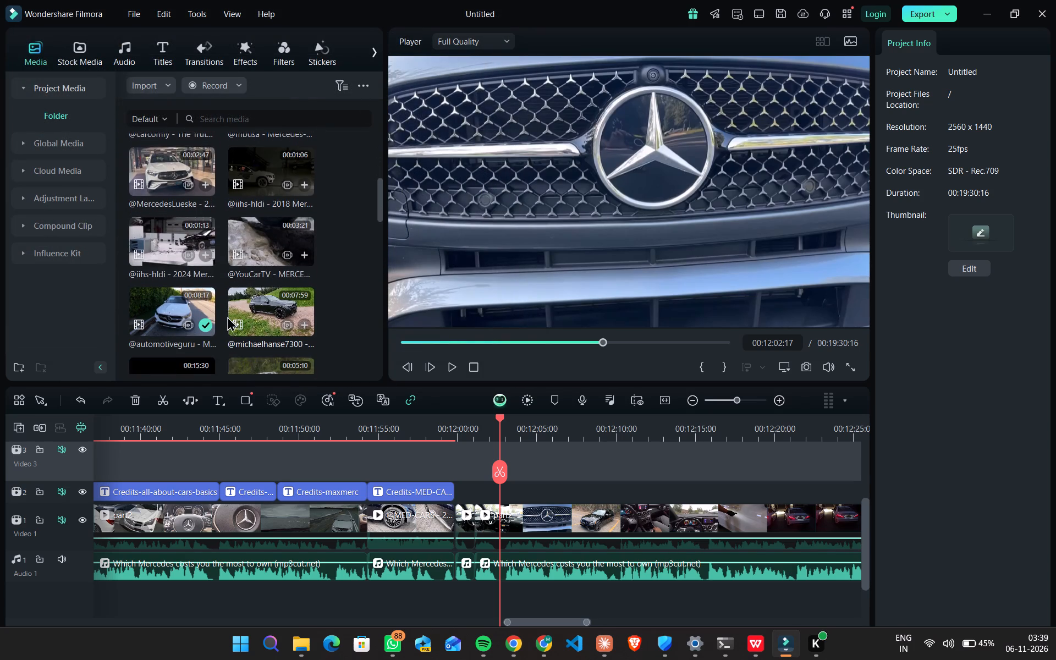
scroll(227, 316, down, 1)
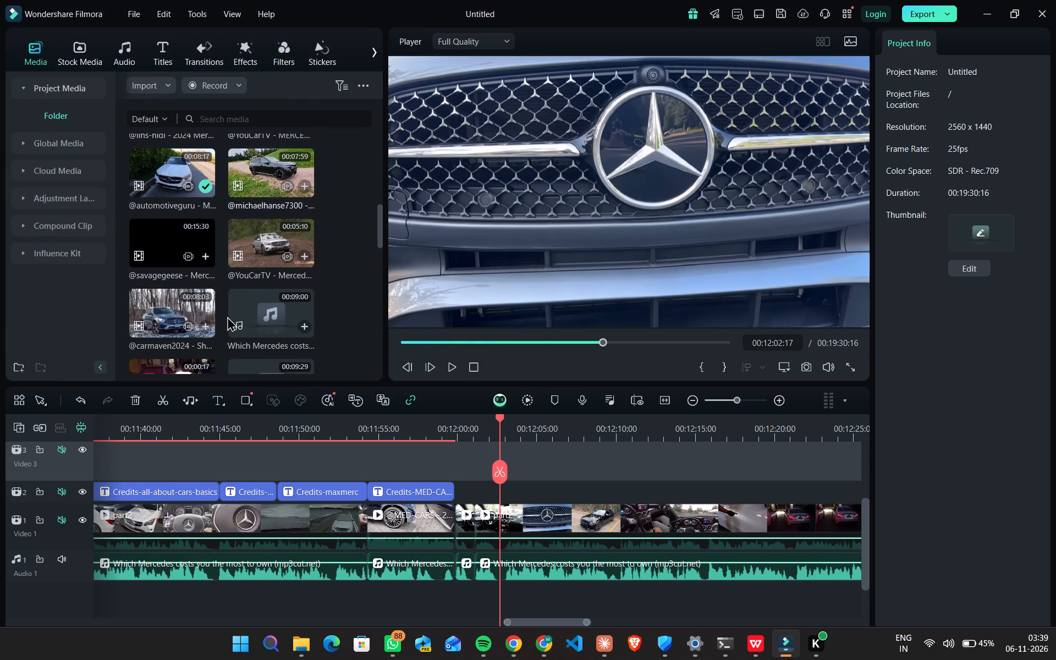
scroll(227, 316, down, 2)
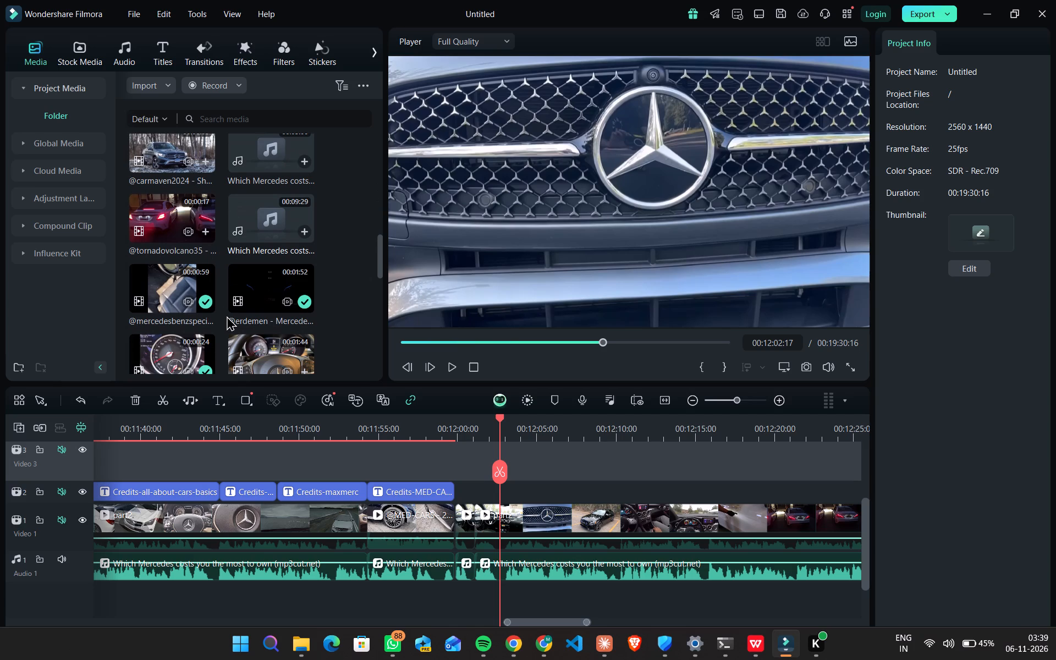
click(180, 204)
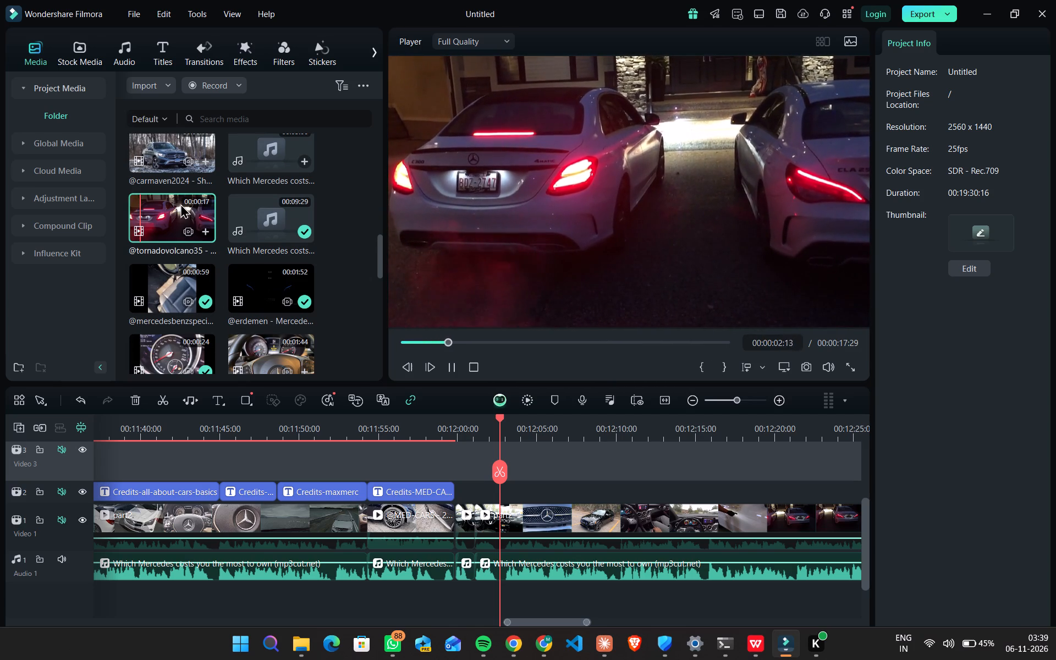
click(180, 204)
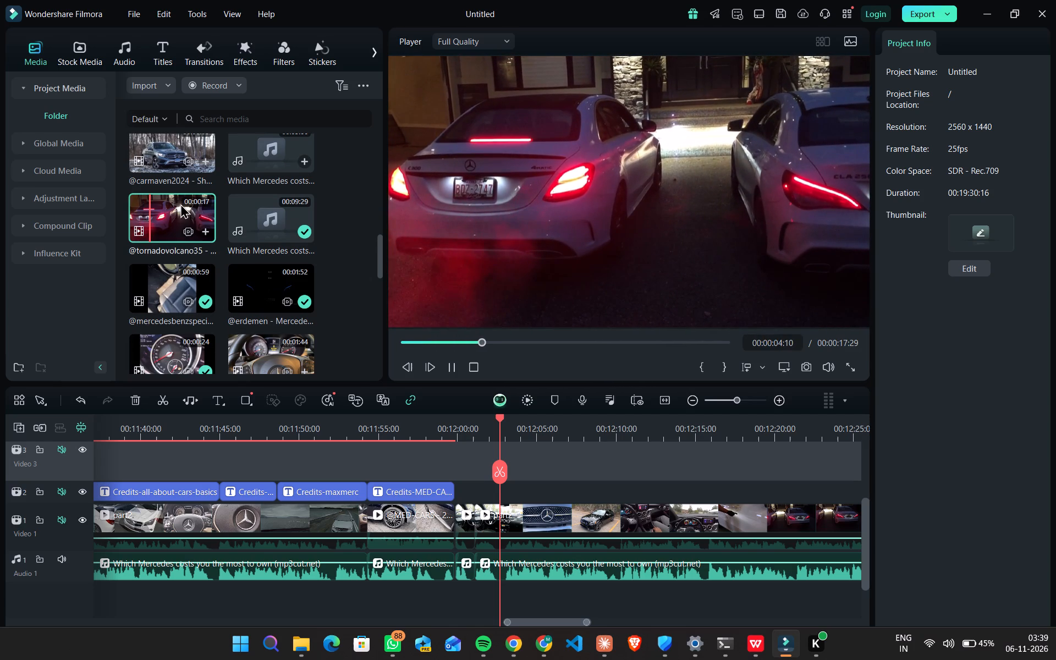
Find the first frame of the black sedan shot after the grille close-up and split part2 there at 00:12:06:14.
drag(498, 422, 482, 424)
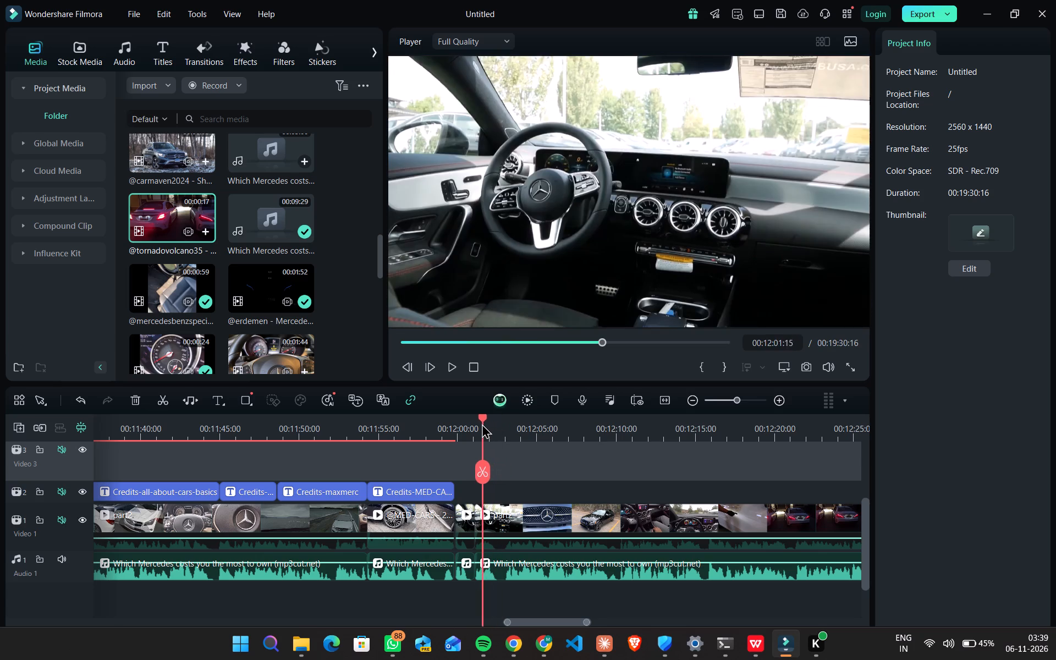
drag(482, 424, 493, 424)
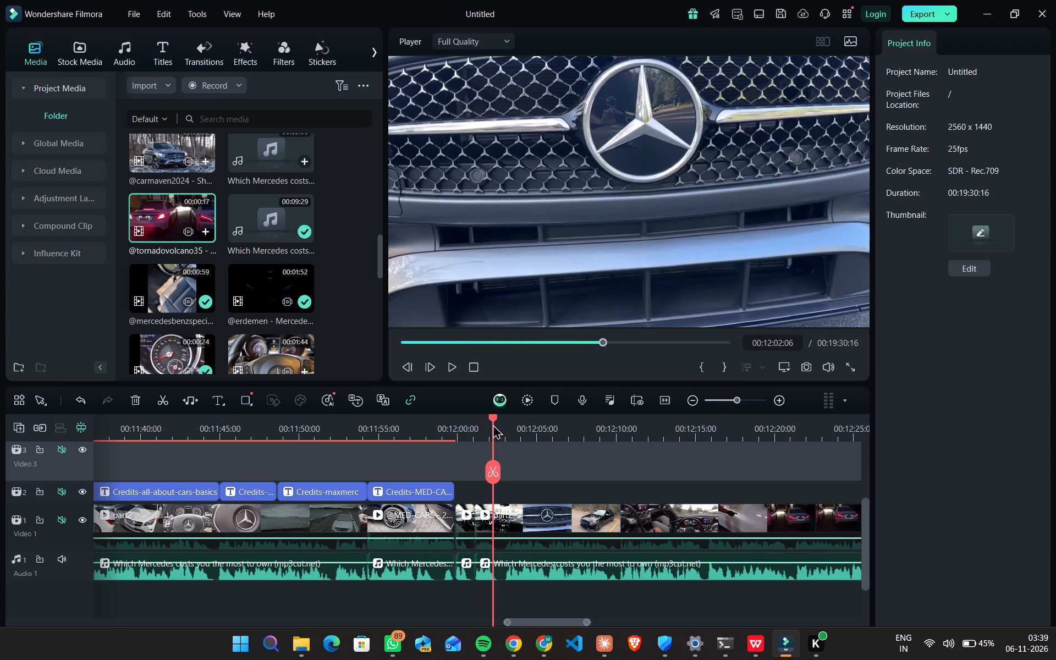
drag(493, 424, 509, 425)
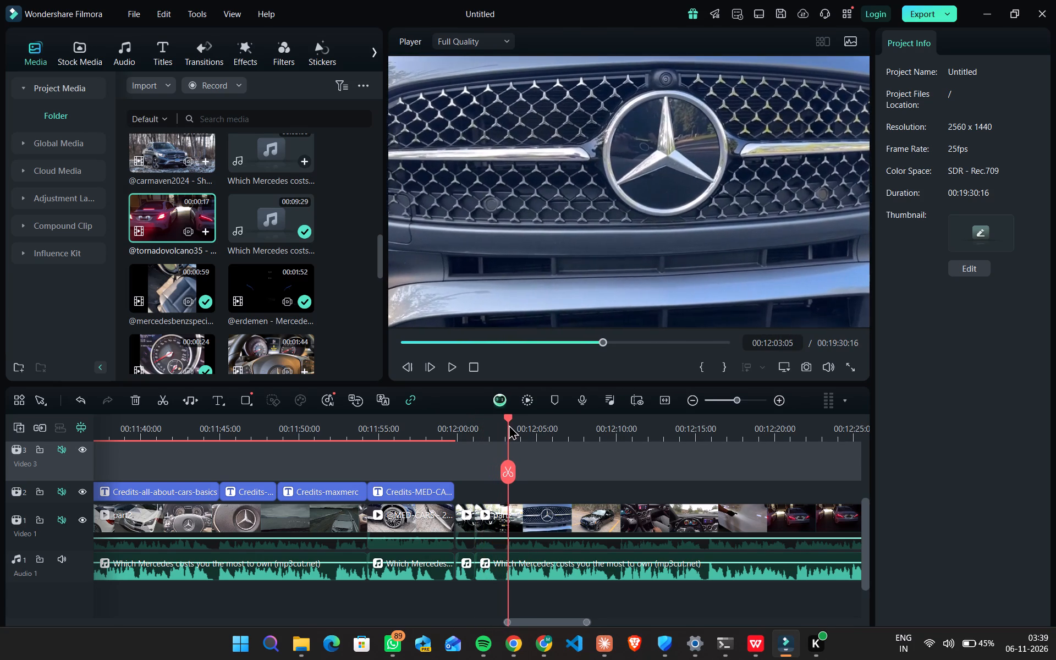
drag(509, 425, 527, 430)
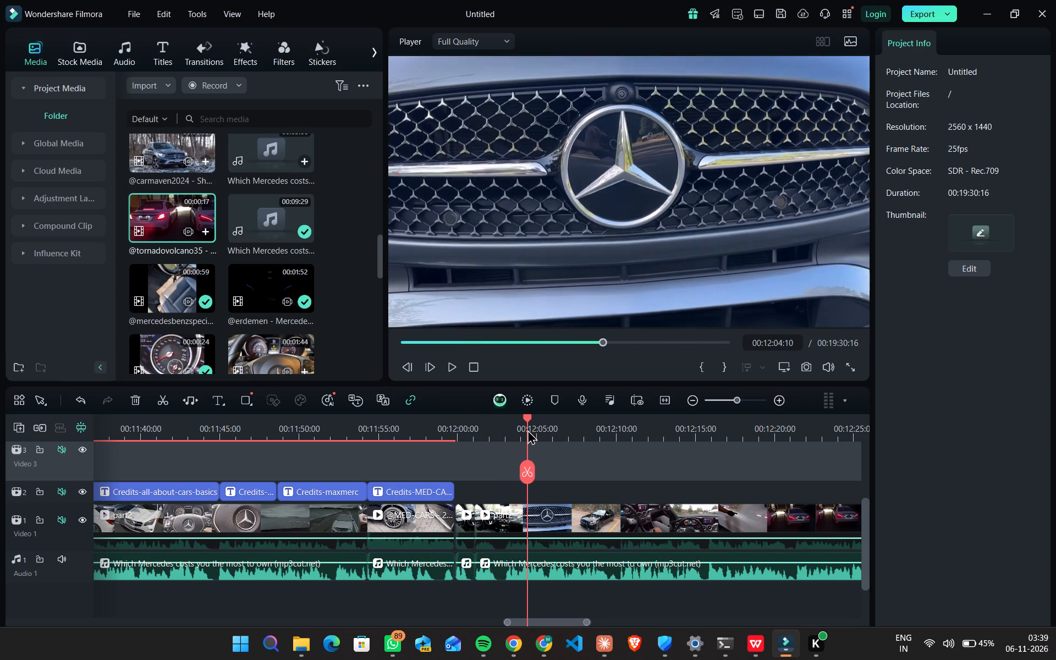
drag(527, 430, 548, 439)
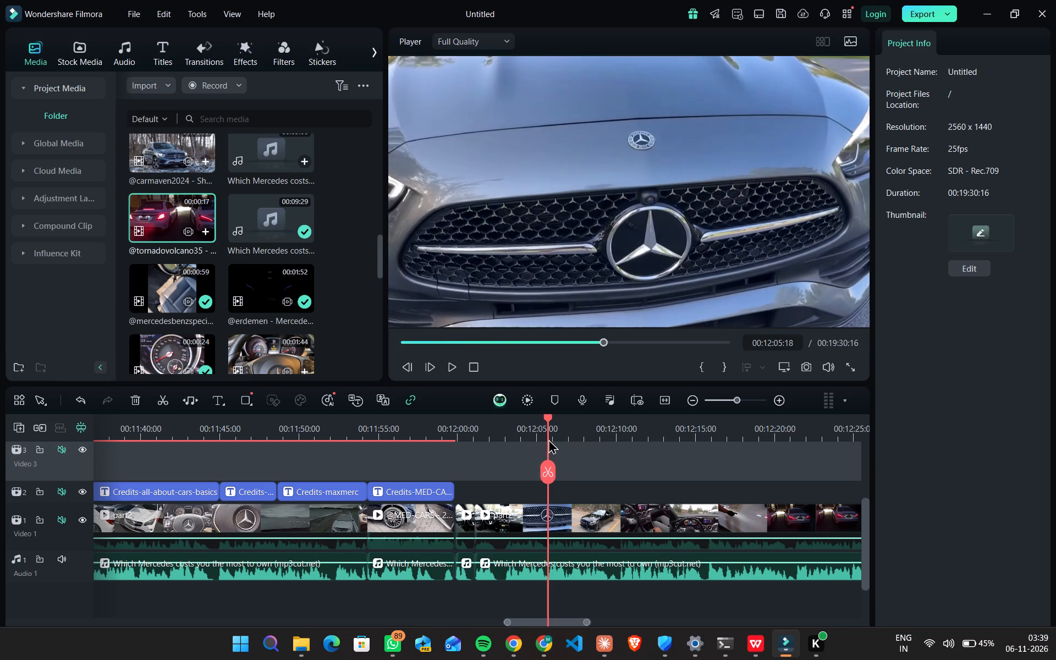
drag(548, 439, 563, 444)
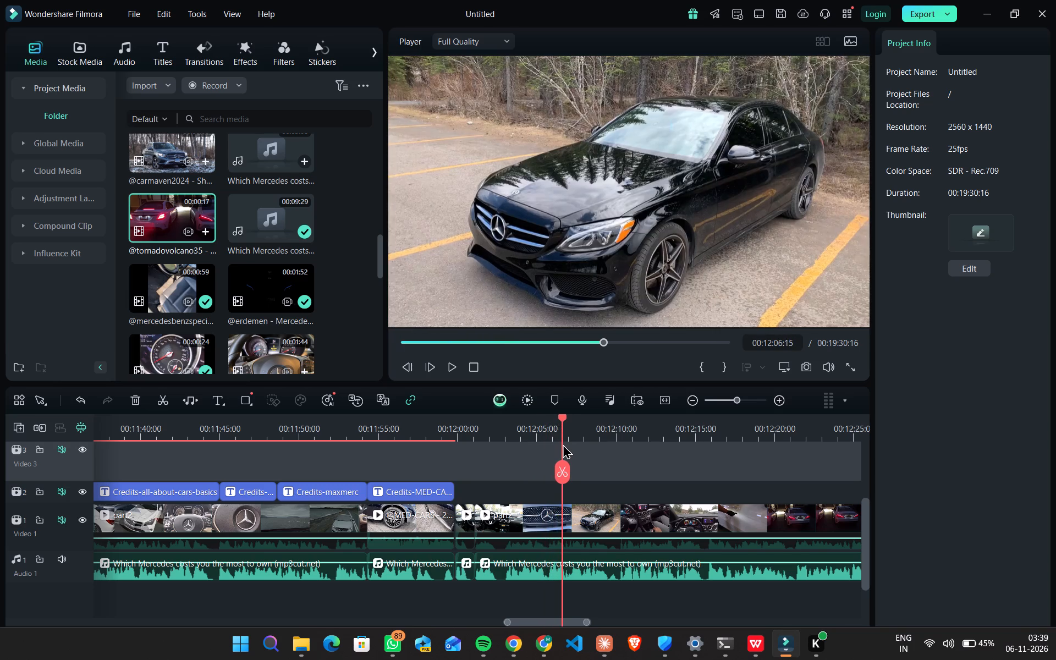
drag(563, 444, 562, 446)
right_click(562, 446)
click(562, 421)
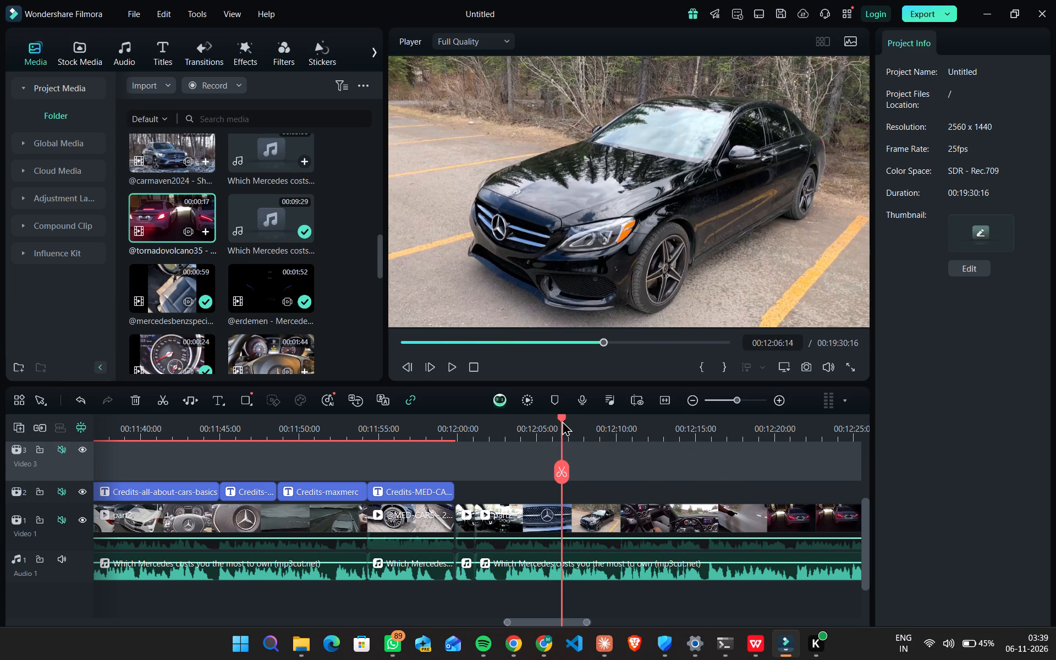
key(Left)
key(Left)
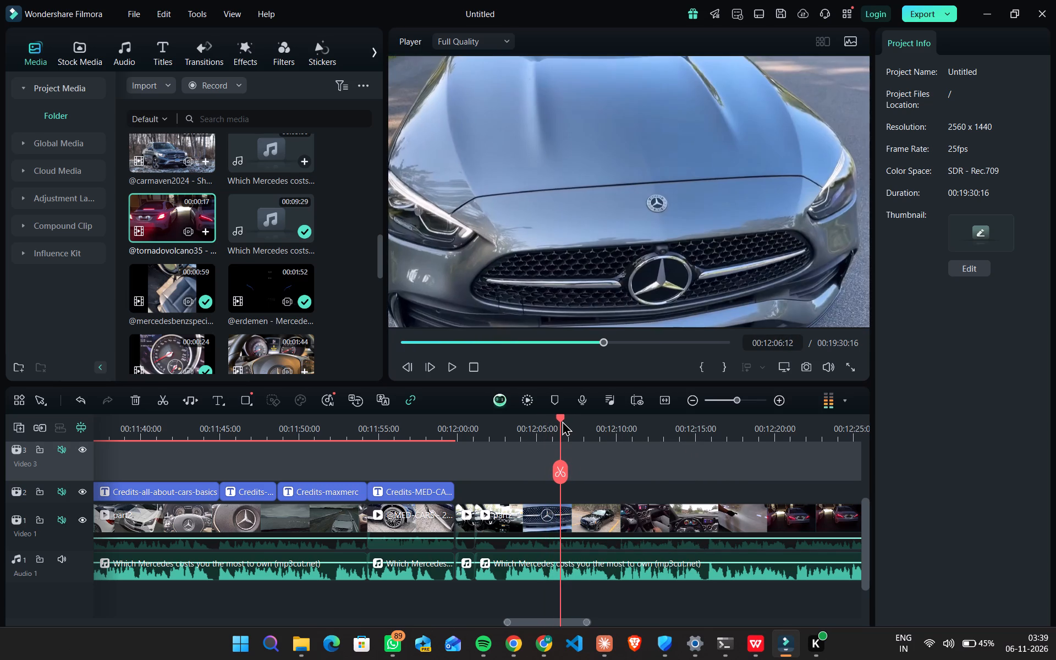
key(Right)
key(Right)
key(Right)
key(Left)
key(Left)
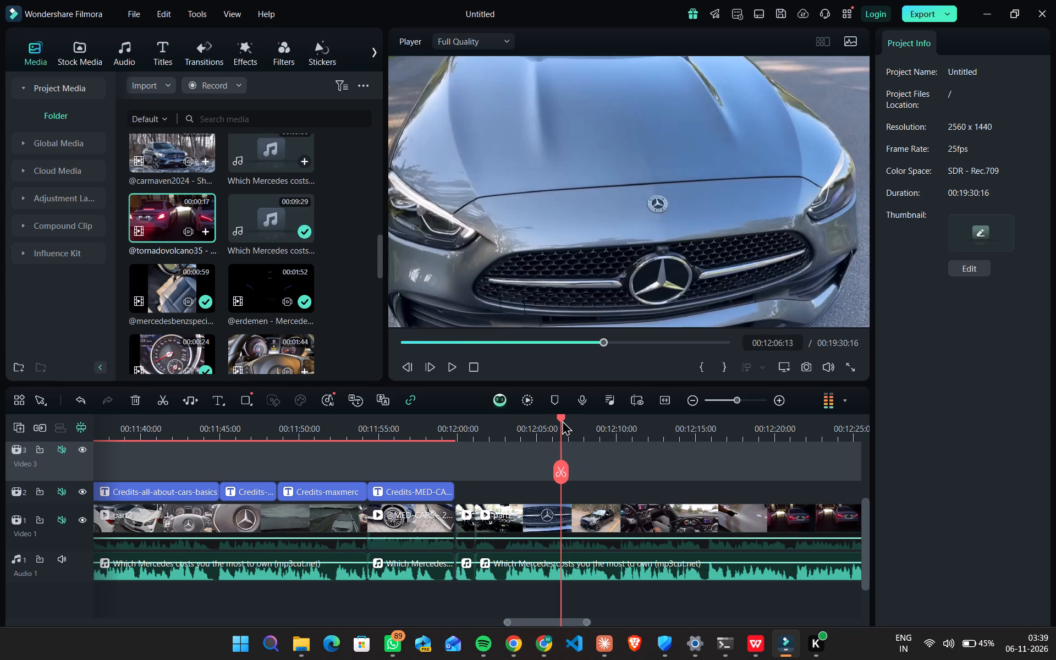
key(Left)
key(Right)
key(Right)
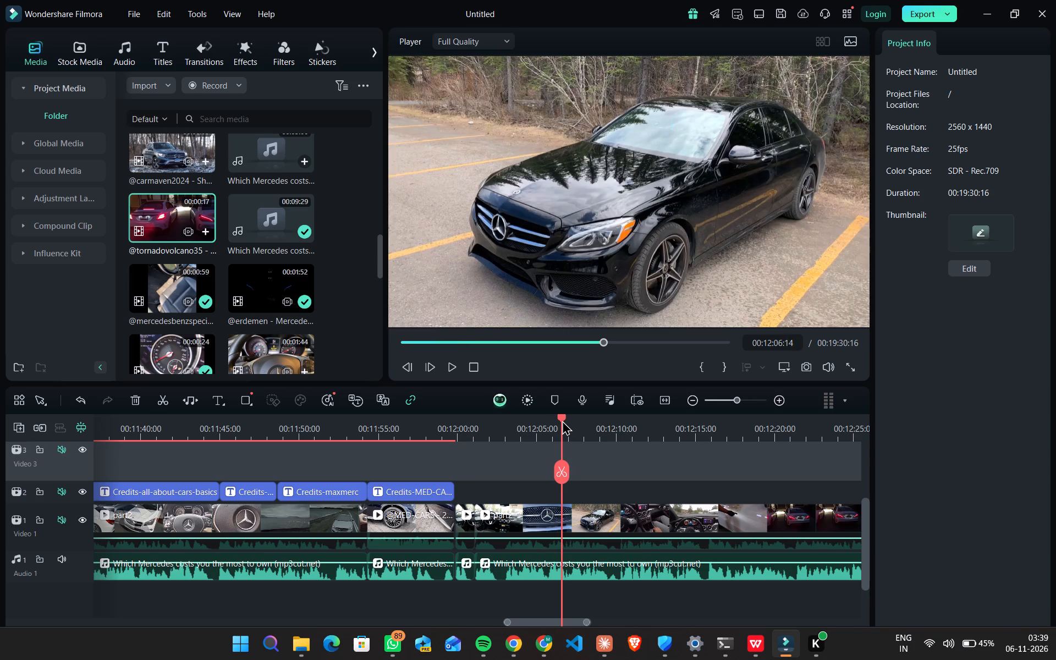
key(Left)
key(Right)
click(519, 513)
key(ctrl+b)
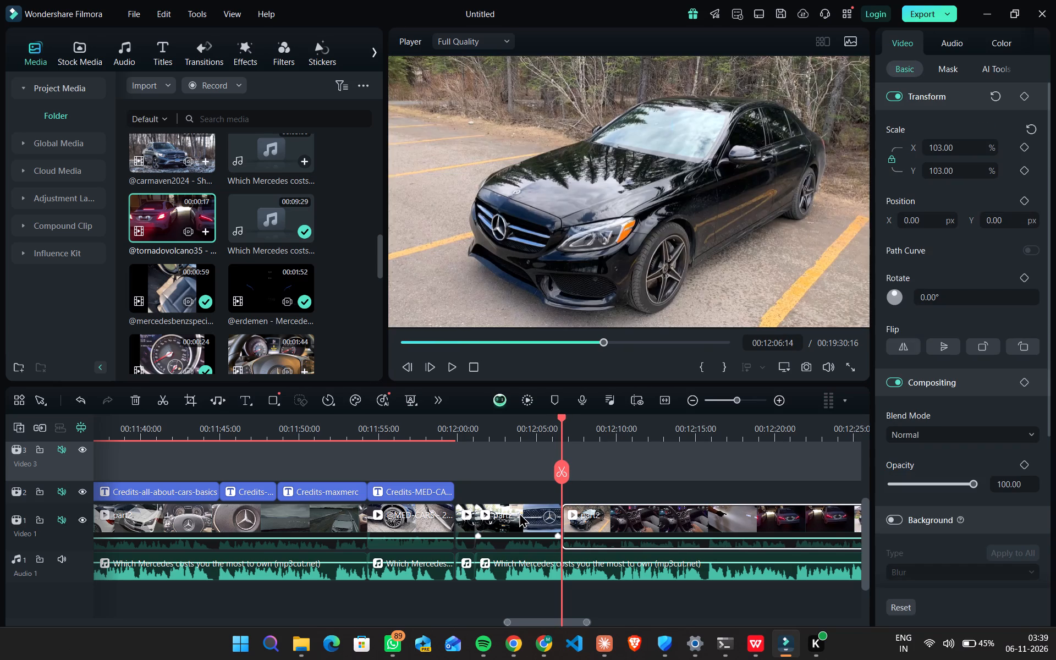
Move the grille close-up segment of part2 off Video 1 onto Video 4, starting at about 00:12:09.
drag(521, 514, 647, 540)
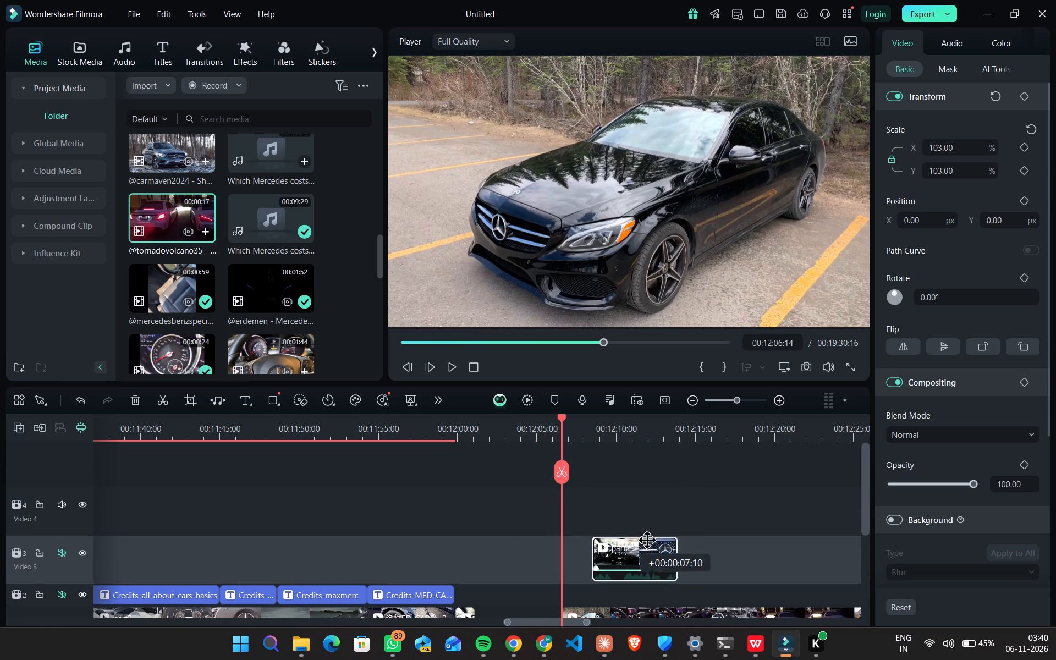
drag(647, 540, 658, 508)
scroll(598, 595, down, 4)
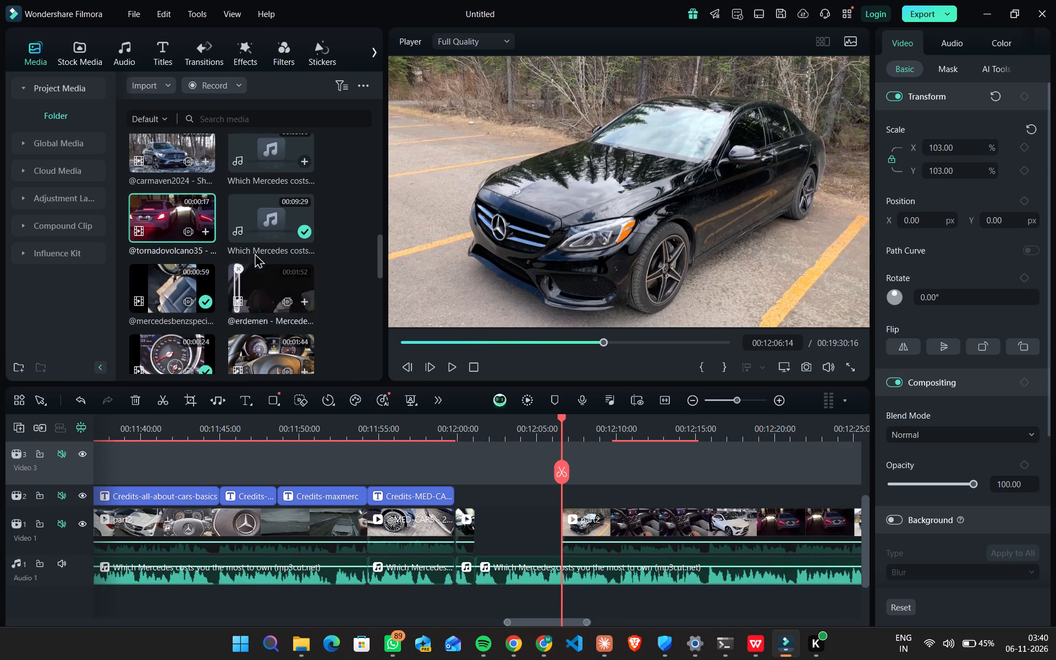
drag(157, 210, 485, 496)
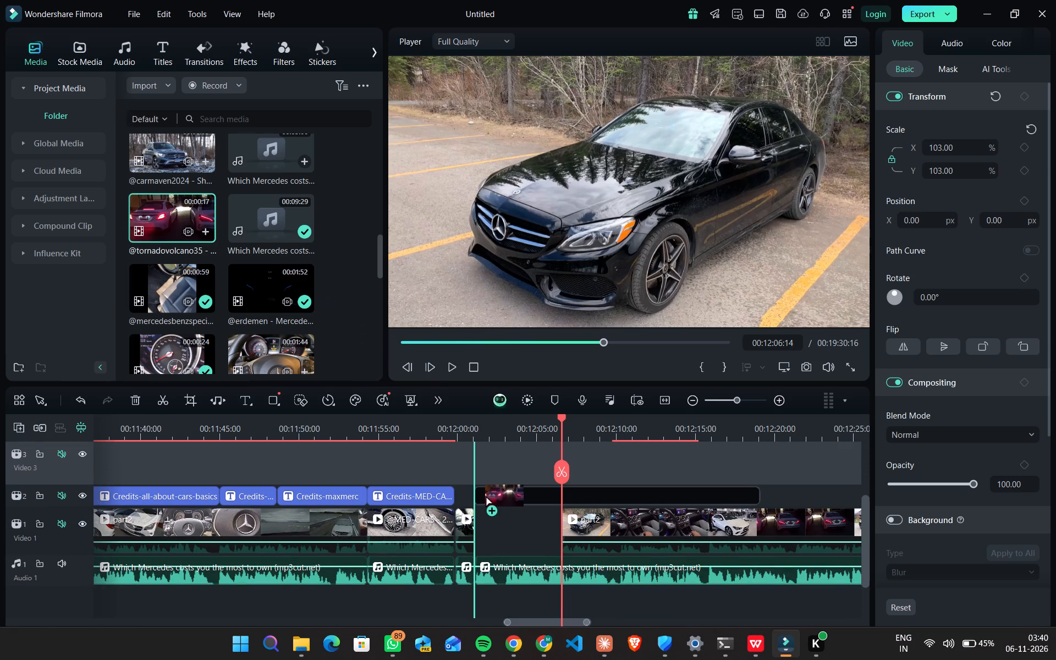
drag(485, 496, 484, 474)
drag(756, 463, 730, 464)
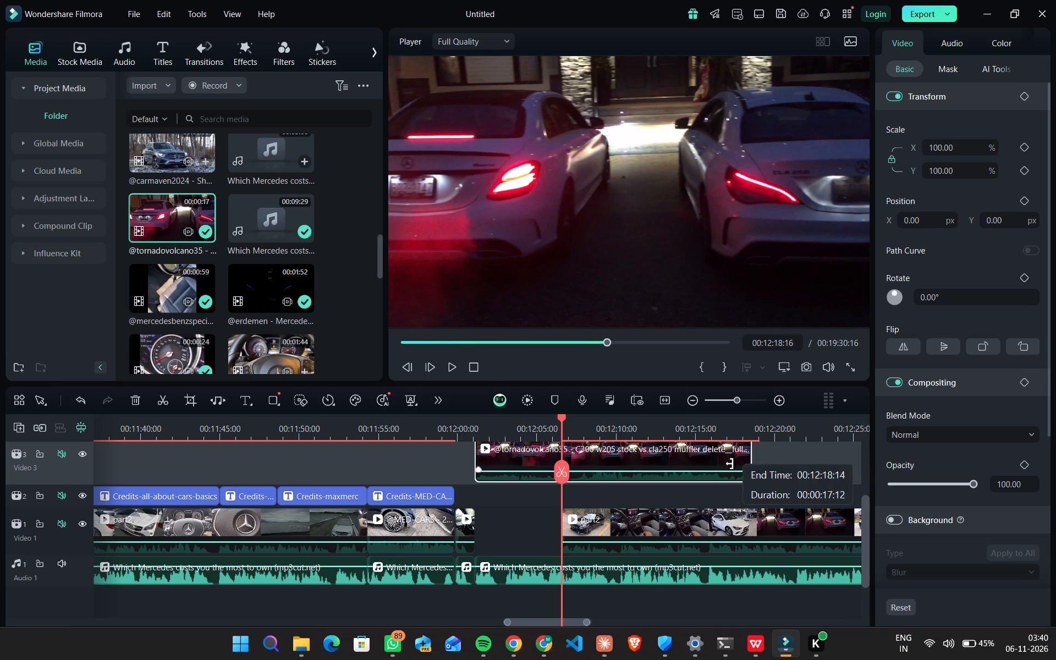
drag(730, 464, 560, 485)
drag(515, 458, 525, 492)
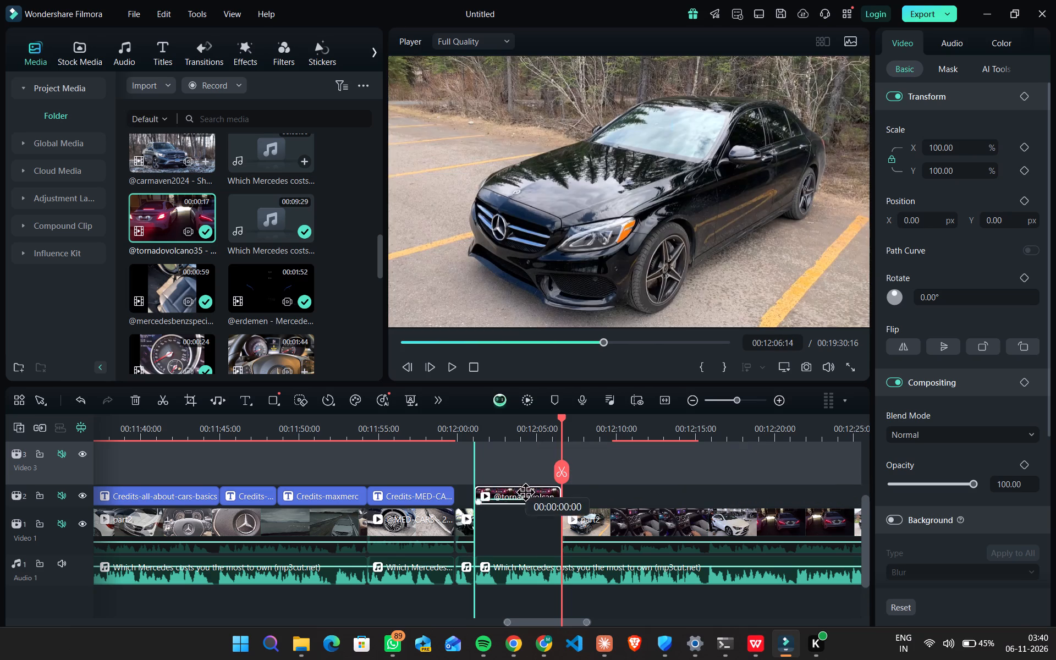
drag(525, 492, 524, 518)
click(502, 417)
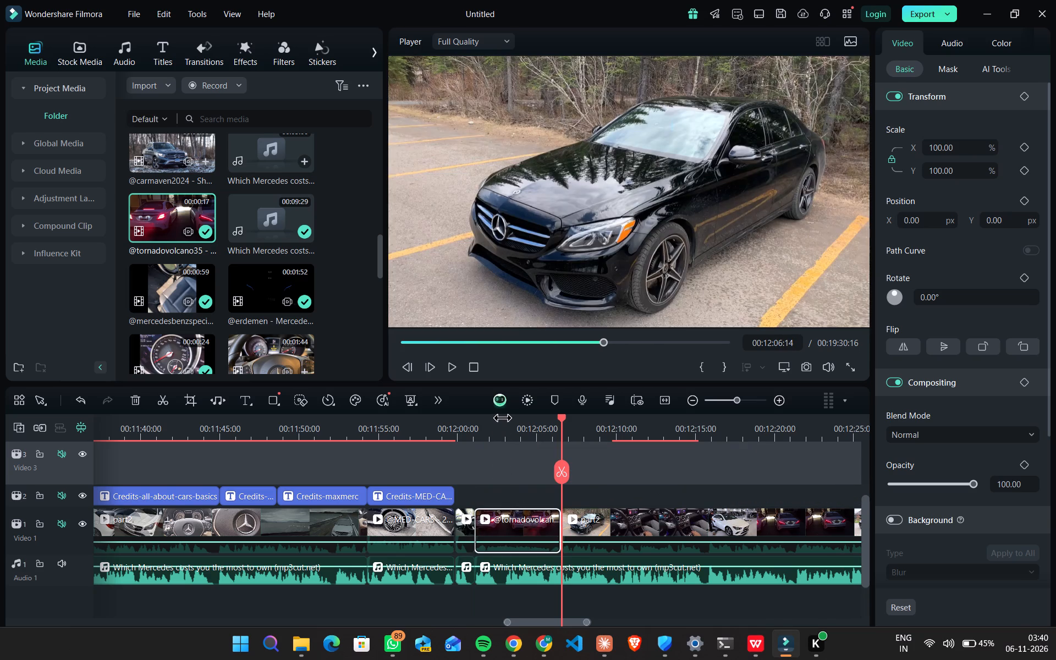
drag(503, 417, 576, 425)
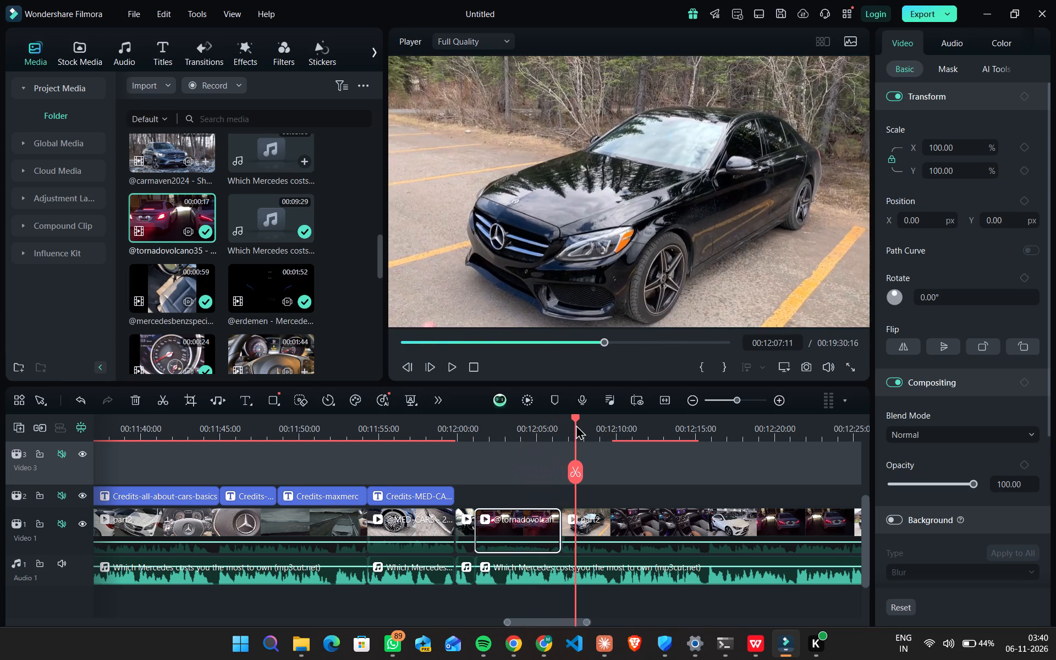
drag(576, 425, 522, 431)
click(944, 153)
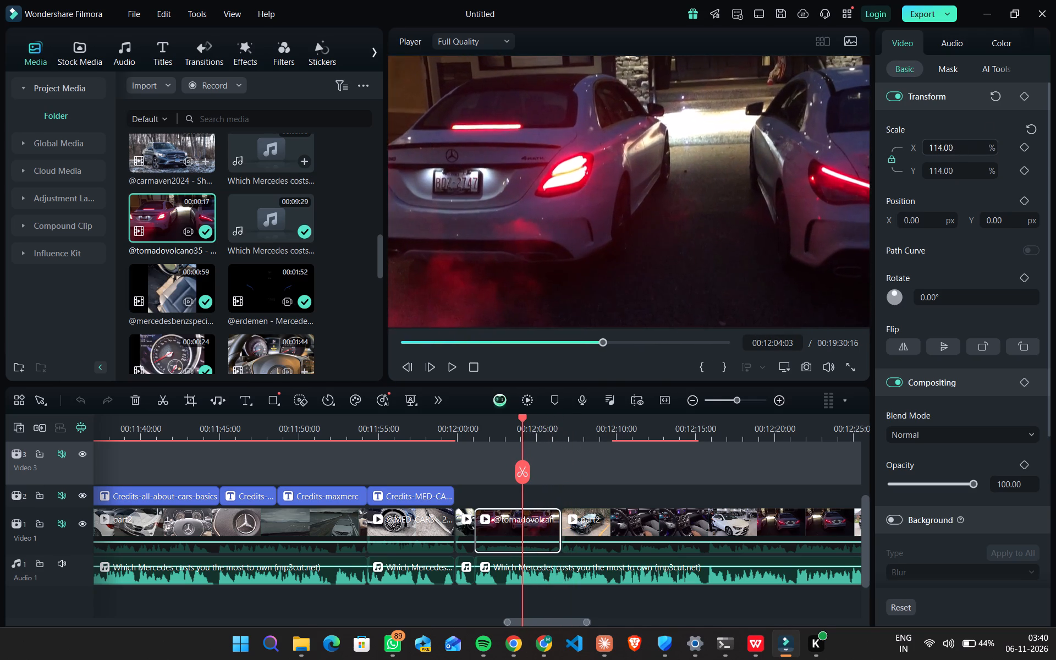
click(926, 216)
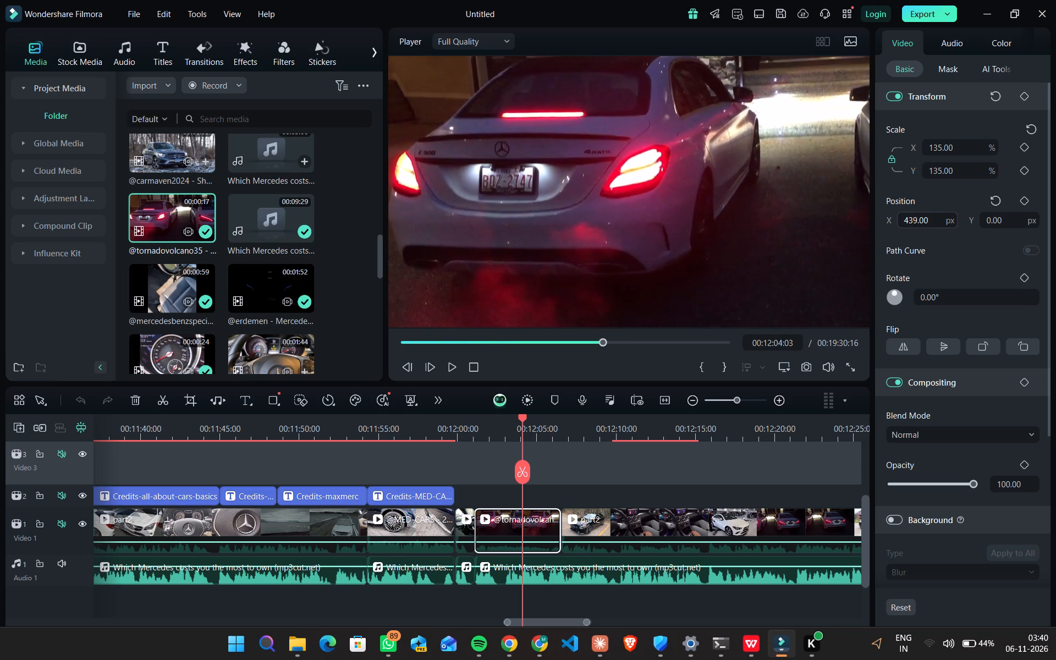
click(932, 144)
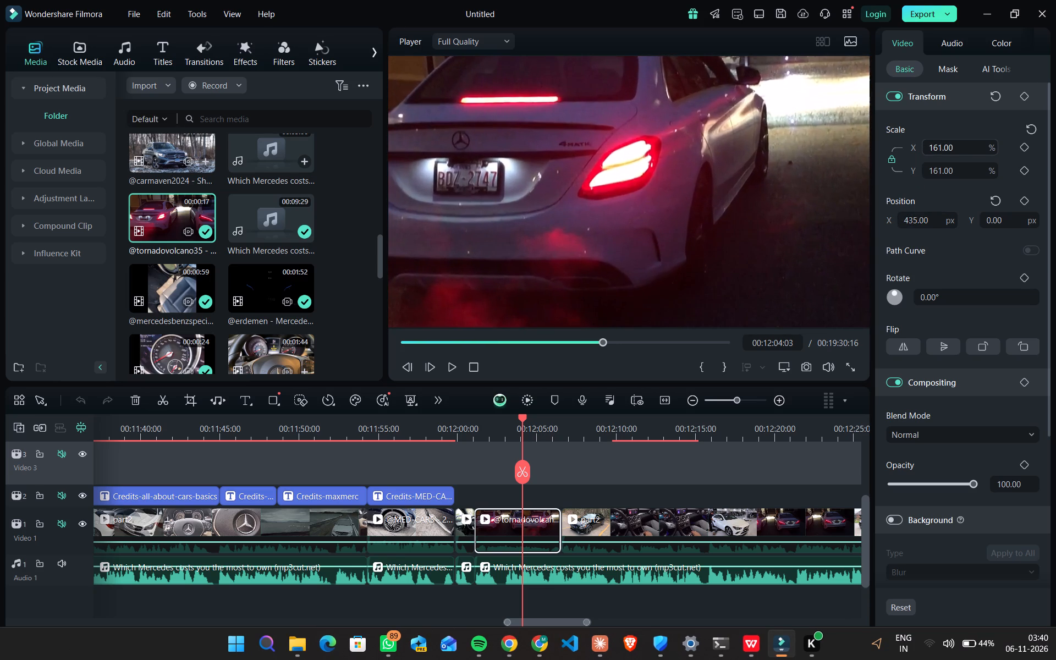
click(912, 222)
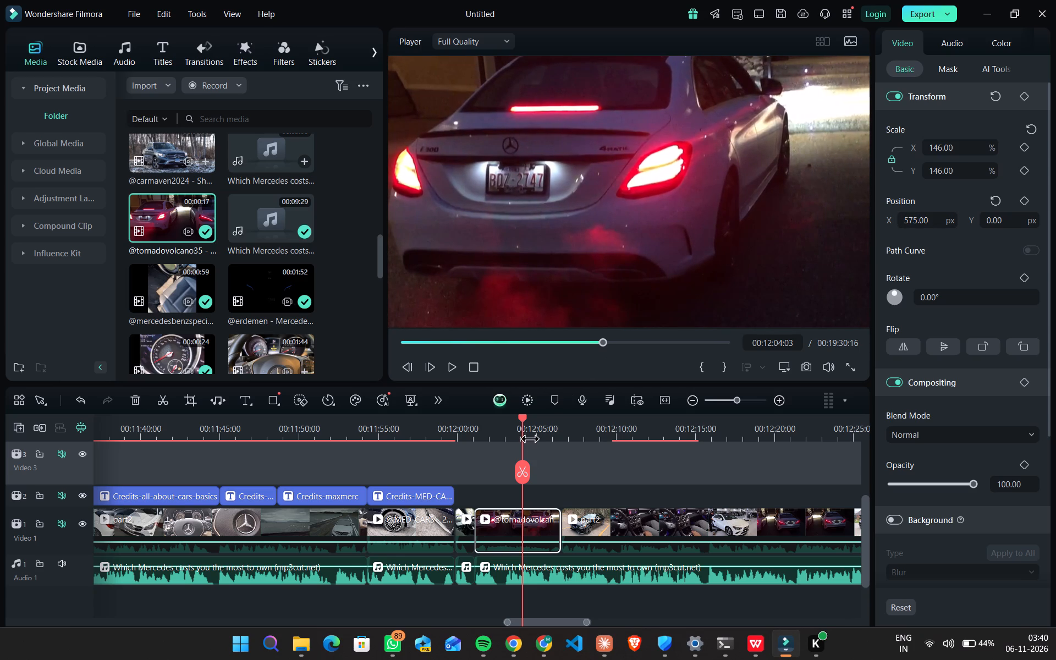
click(526, 420)
drag(525, 418, 468, 430)
key(space)
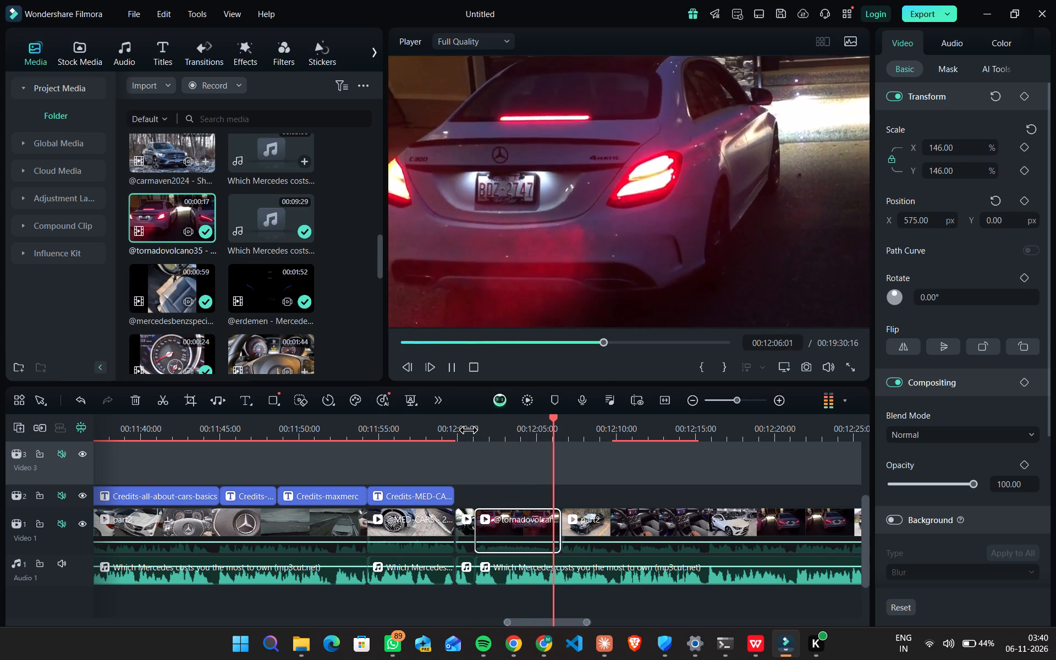
key(space)
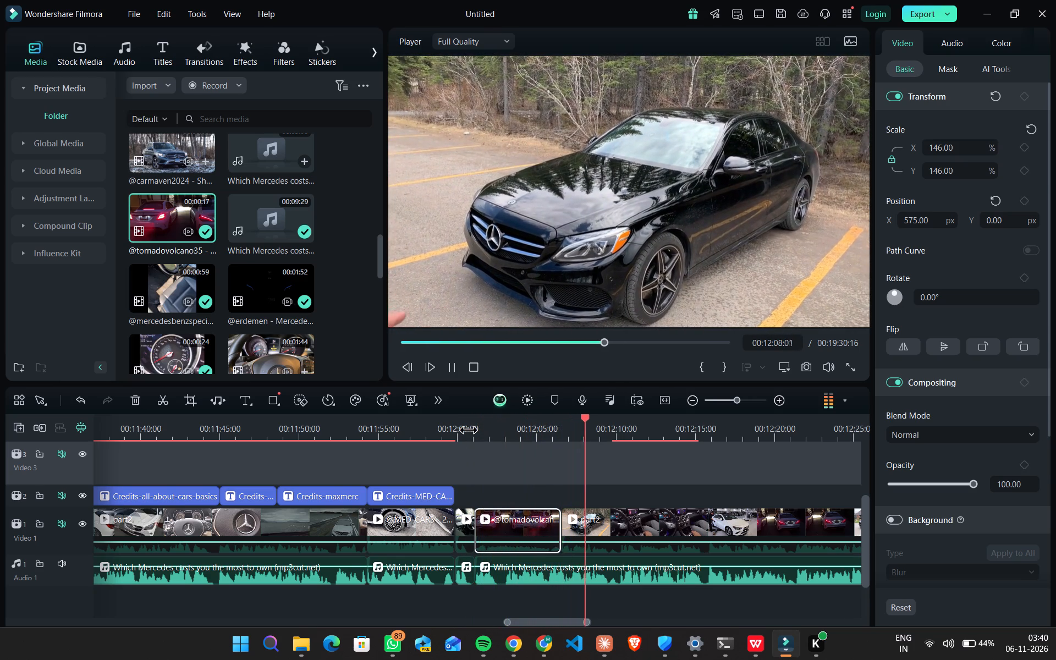
Go to the end of the MED-CARS credit and copy the channel name EEPRODUCTIONSKLB from used_segments.csv in WPS Office.
click(428, 496)
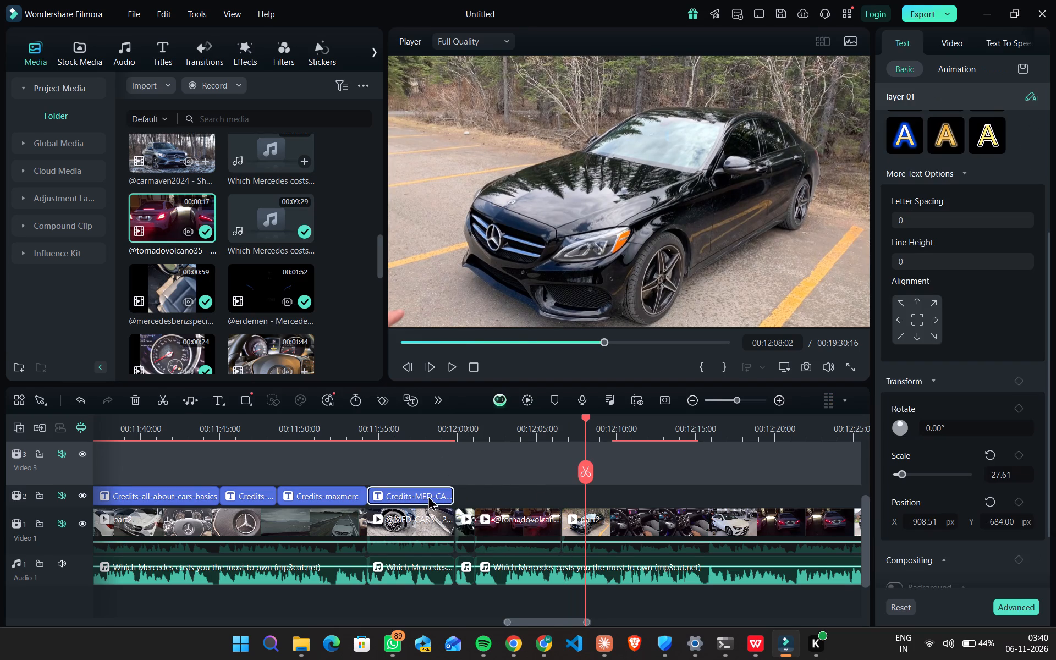
click(470, 430)
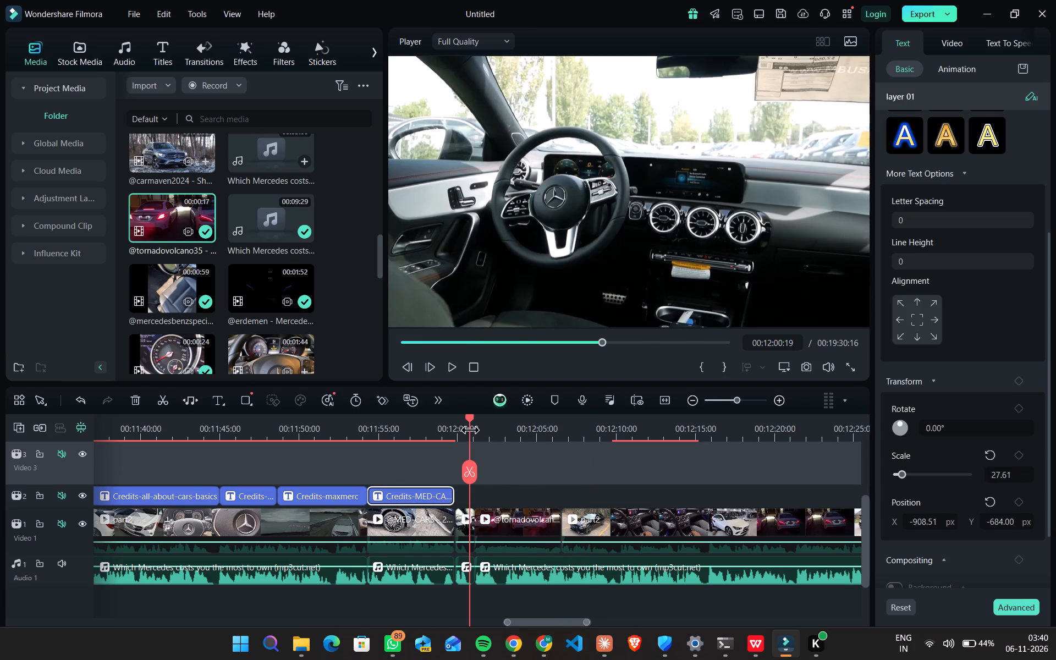
drag(470, 430, 453, 431)
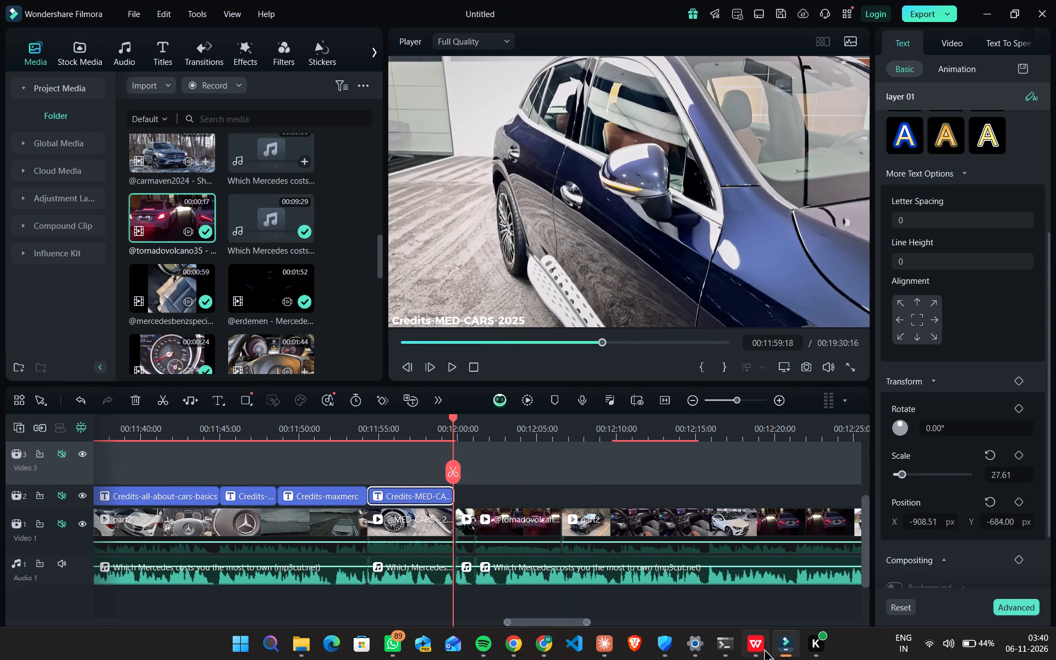
click(760, 648)
double_click(301, 361)
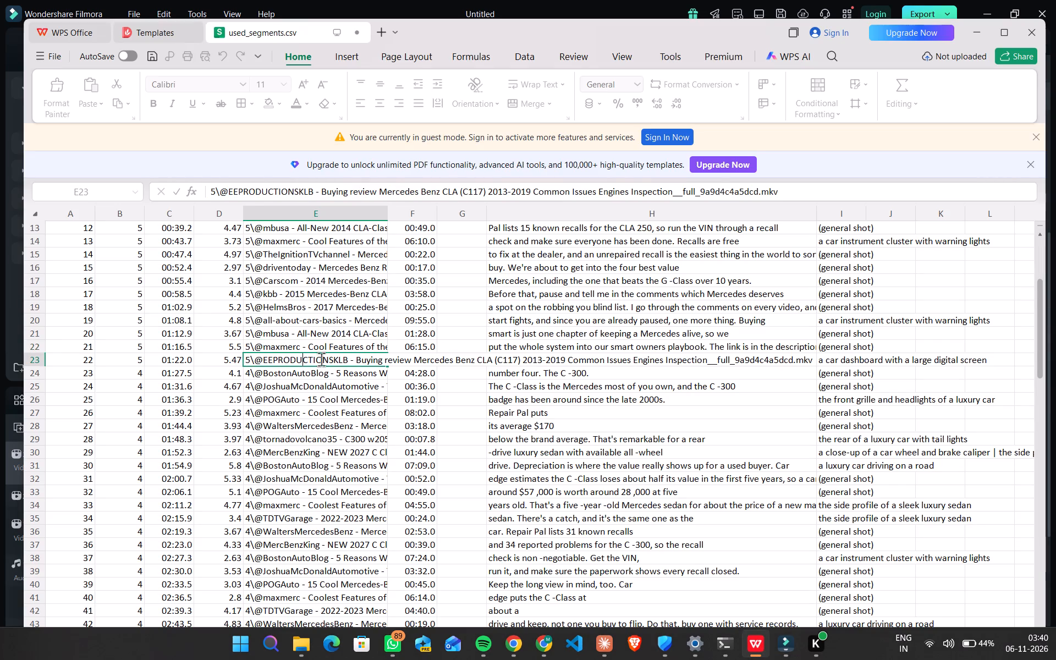
drag(348, 356, 262, 366)
key(ctrl+c)
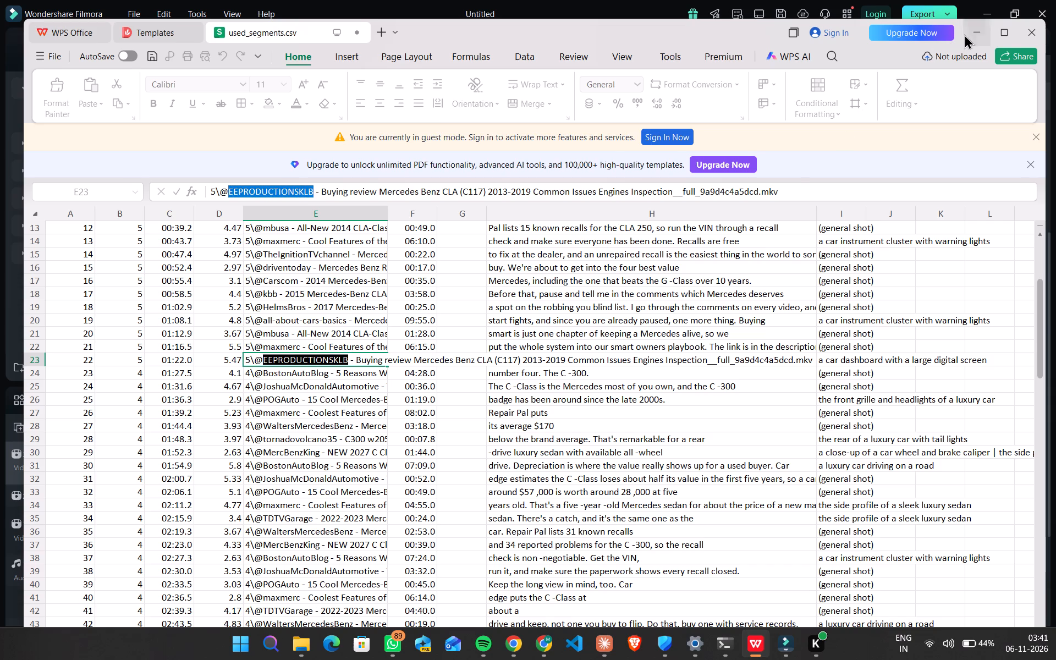
click(964, 34)
Paste the copied credit title onto Video 2 right after the MED-CARS credit and trim its end to the dashboard shot.
key(ctrl+v)
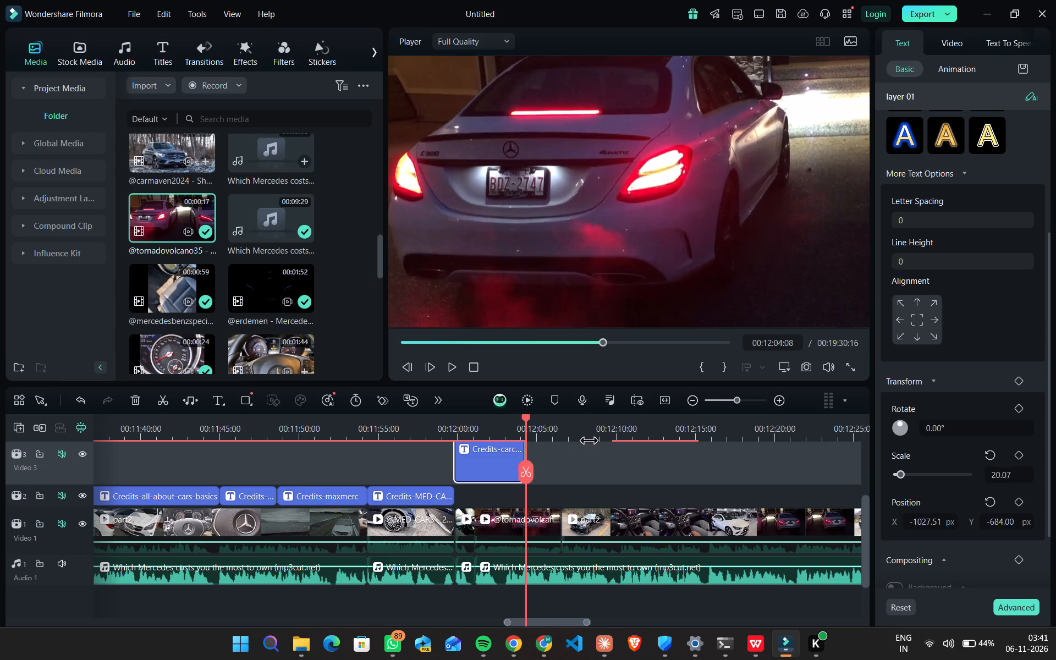
drag(486, 457, 487, 487)
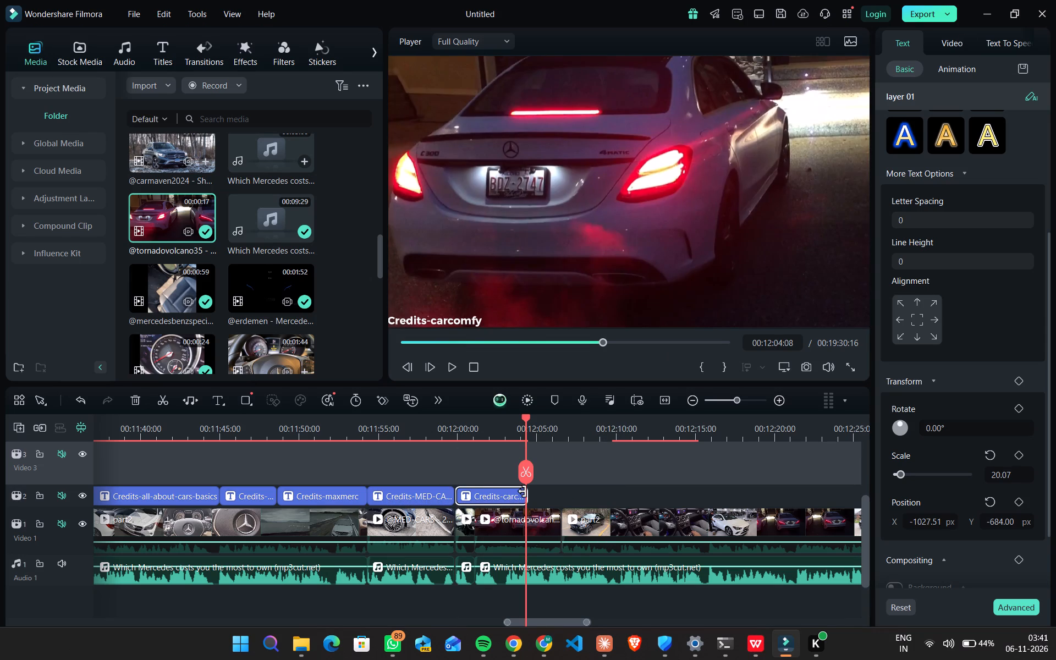
drag(523, 492, 472, 504)
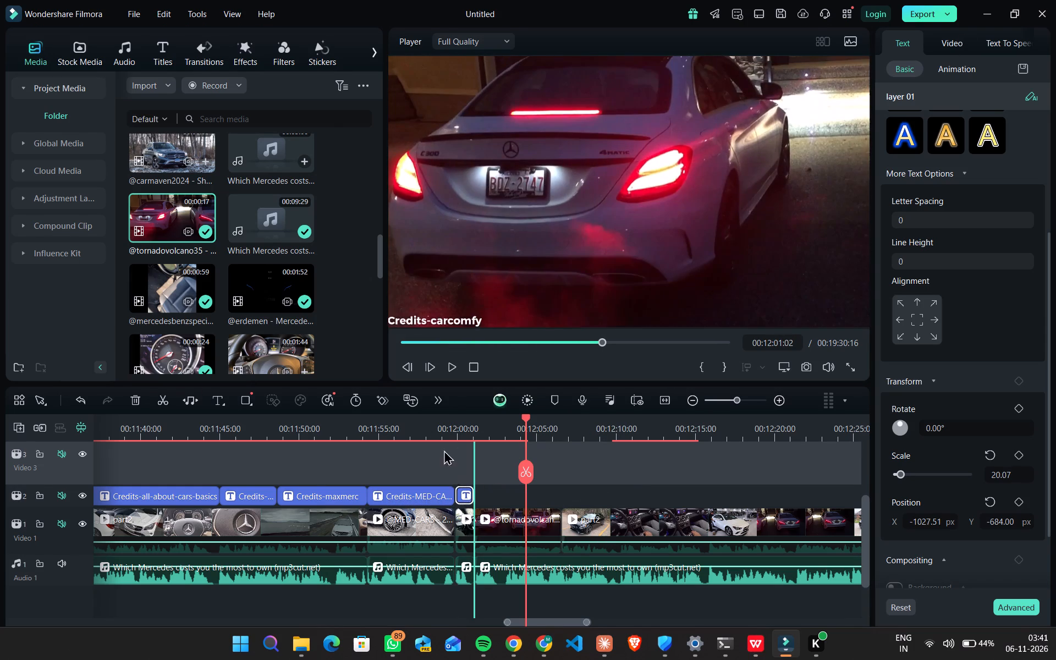
Change the dashboard shot's credit text to Credits-EEPRODUCTIONSKLB and set its X position to -837.51 px.
click(450, 428)
drag(450, 428, 468, 430)
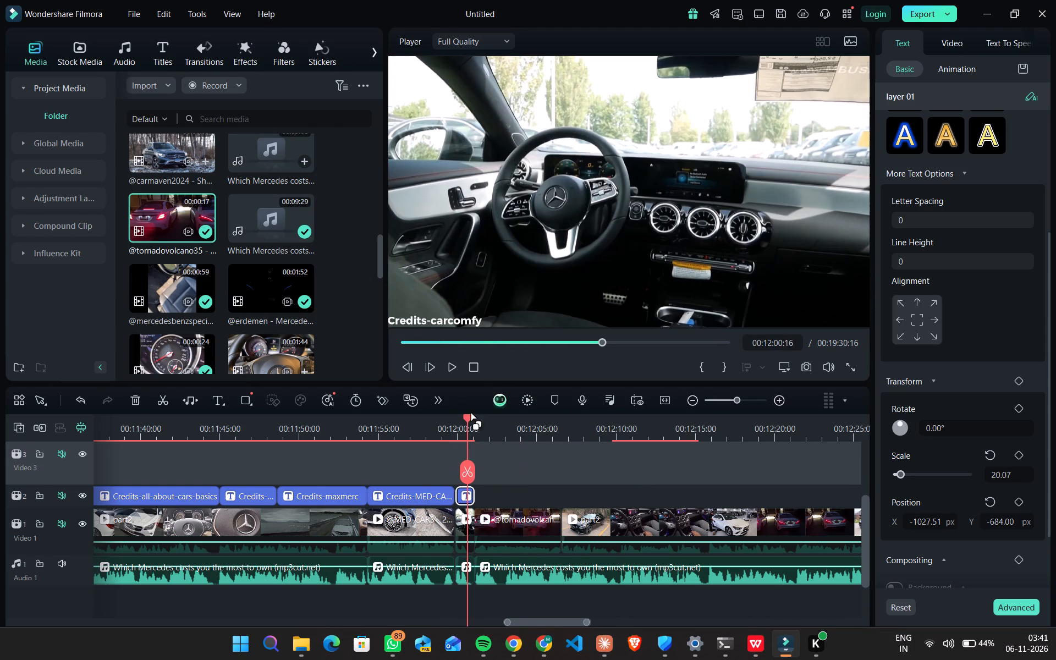
click(473, 321)
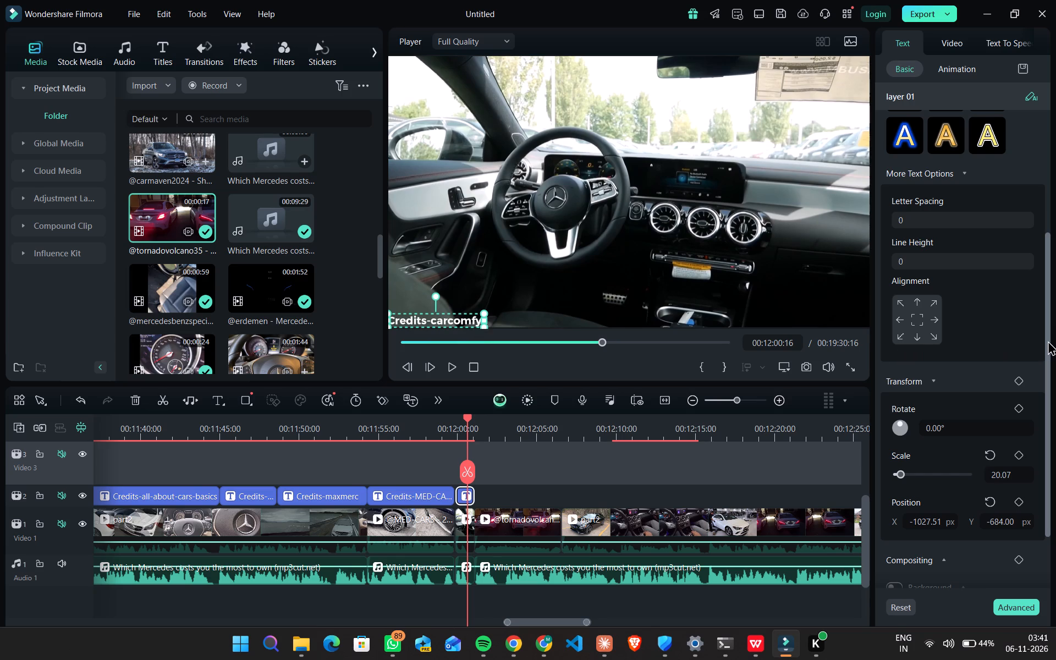
drag(1048, 340, 1047, 155)
drag(966, 132, 933, 136)
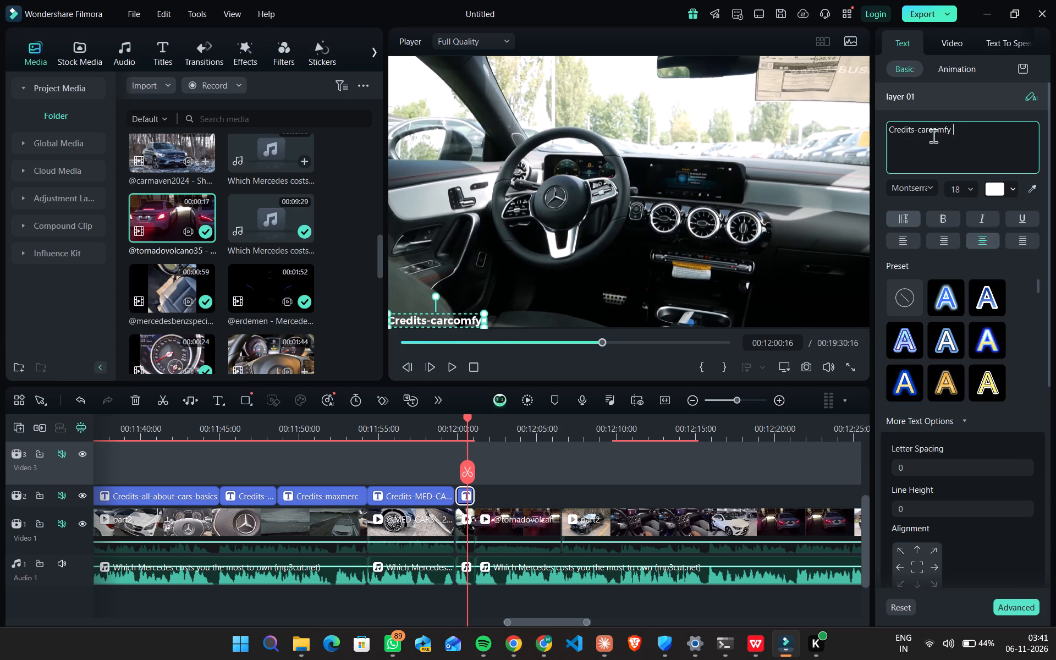
drag(933, 136, 917, 132)
key(ctrl+v)
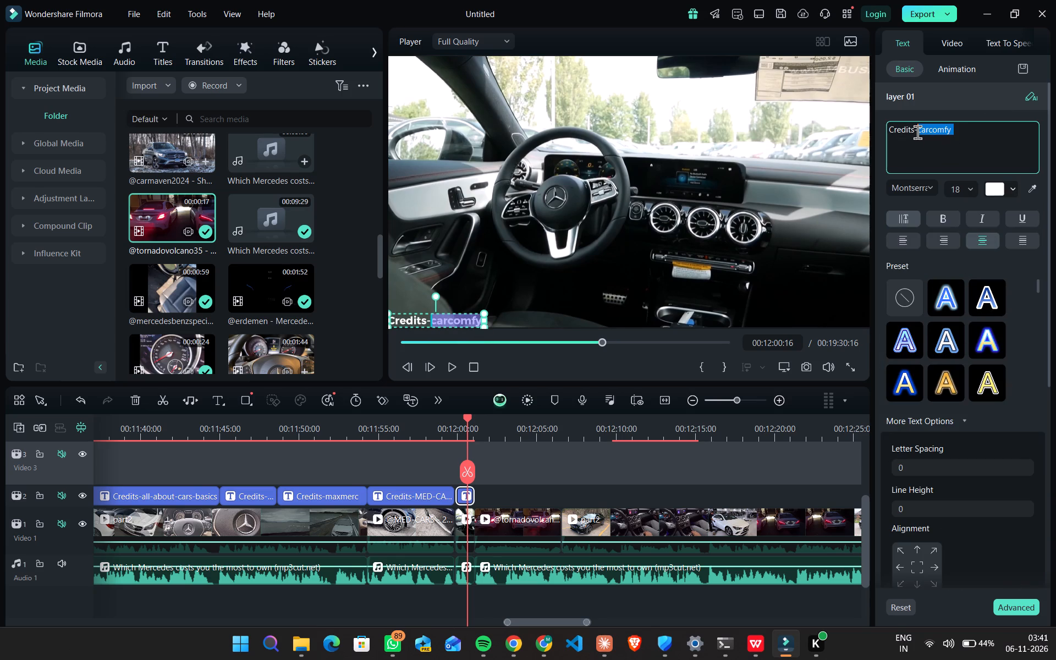
scroll(978, 461, down, 5)
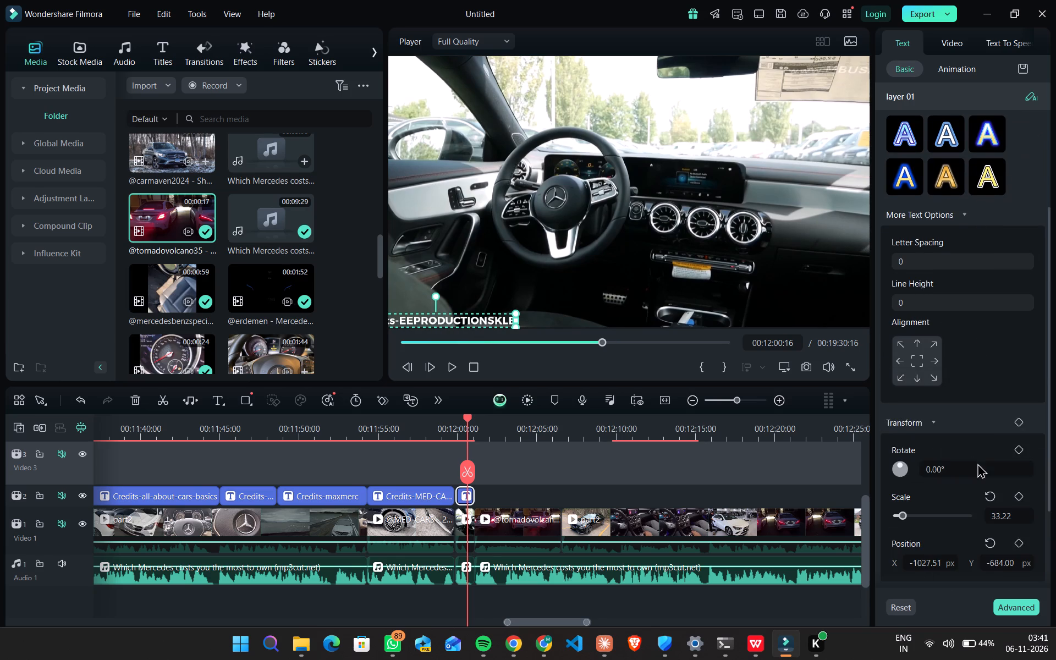
scroll(975, 463, down, 3)
click(936, 444)
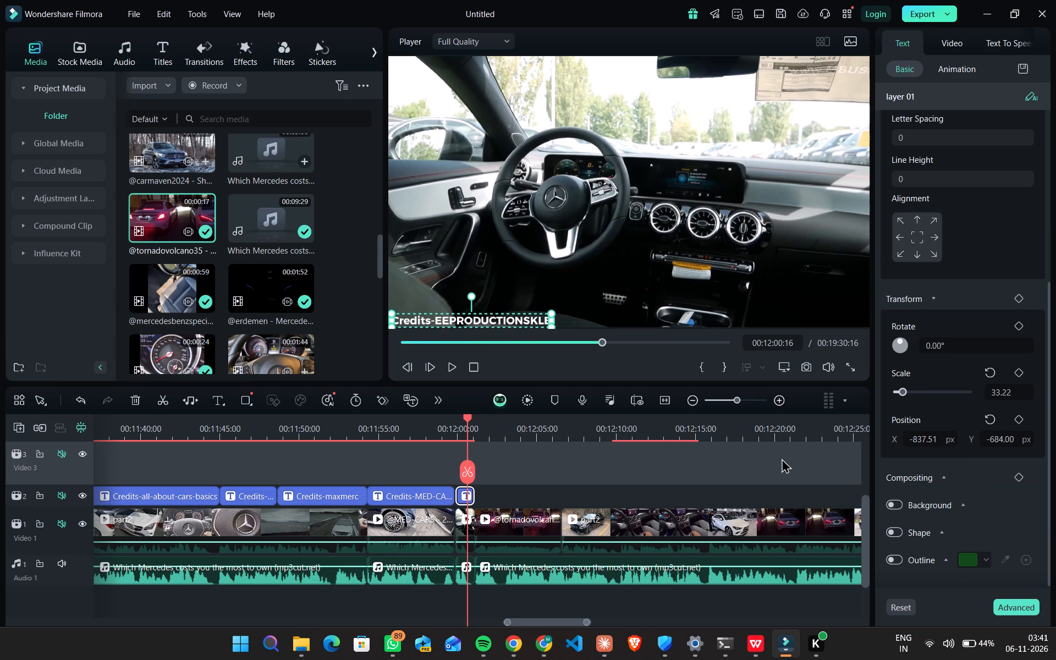
key(space)
key(space)
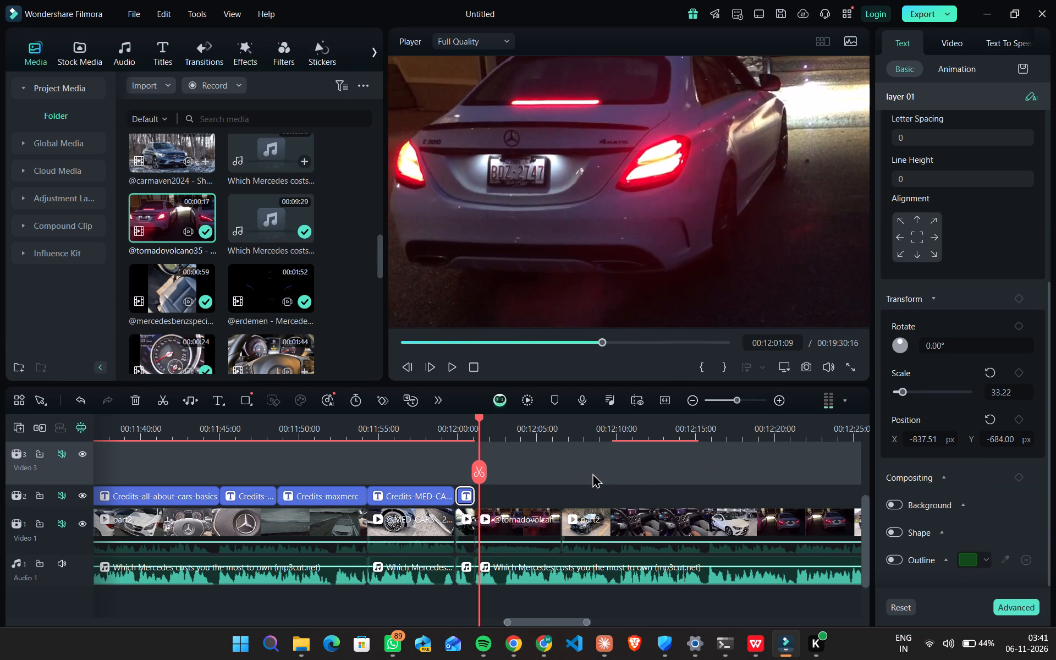
key(ctrl+v)
drag(502, 457, 501, 492)
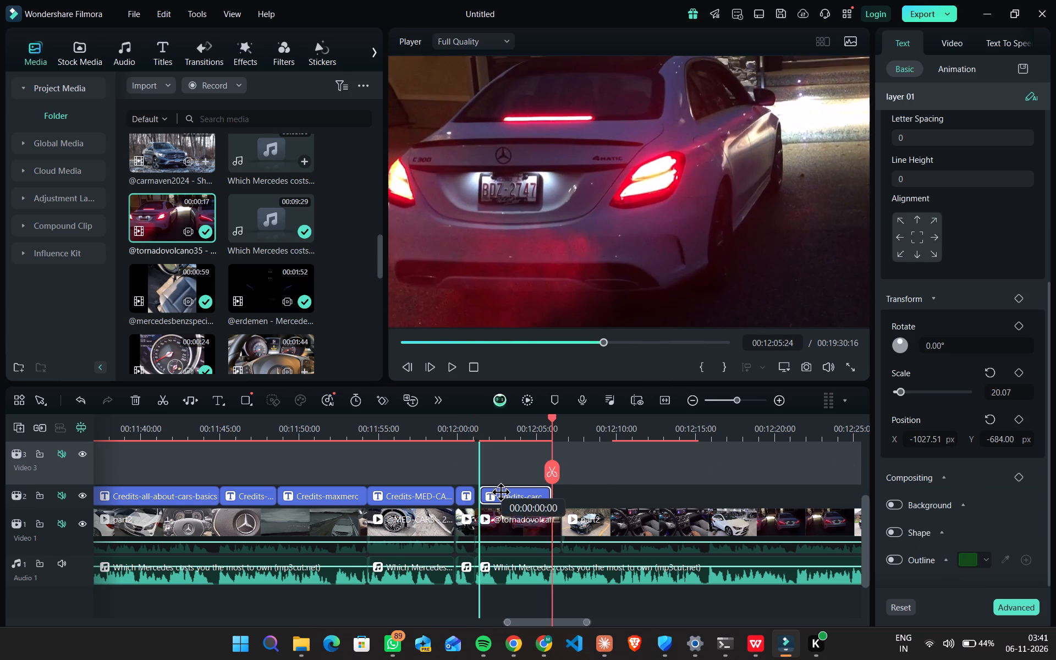
drag(501, 492, 497, 492)
drag(543, 492, 557, 492)
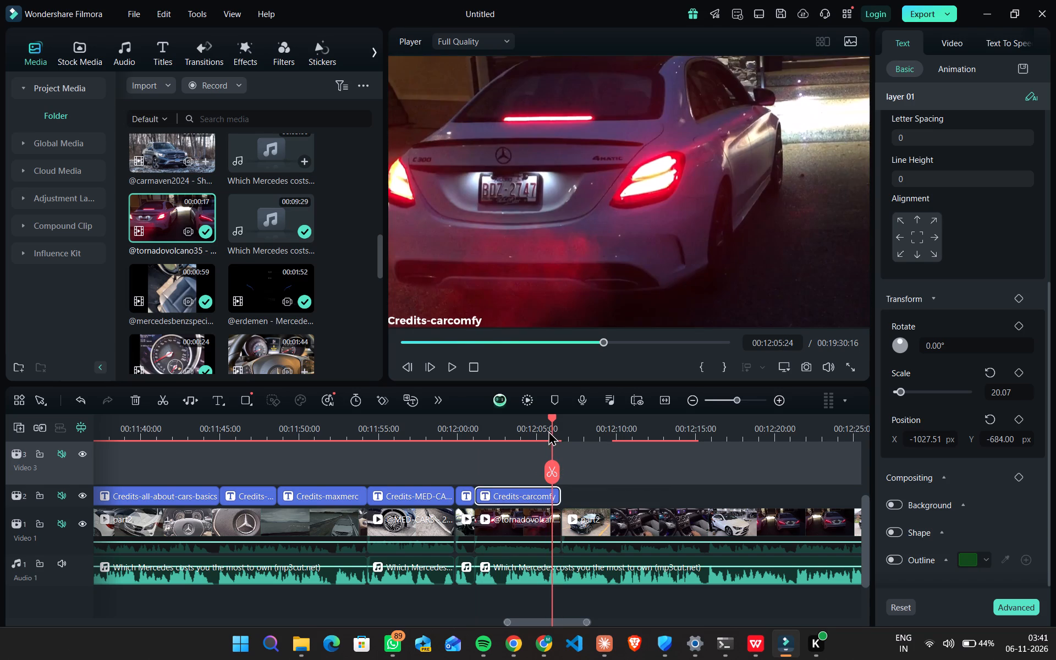
drag(548, 431, 476, 429)
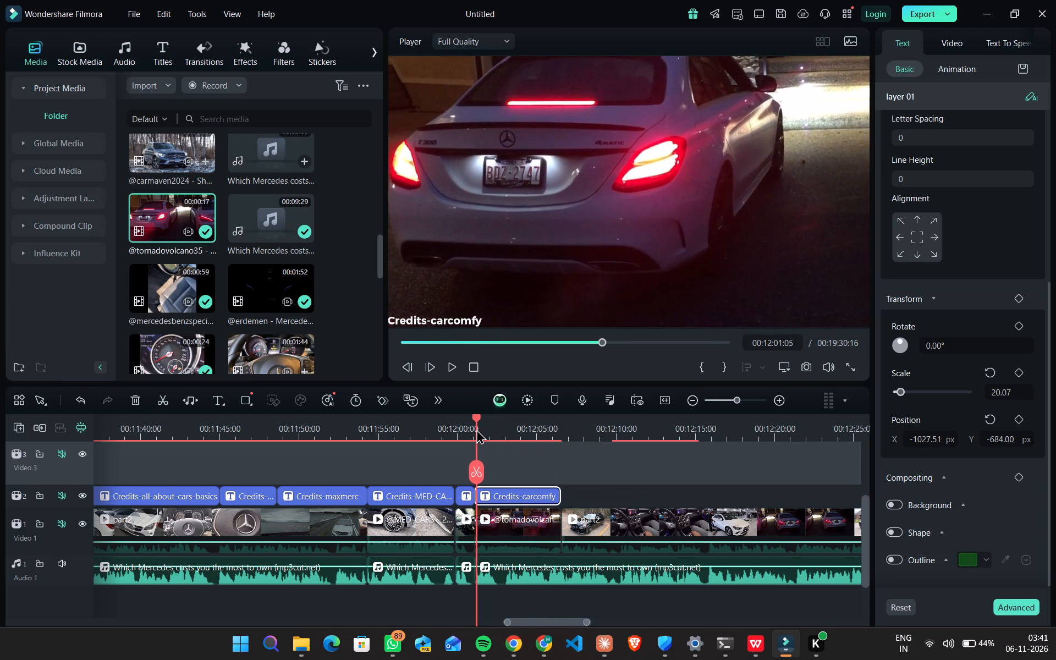
drag(476, 429, 537, 433)
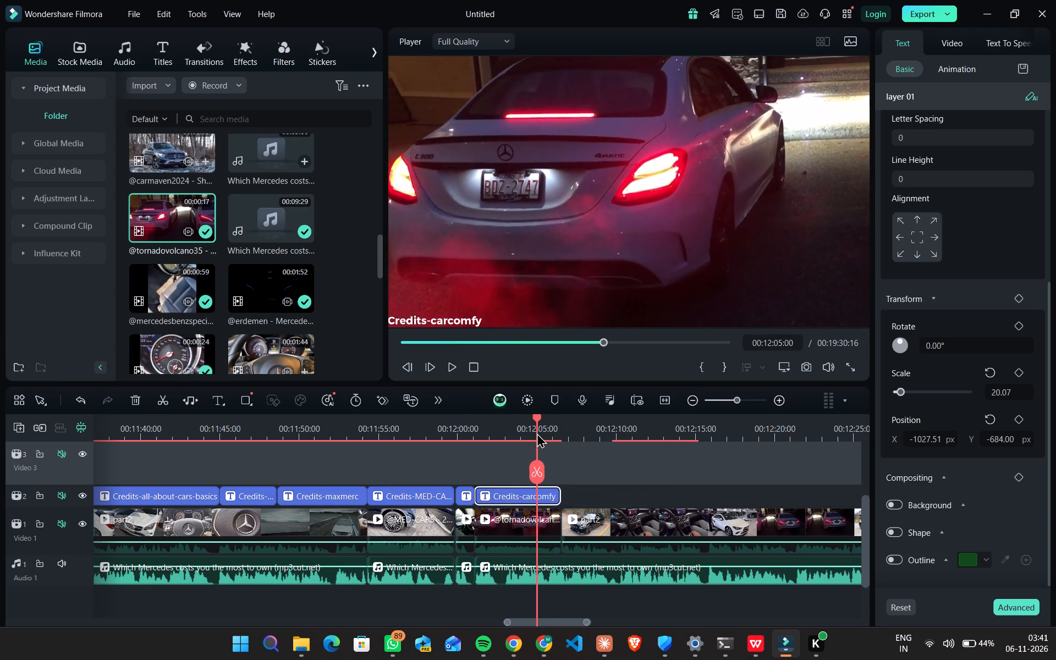
drag(537, 433, 559, 436)
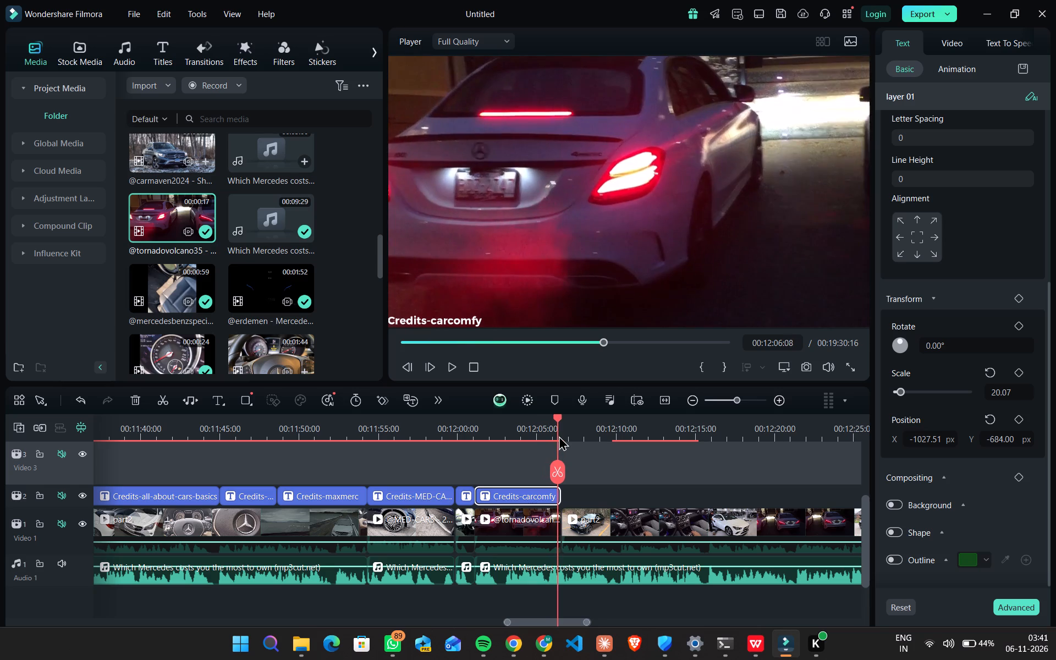
drag(559, 436, 531, 436)
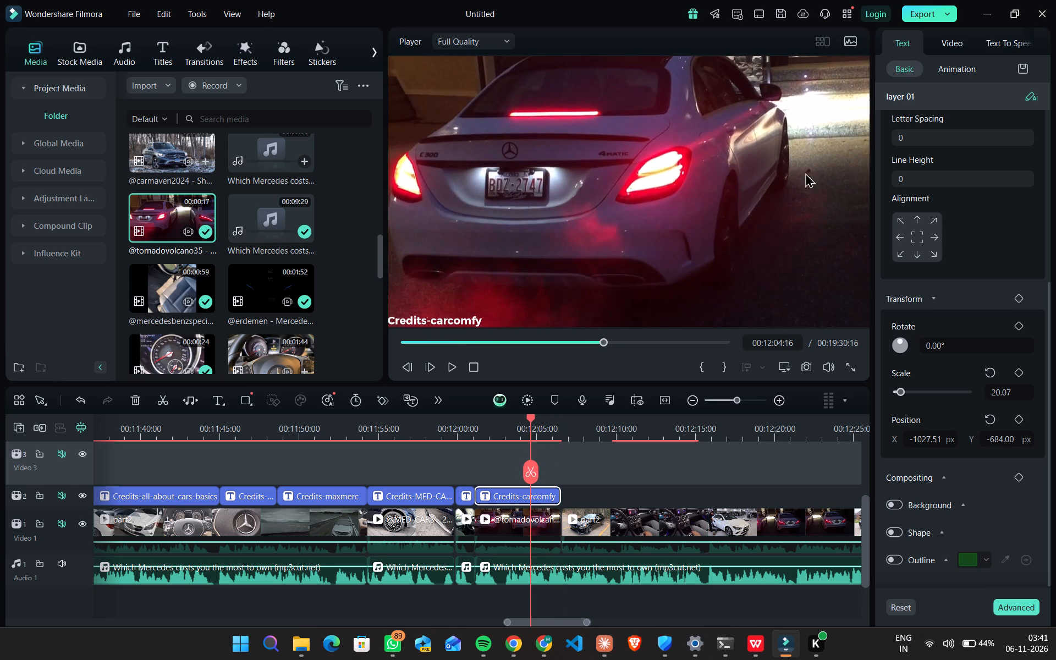
Change this credit's text to Credits-tornadovolcano35, checking the channel name in folder 4 of part 2 in File Explorer.
drag(1048, 293, 1035, 121)
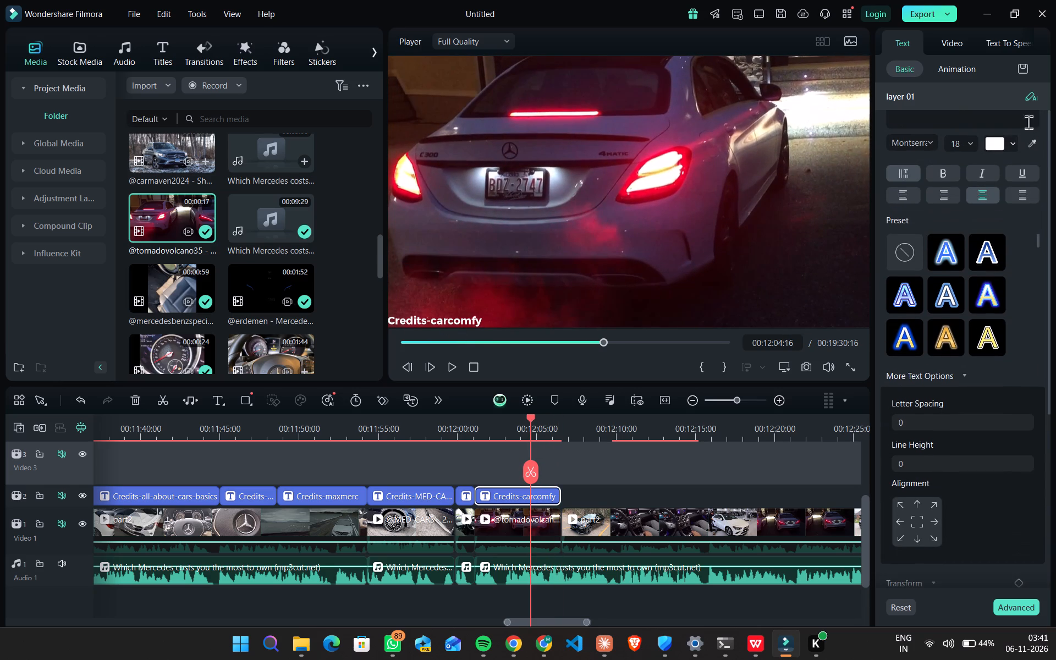
drag(1048, 153, 1025, 92)
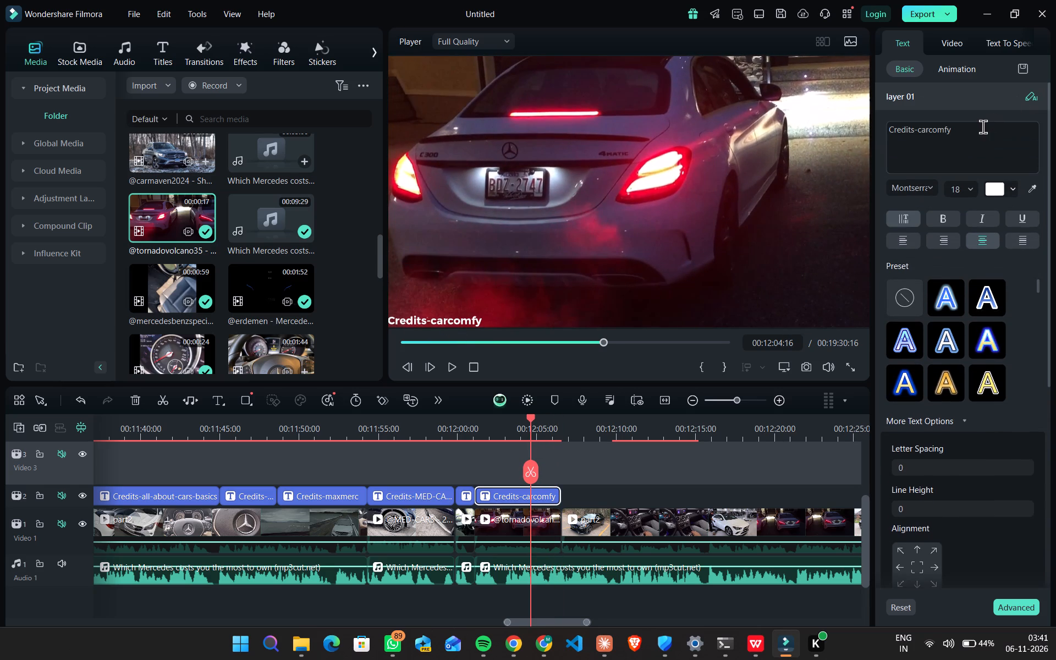
click(981, 127)
drag(981, 127, 922, 128)
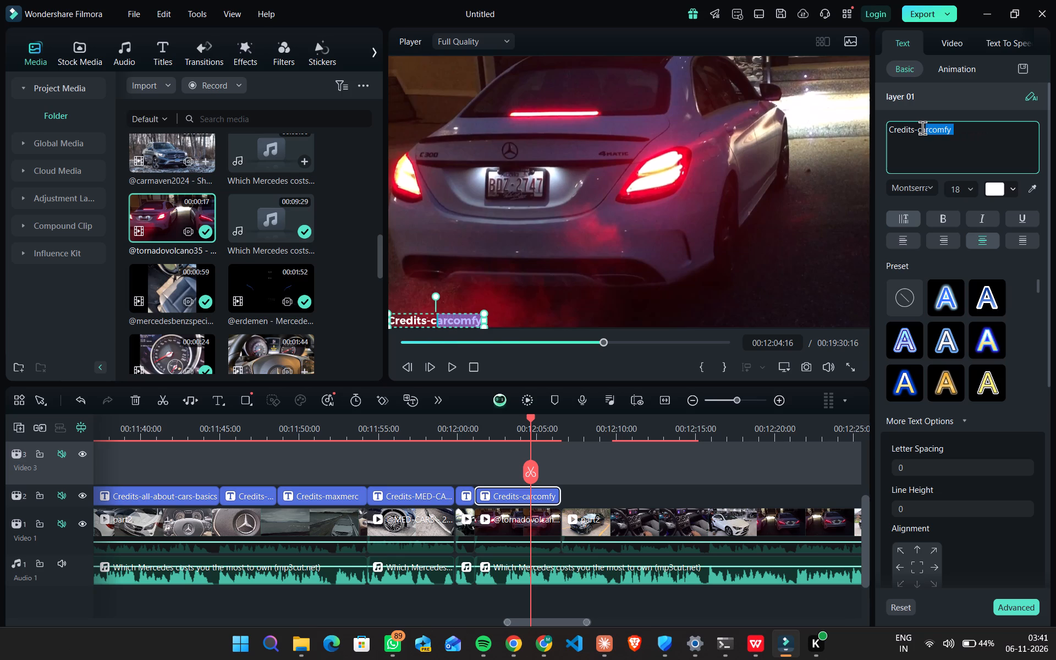
drag(922, 128, 920, 128)
key(BackSpace)
key(BackSpace)
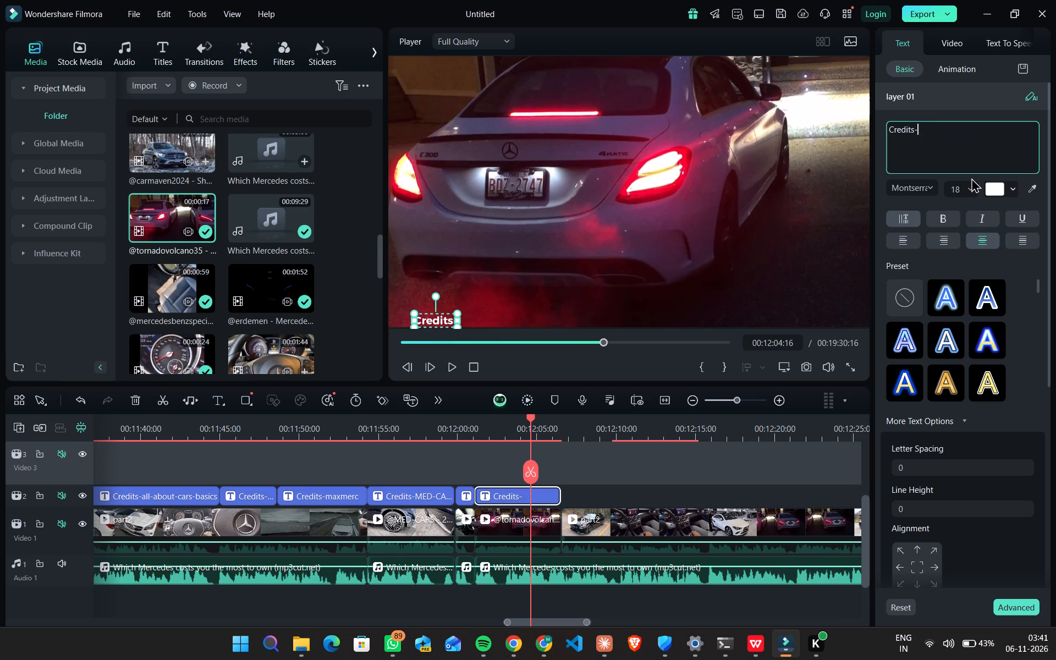
text(to)
text(rnado)
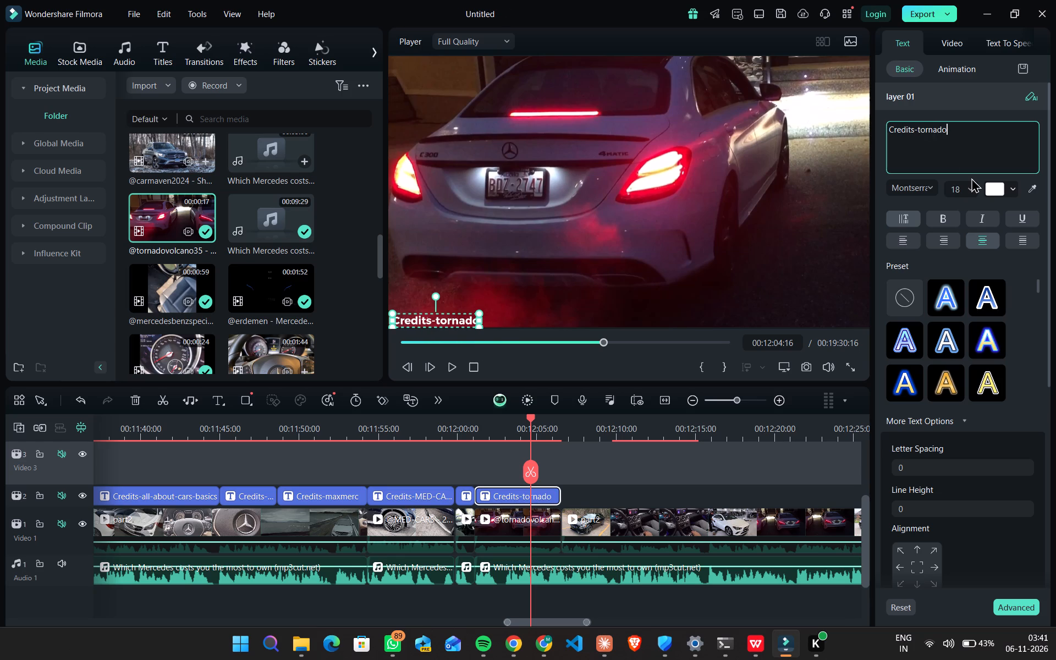
text(vol)
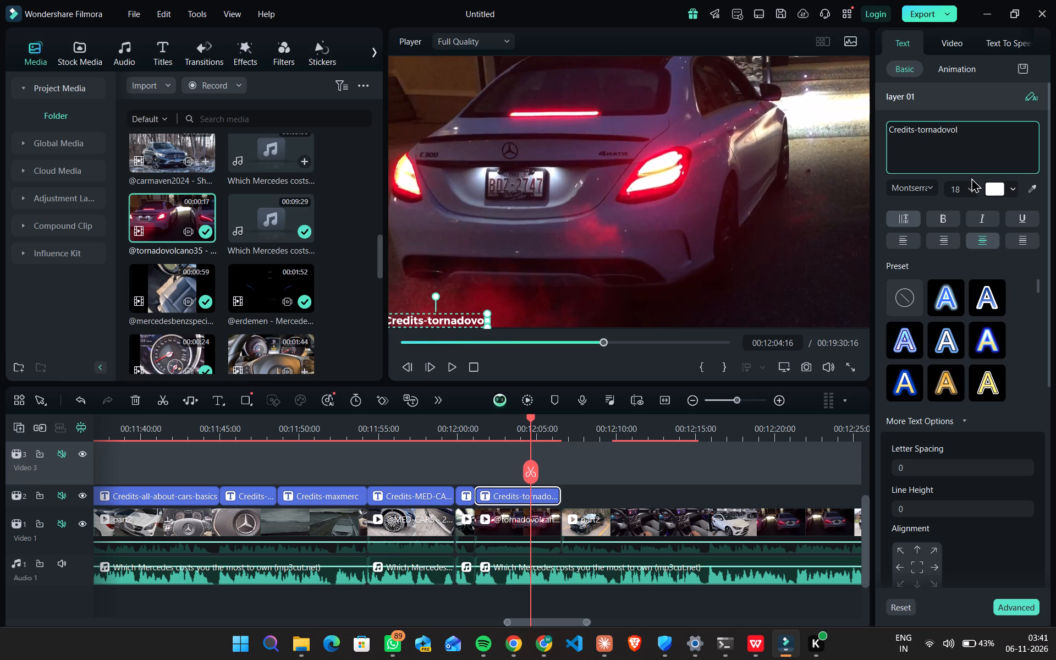
text(cano)
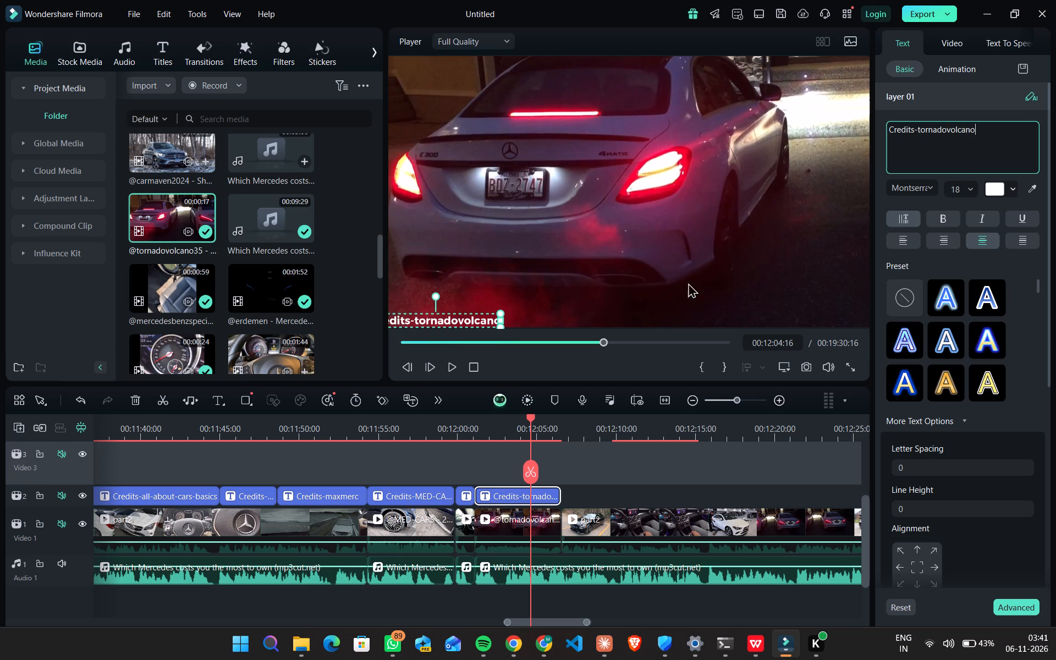
click(298, 638)
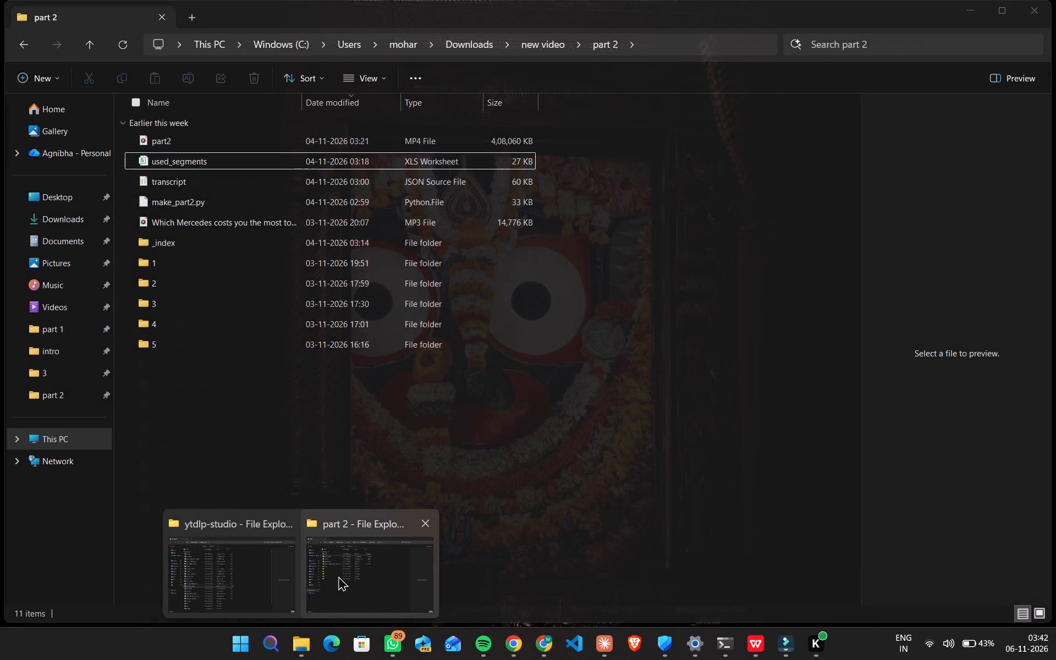
click(338, 576)
double_click(170, 317)
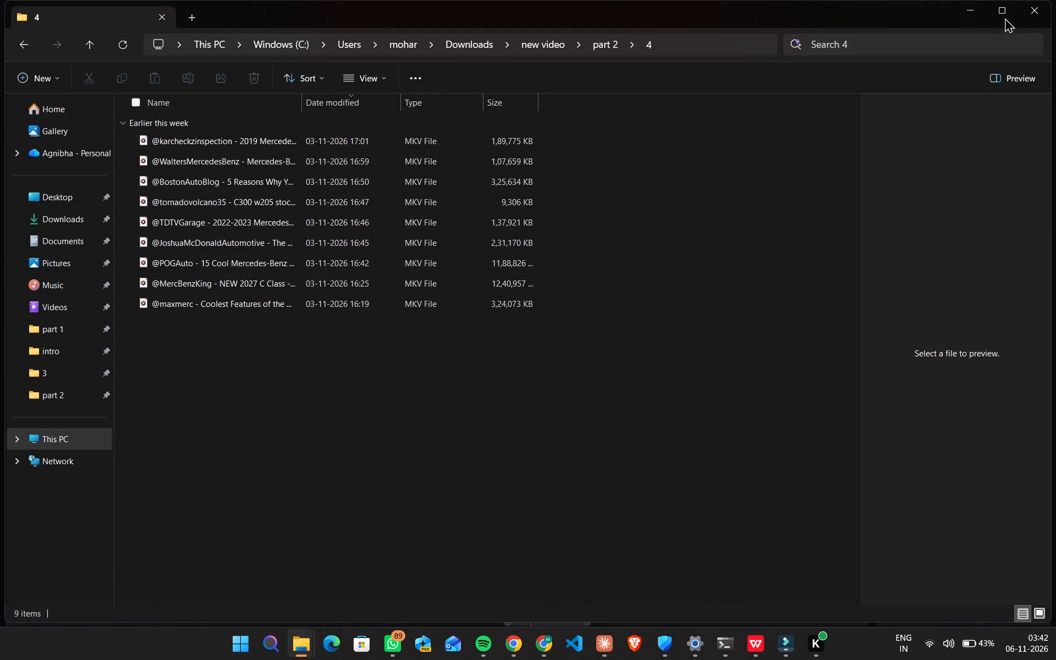
click(982, 13)
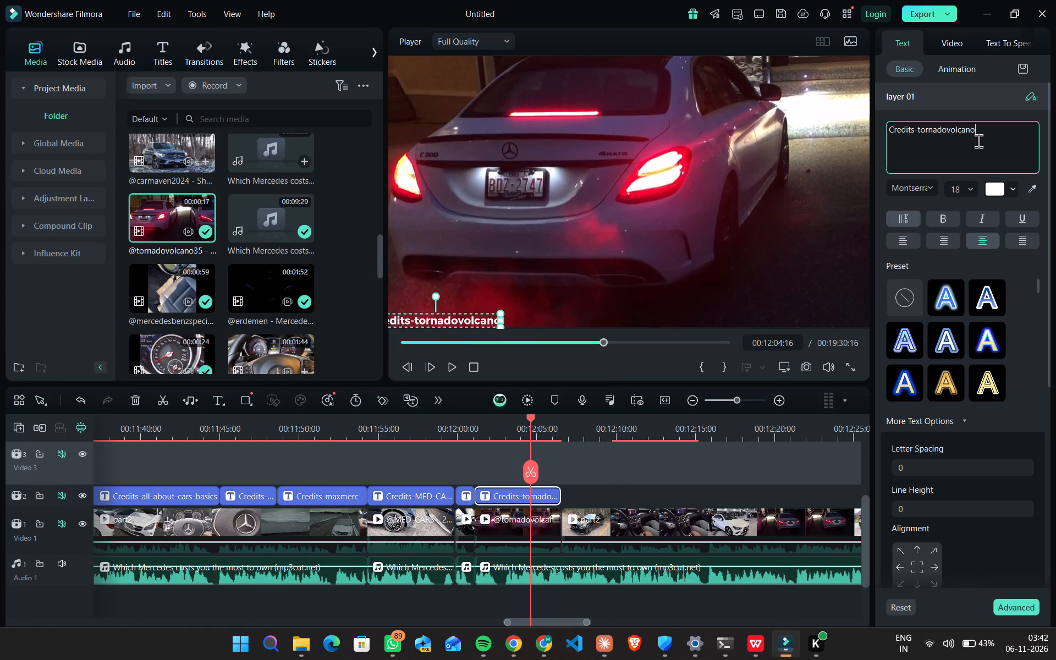
text(35)
scroll(923, 510, down, 6)
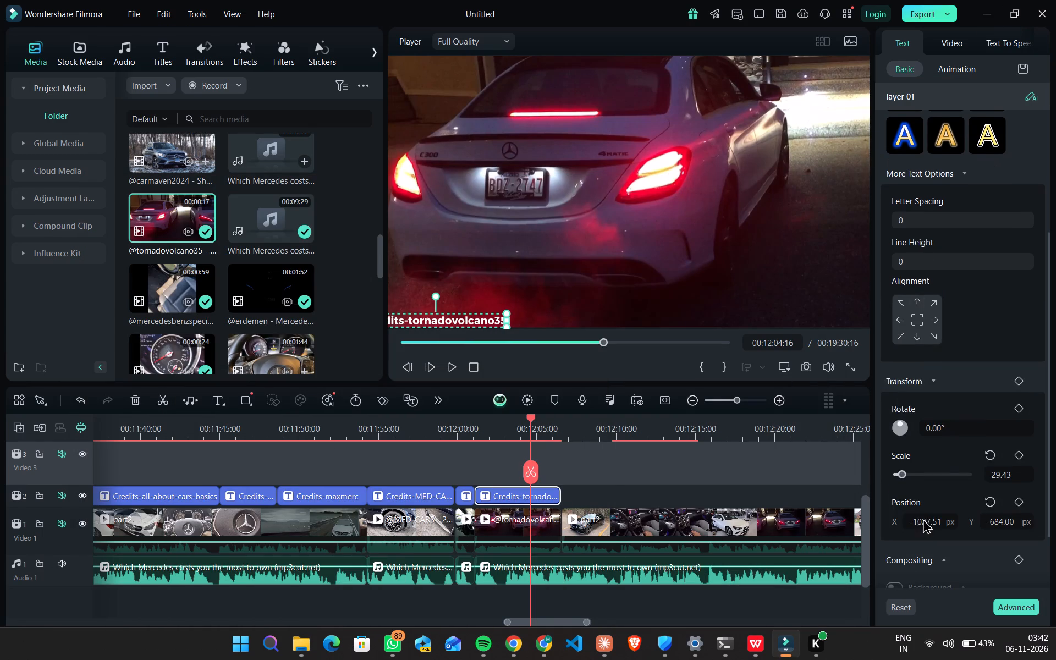
click(917, 520)
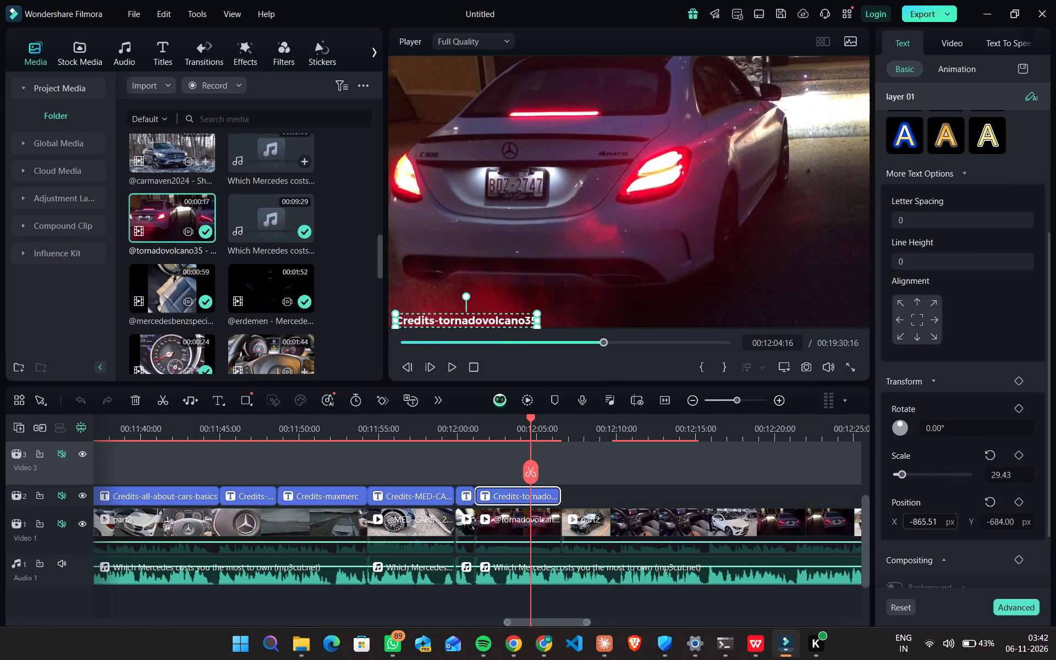
drag(526, 419, 519, 419)
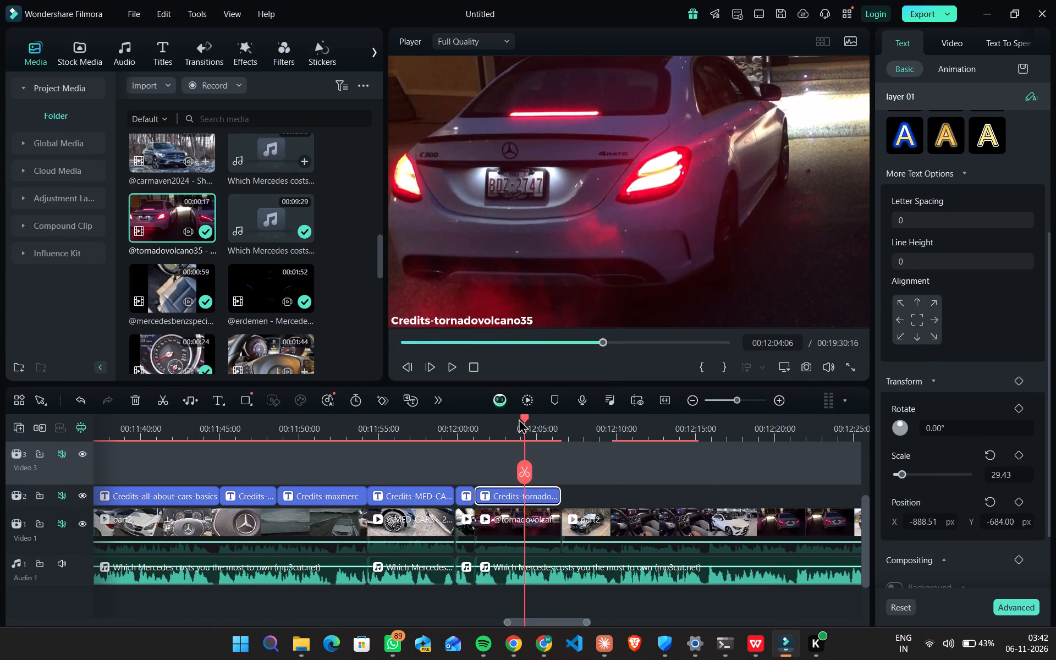
drag(519, 419, 562, 436)
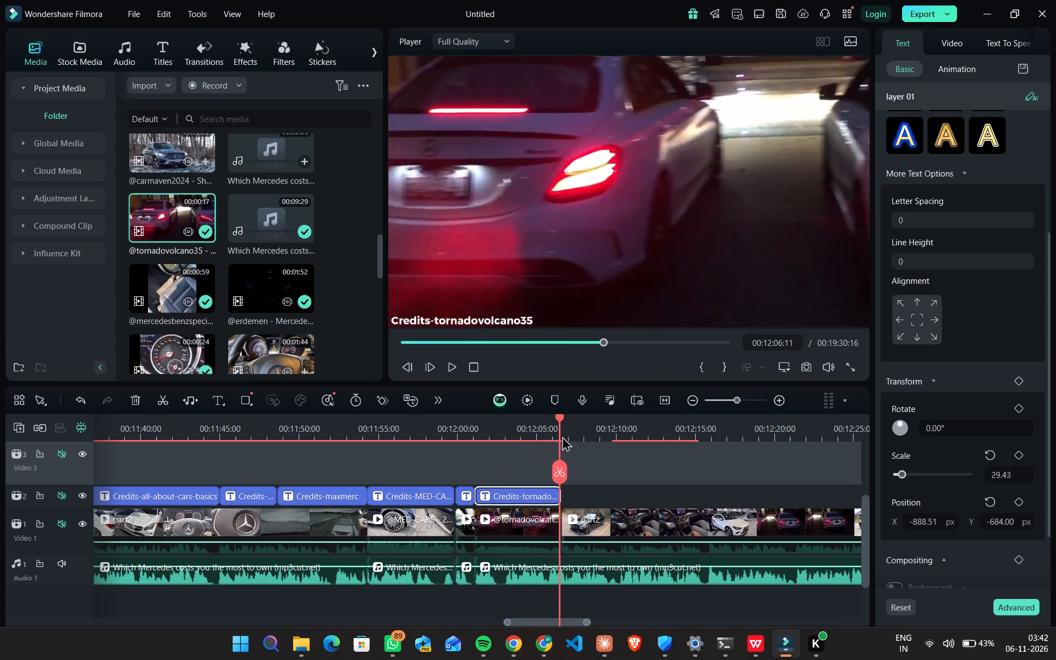
Paste the carcomfy credit title at the start of the black sedan shot on Video 2, following the tornadovolcano35 credit, and play the transition.
drag(562, 436, 568, 437)
key(ctrl+v)
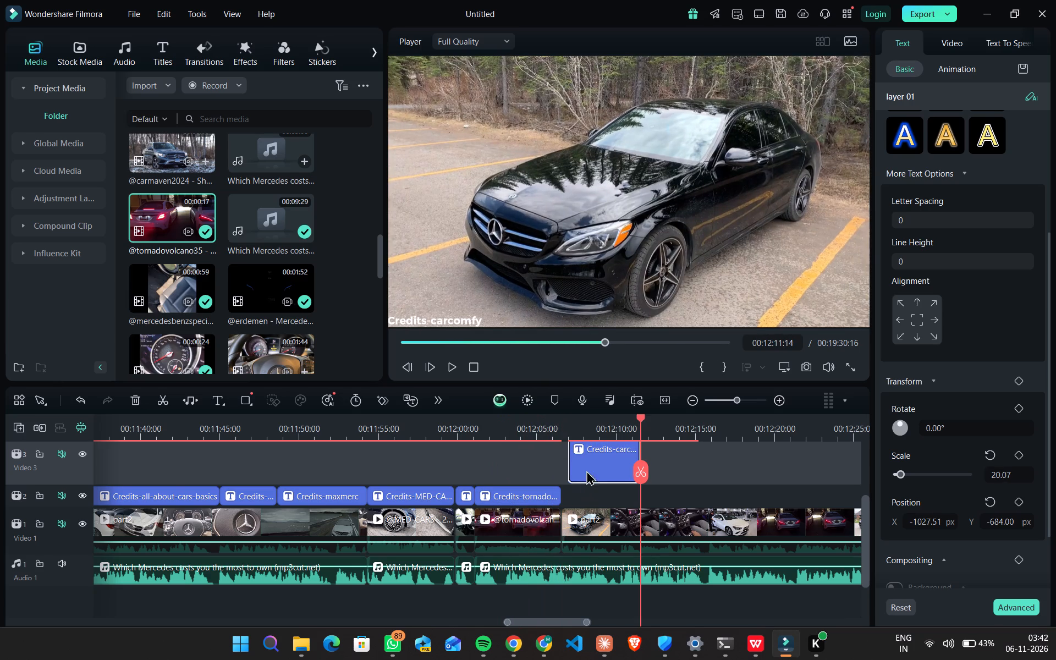
drag(586, 468, 581, 495)
click(576, 438)
drag(576, 438, 593, 454)
click(758, 642)
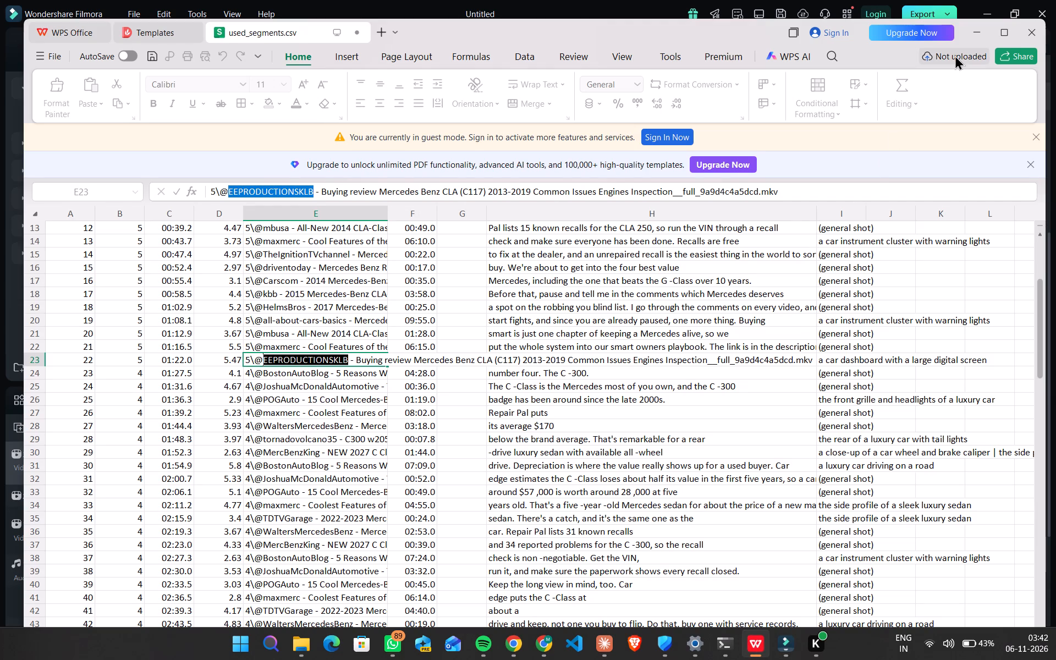
click(970, 30)
drag(595, 418, 564, 424)
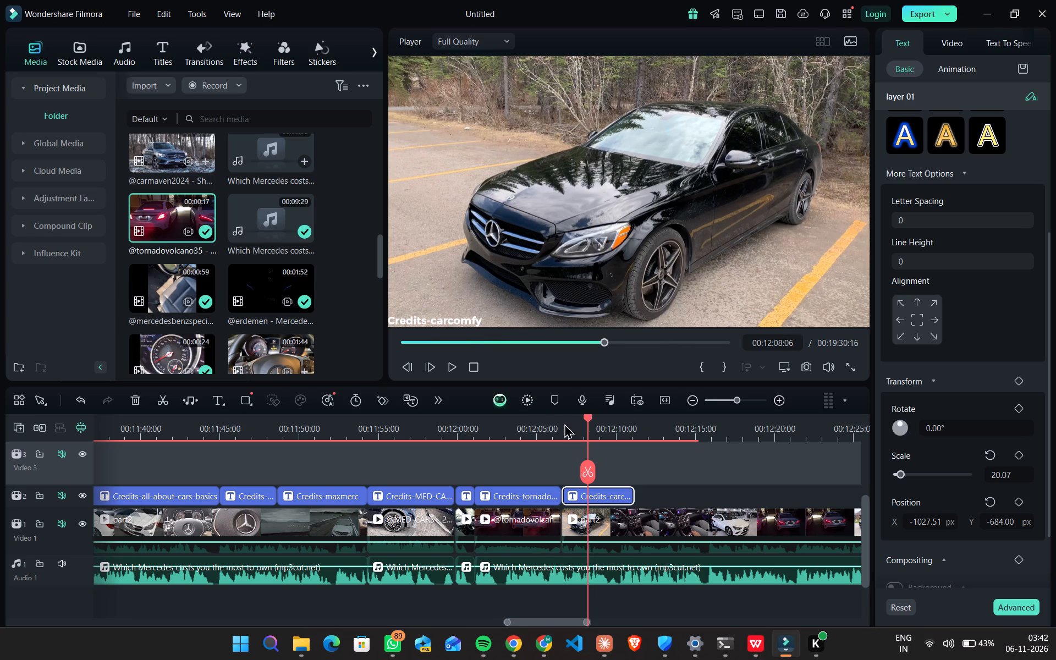
drag(564, 424, 538, 431)
key(space)
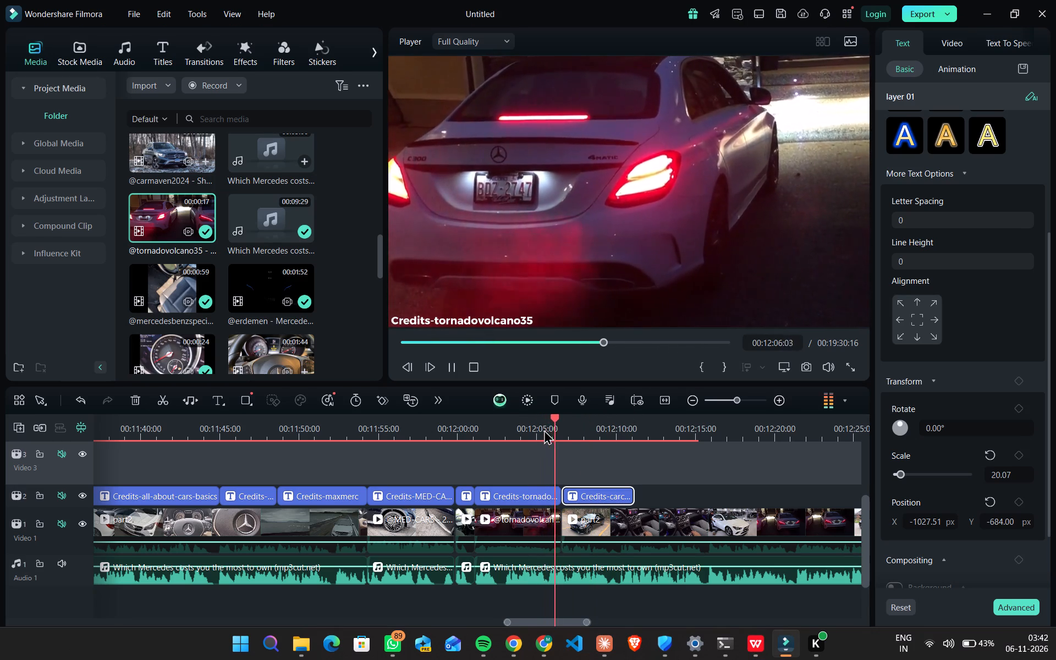
key(space)
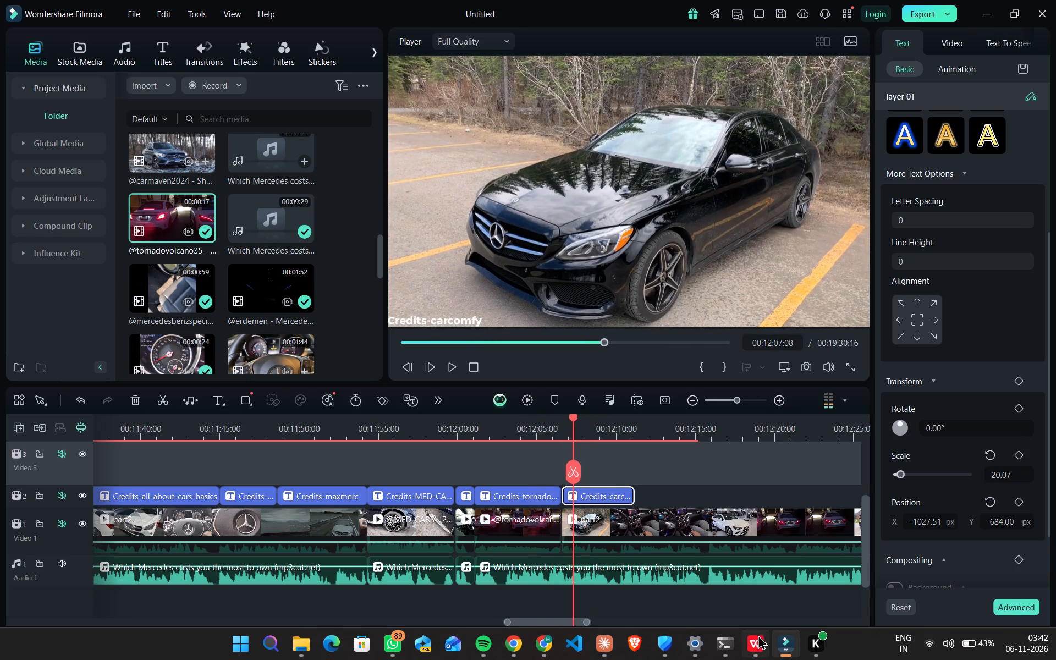
Copy the channel name POGAuto from used_segments.csv in WPS Office and change the black sedan shot's credit text to Credits-POGAuto.
click(758, 636)
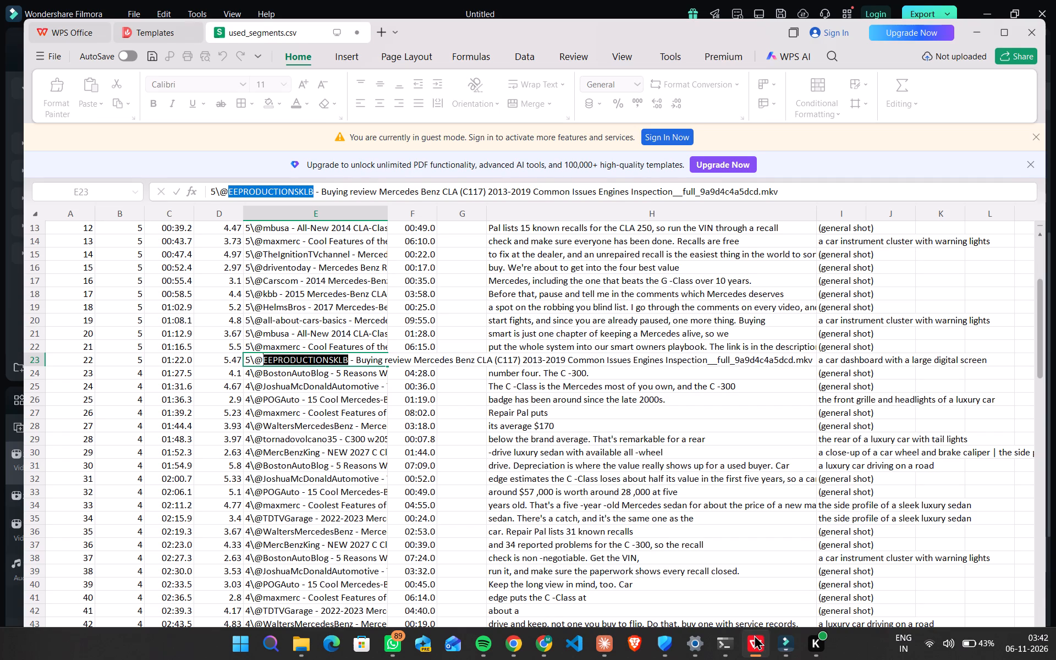
double_click(287, 400)
drag(299, 402, 265, 403)
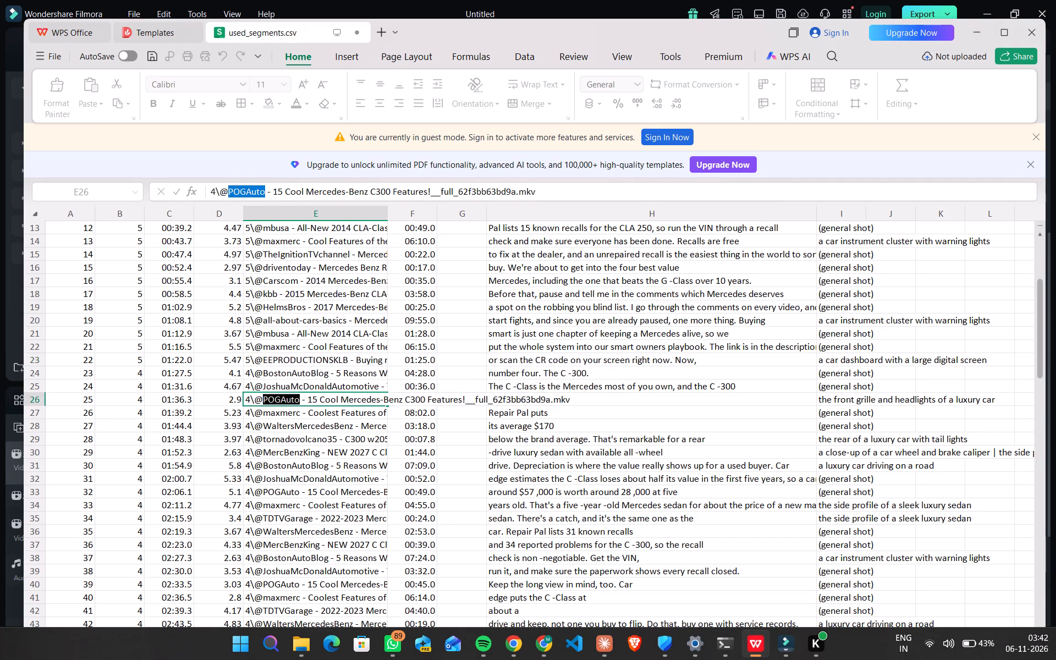
key(ctrl+c)
click(975, 32)
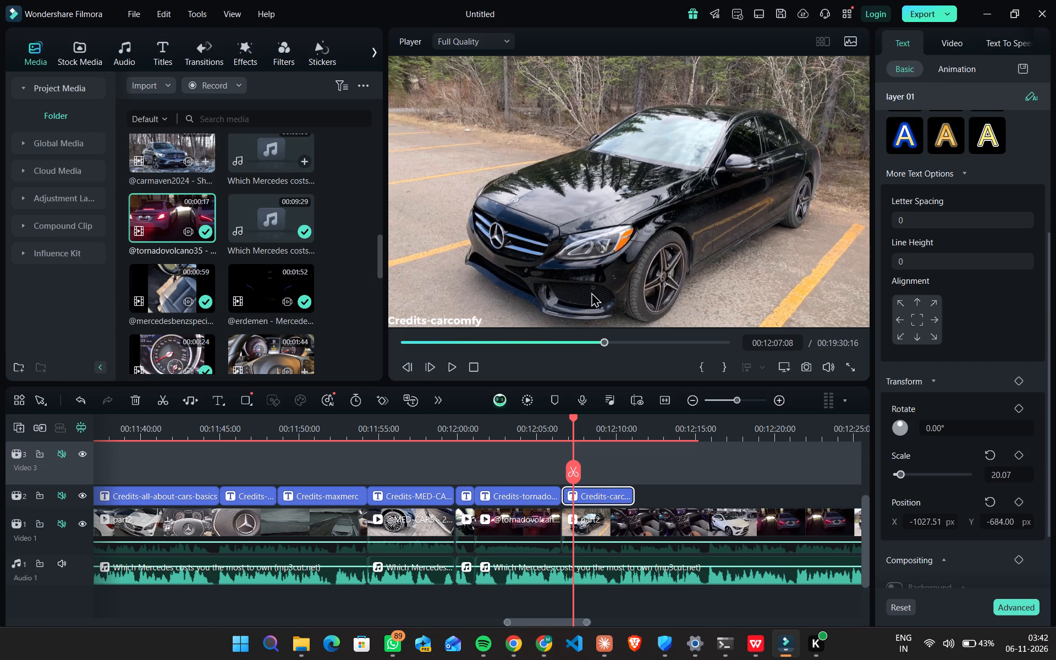
click(474, 317)
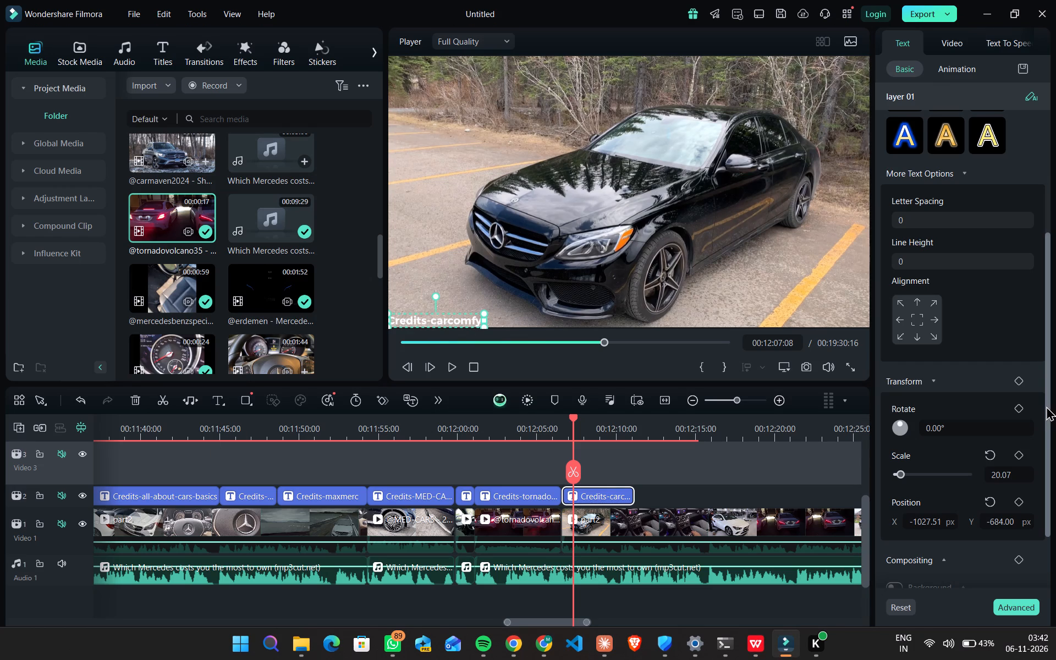
drag(1047, 406, 1047, 106)
drag(960, 131, 920, 133)
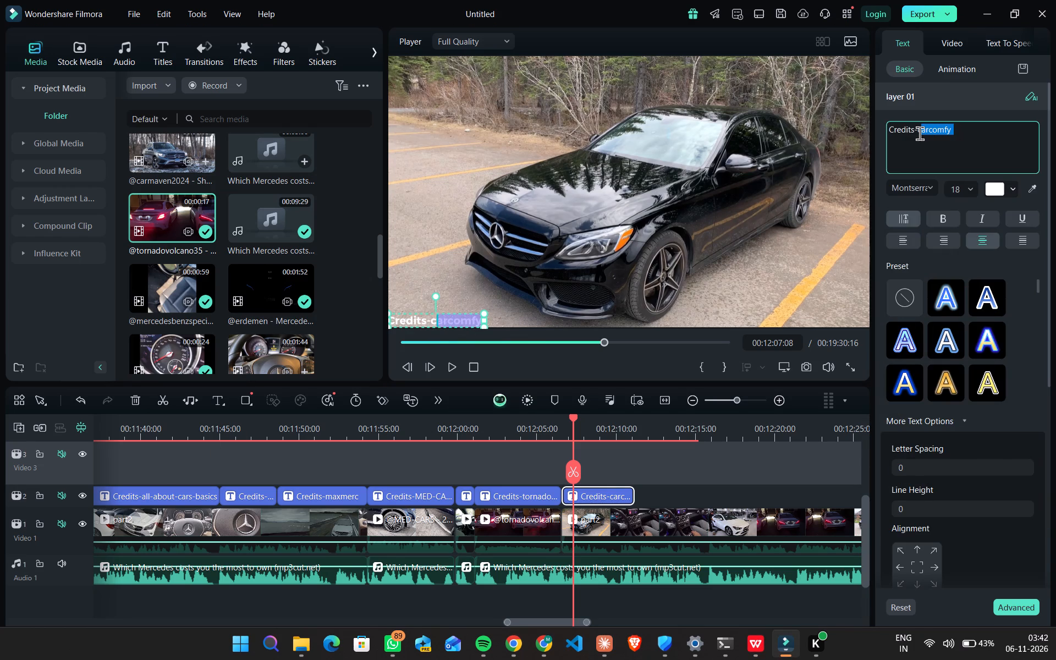
drag(920, 133, 918, 133)
key(ctrl+v)
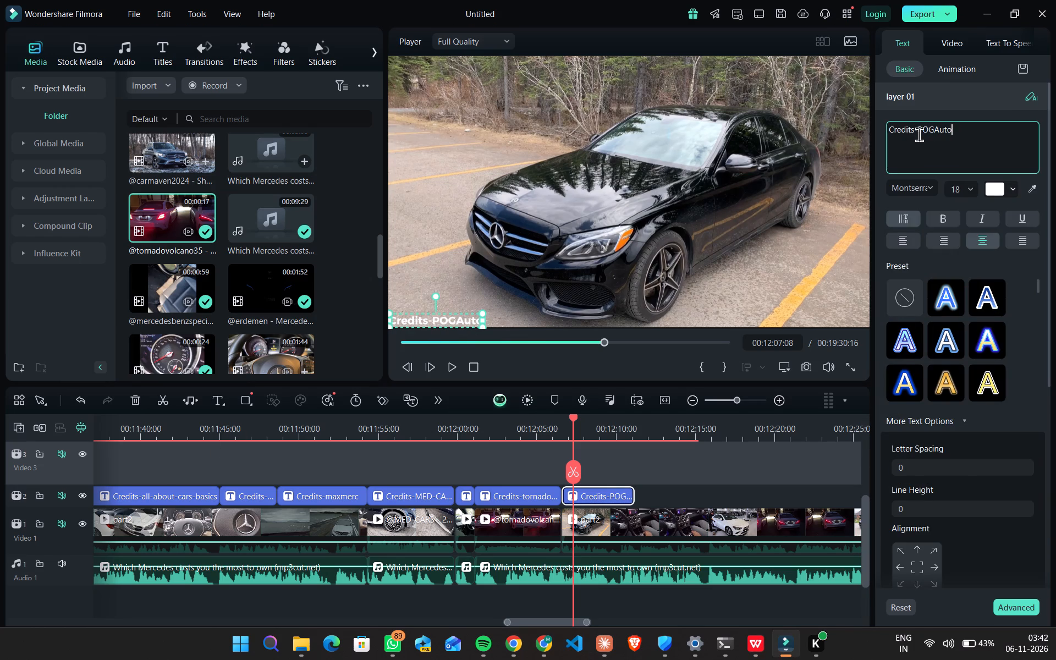
Shorten the Credits-POGAuto title on Video 2 so it ends where the black sedan shot ends.
scroll(962, 460, down, 8)
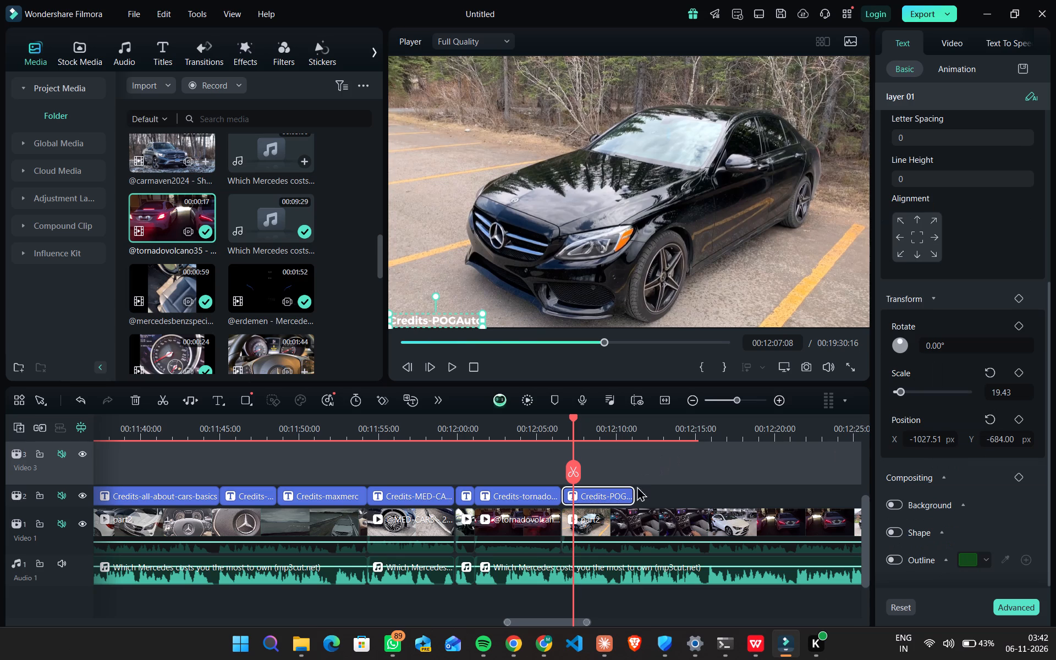
drag(632, 494, 604, 493)
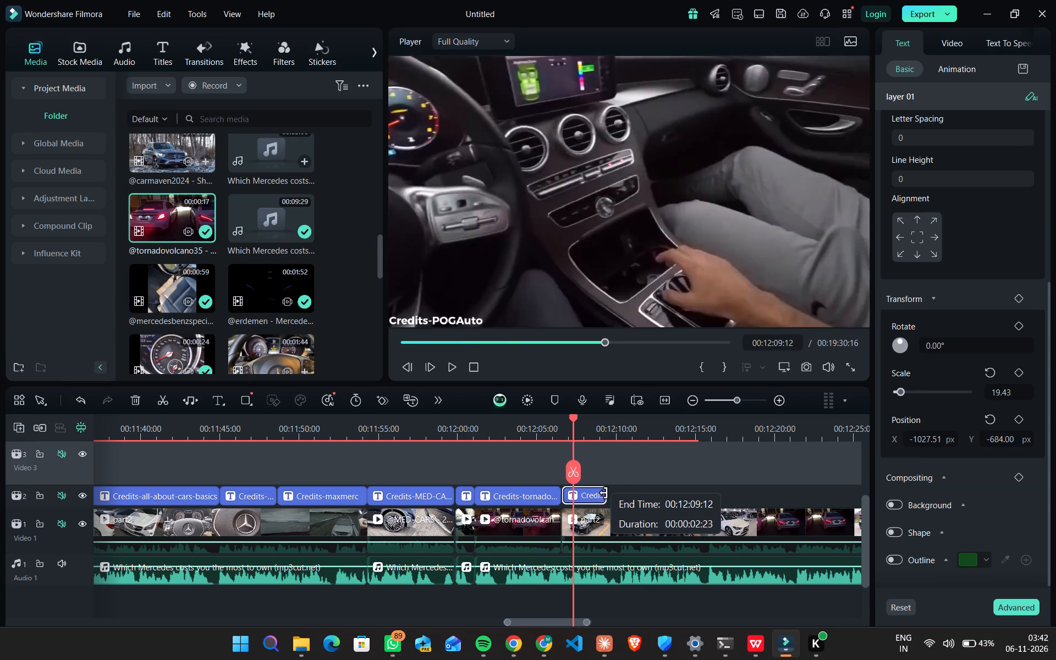
drag(604, 493, 602, 493)
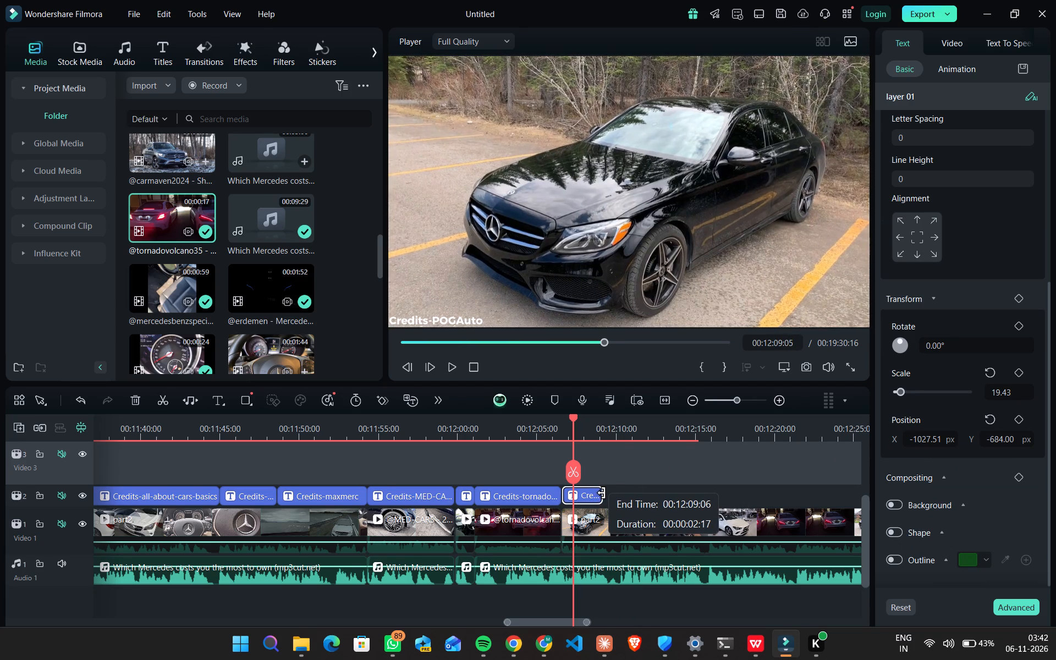
drag(602, 493, 605, 493)
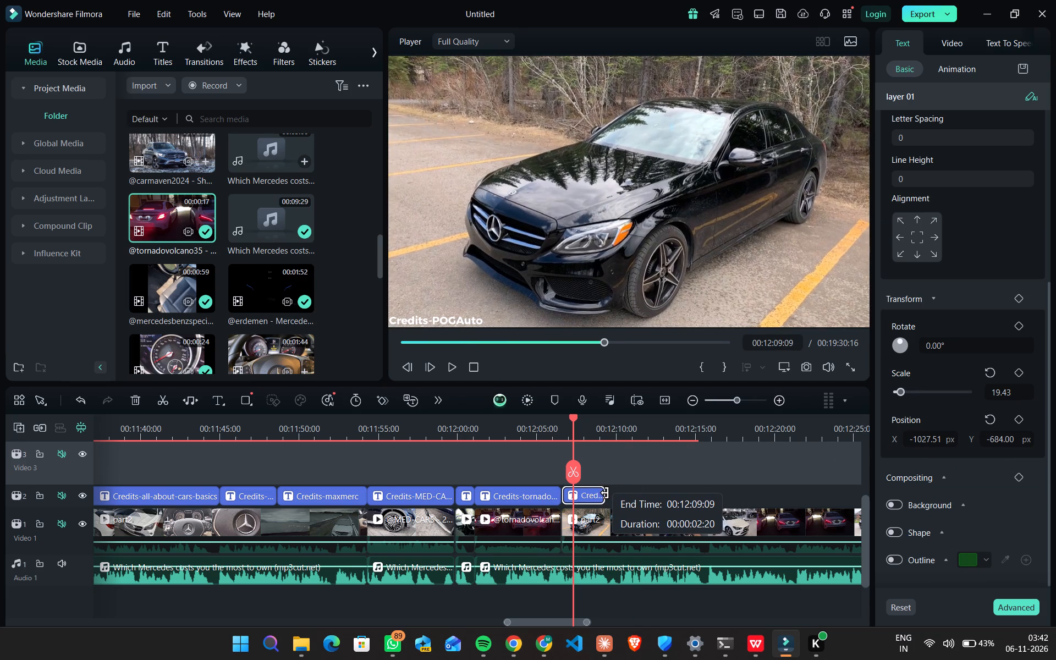
drag(605, 493, 607, 493)
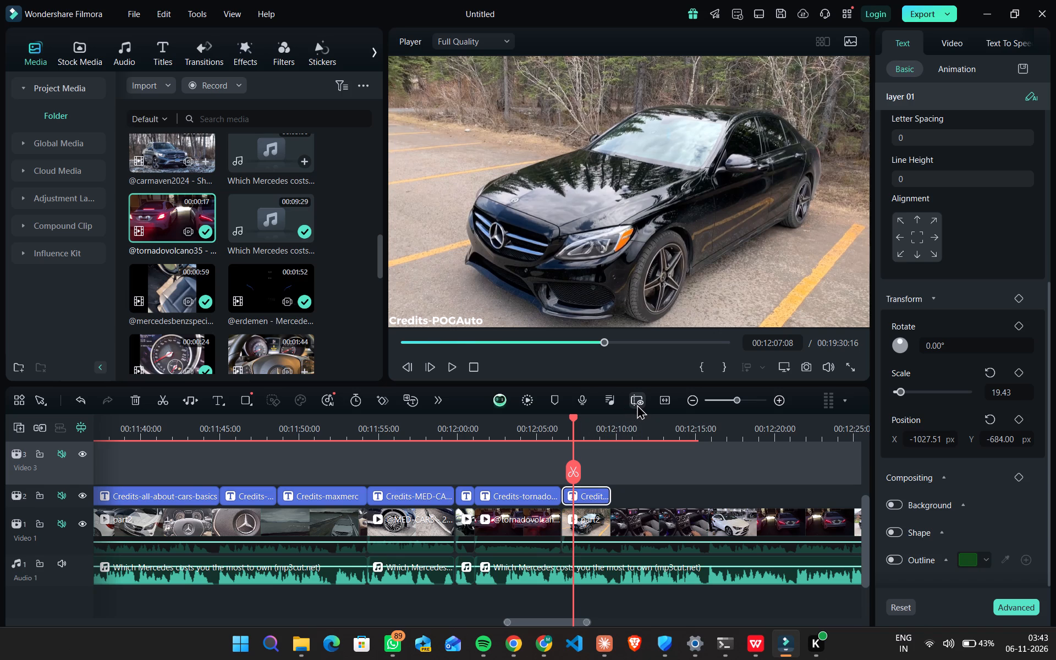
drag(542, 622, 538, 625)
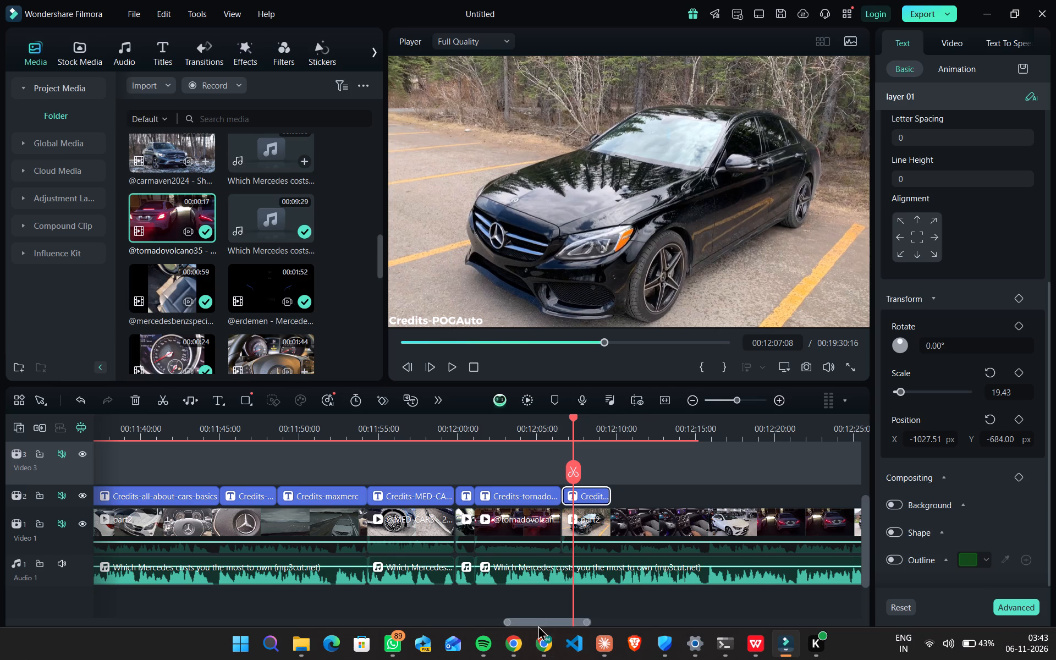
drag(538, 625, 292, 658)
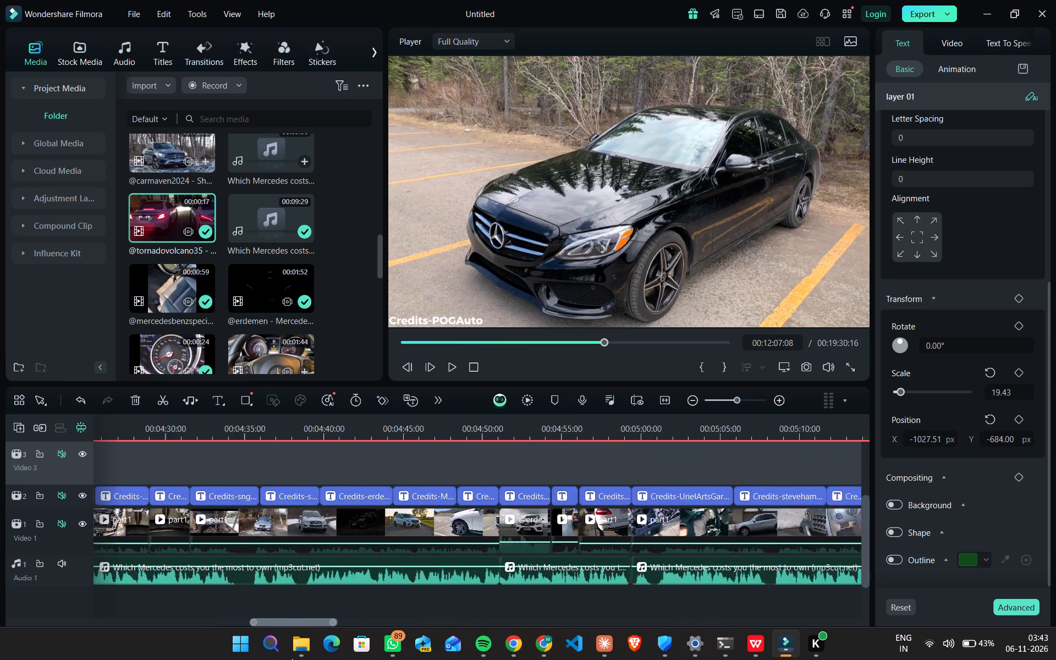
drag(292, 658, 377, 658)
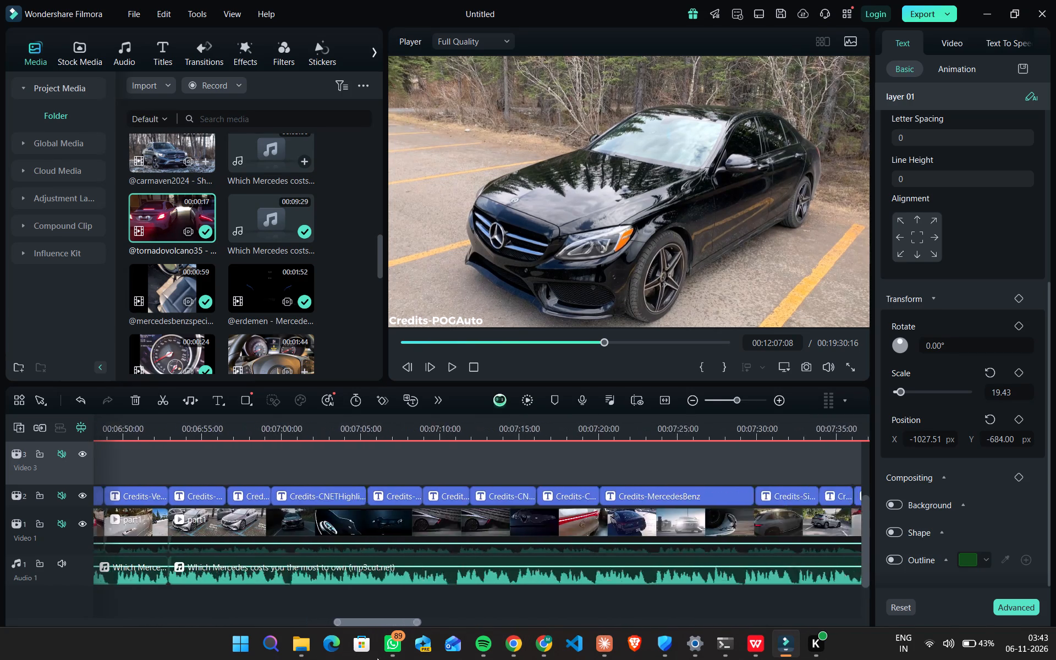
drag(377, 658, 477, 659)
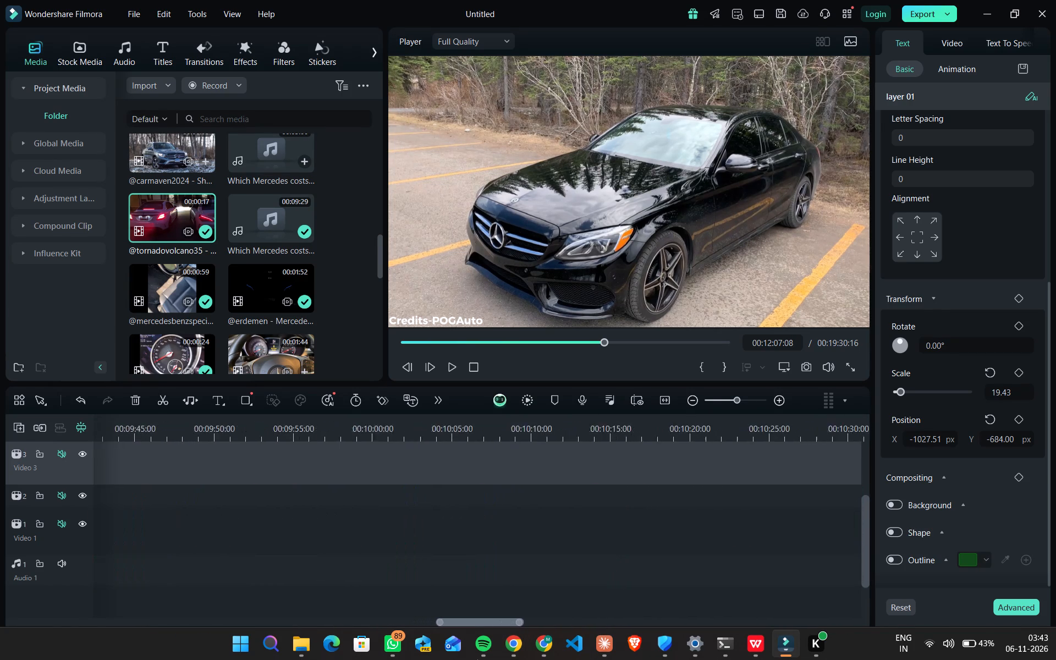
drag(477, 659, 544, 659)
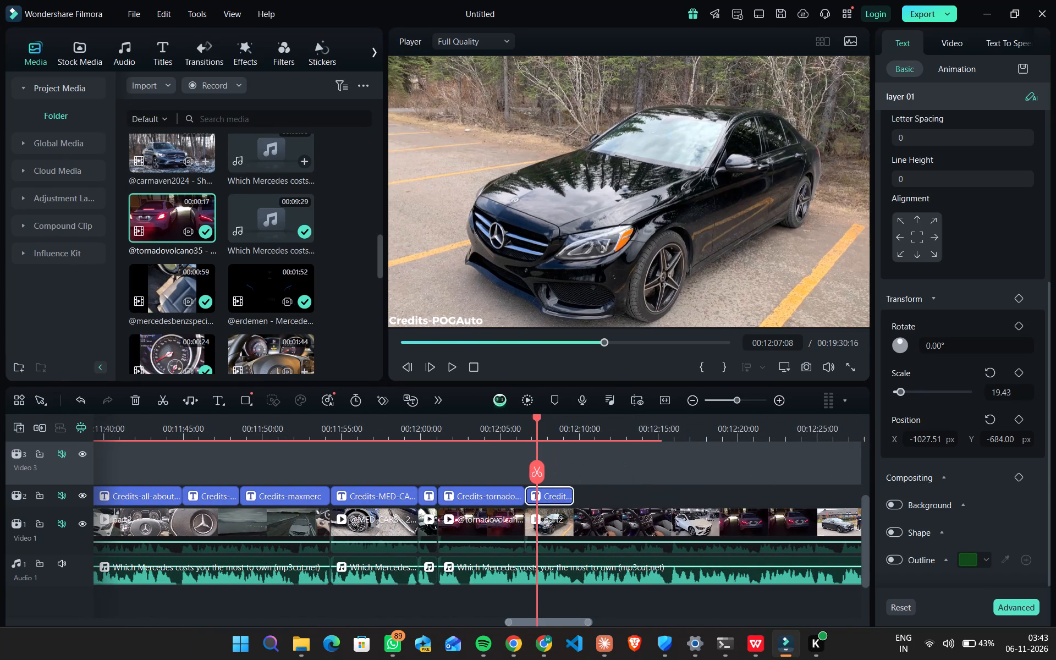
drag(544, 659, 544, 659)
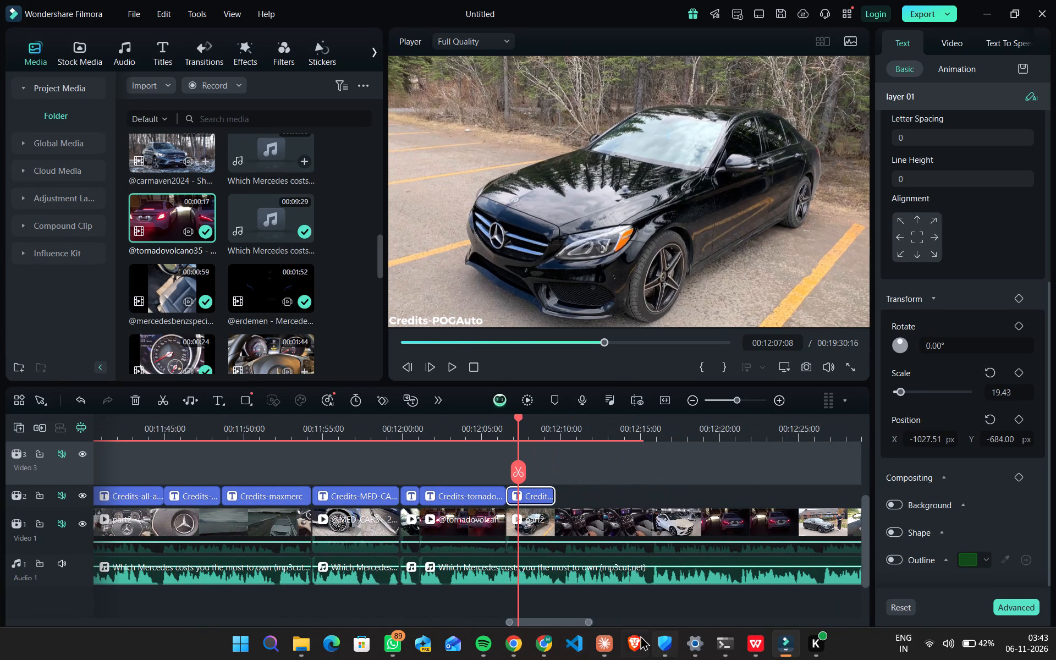